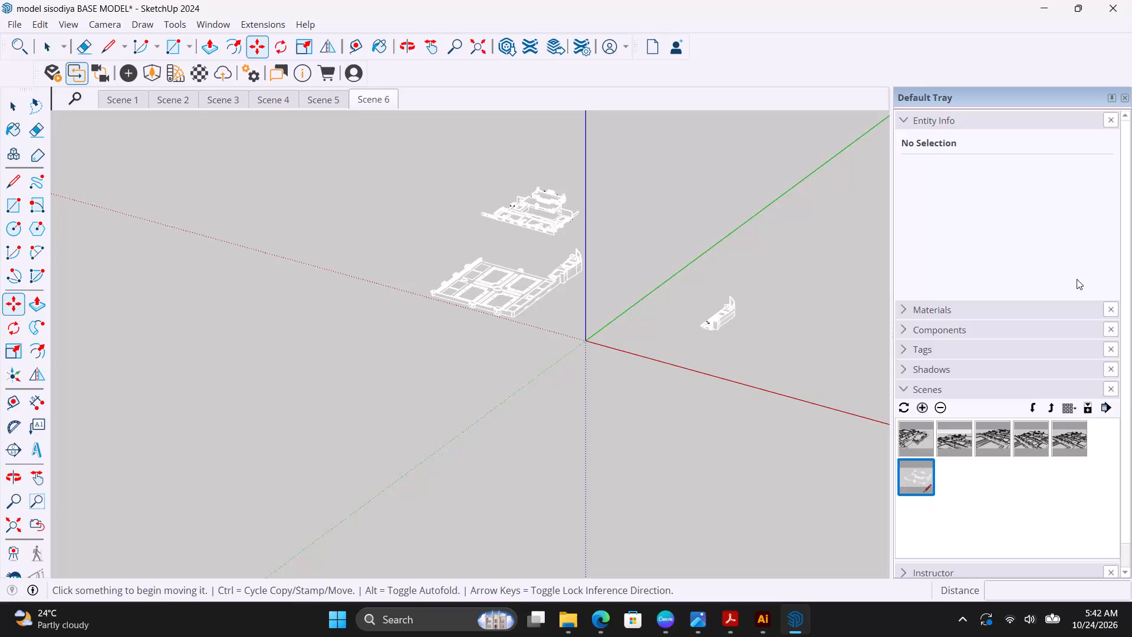
Examine the separate building block and the palace levels in the SketchUp model.
scroll(686, 329, up, 5)
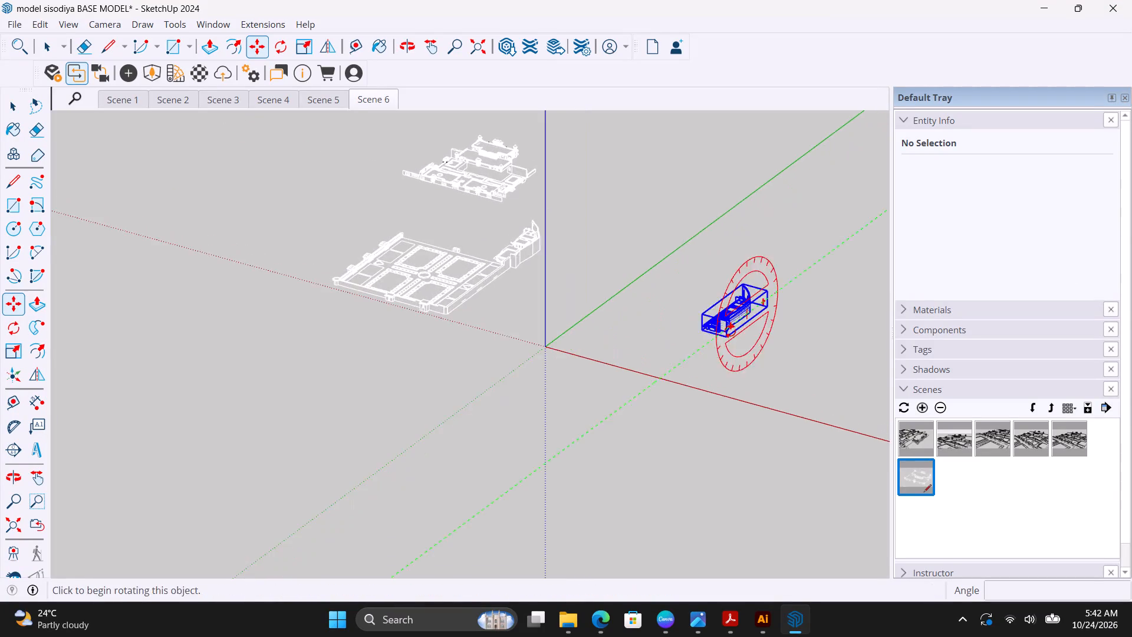
scroll(730, 331, up, 11)
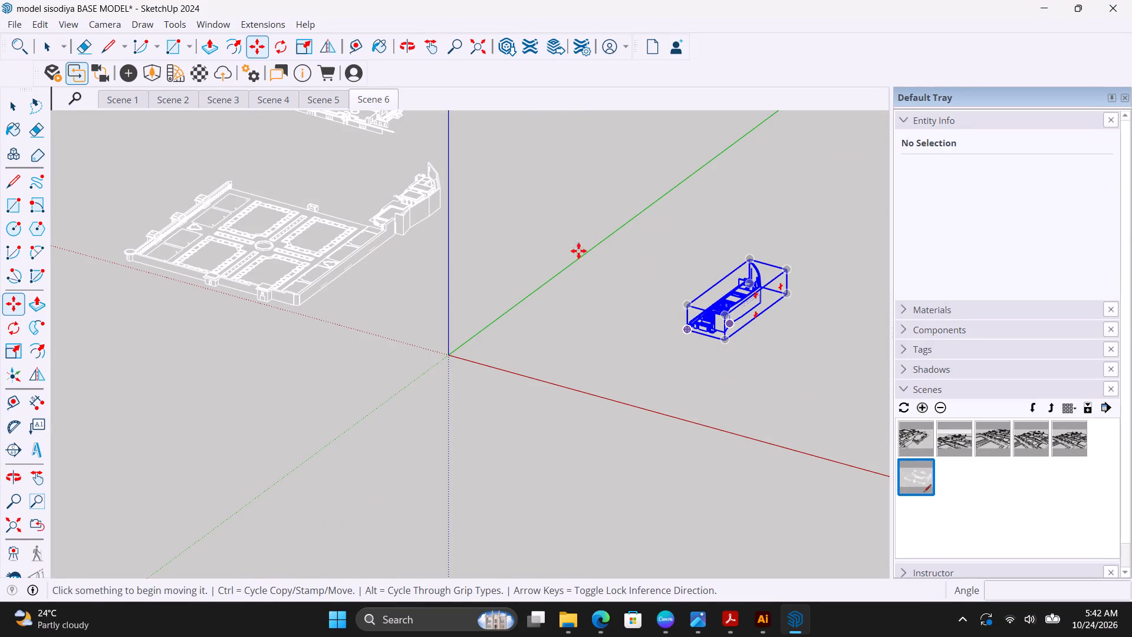
scroll(707, 309, down, 6)
scroll(706, 310, up, 3)
scroll(706, 309, down, 3)
scroll(706, 308, up, 2)
scroll(224, 183, down, 3)
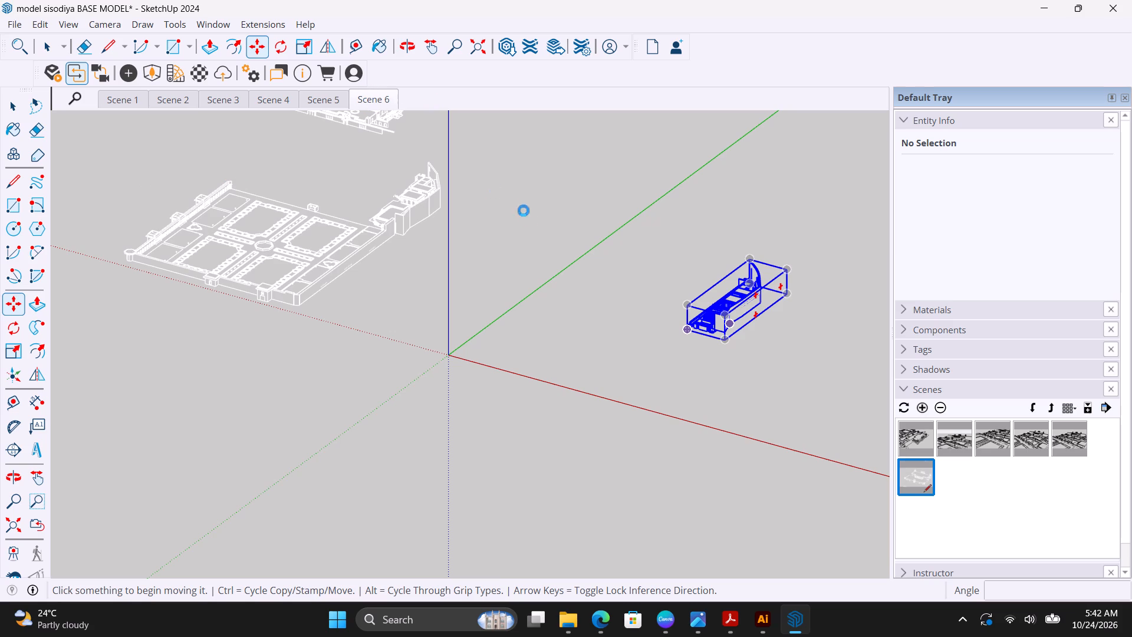
scroll(773, 321, up, 3)
scroll(773, 318, down, 2)
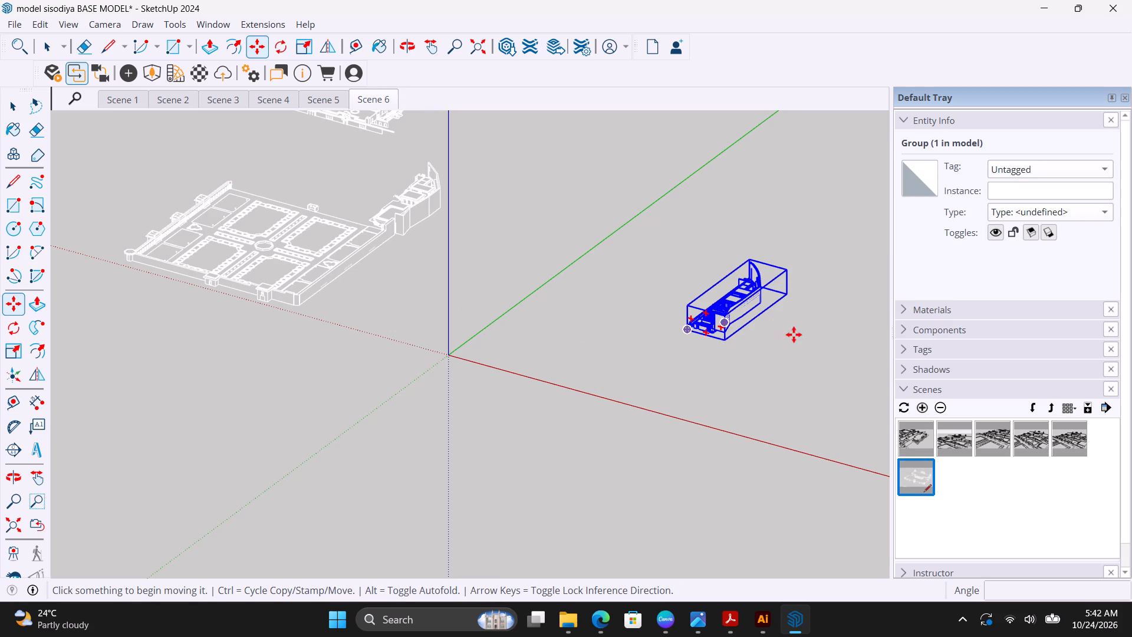
key(Escape)
key(Escape)
key(Escape)
key(Escape)
key(Escape)
key(Escape)
scroll(733, 332, down, 2)
scroll(739, 375, up, 2)
Switch to Illustrator, collapse the floating Appearance panel and look over the axonometric artboard.
click(763, 615)
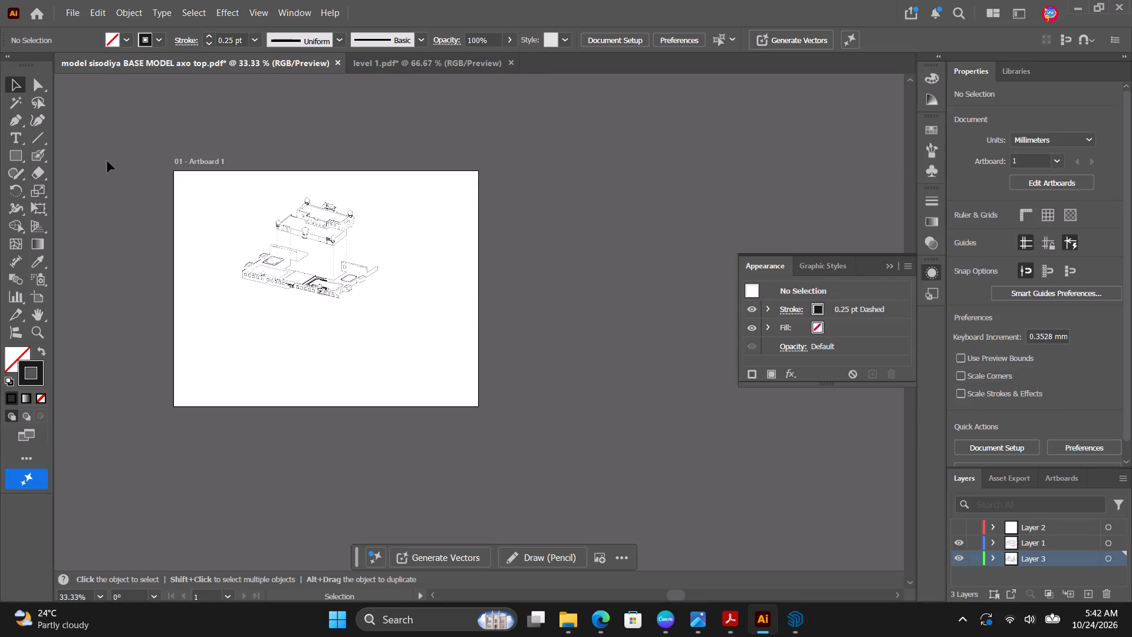
scroll(166, 179, up, 3)
scroll(259, 238, up, 2)
scroll(259, 236, down, 3)
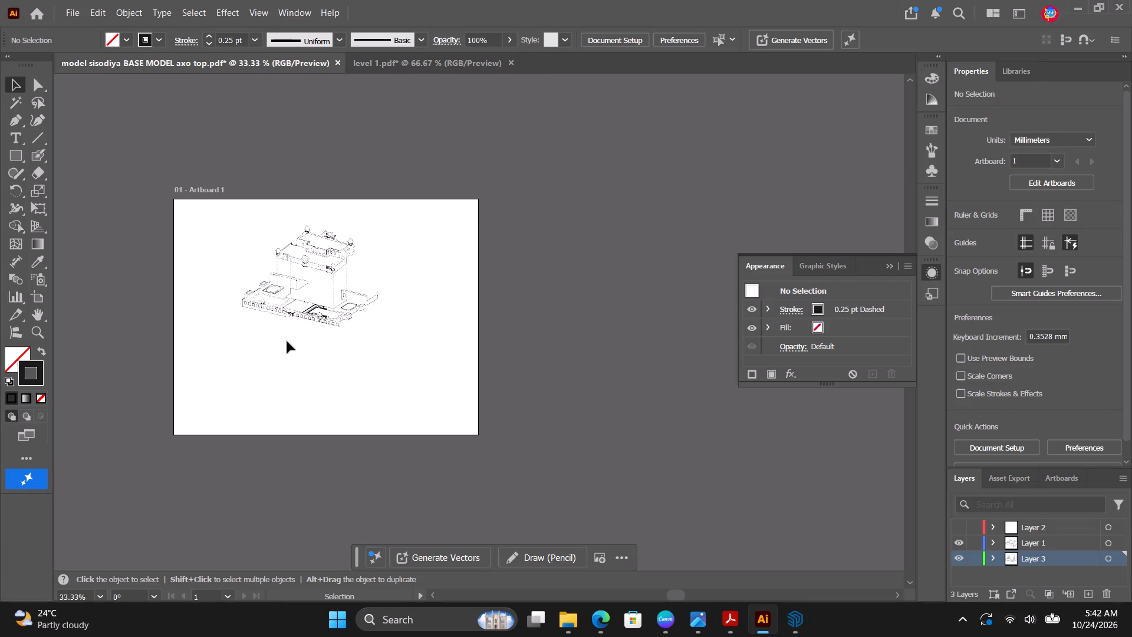
shift+scroll(287, 341, up, 3)
scroll(291, 324, down, 13)
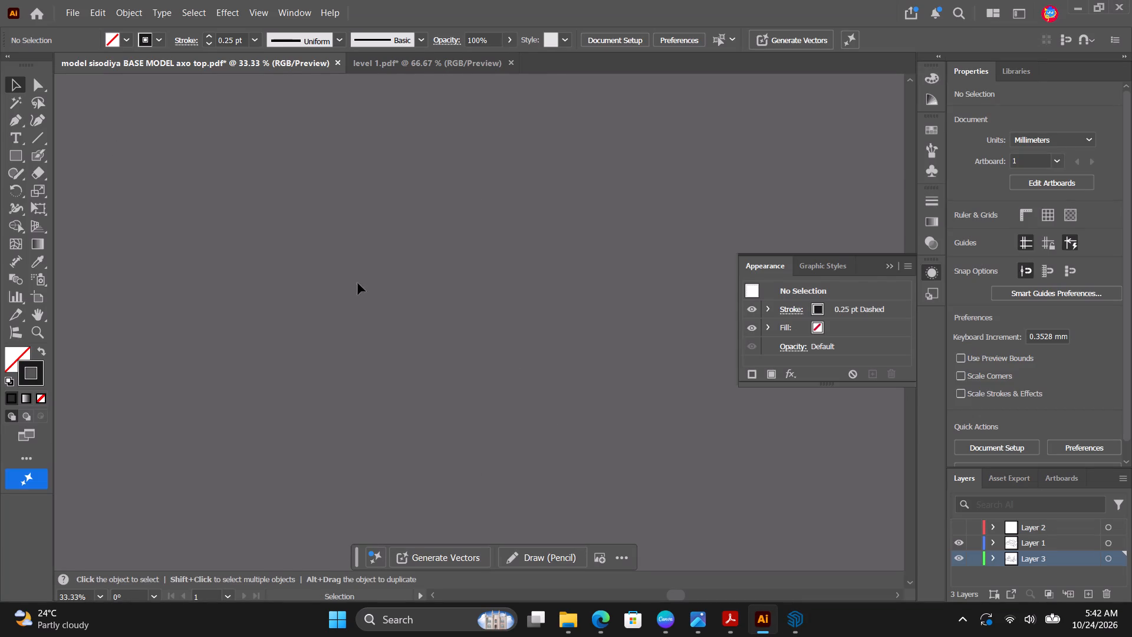
click(889, 262)
scroll(749, 241, down, 5)
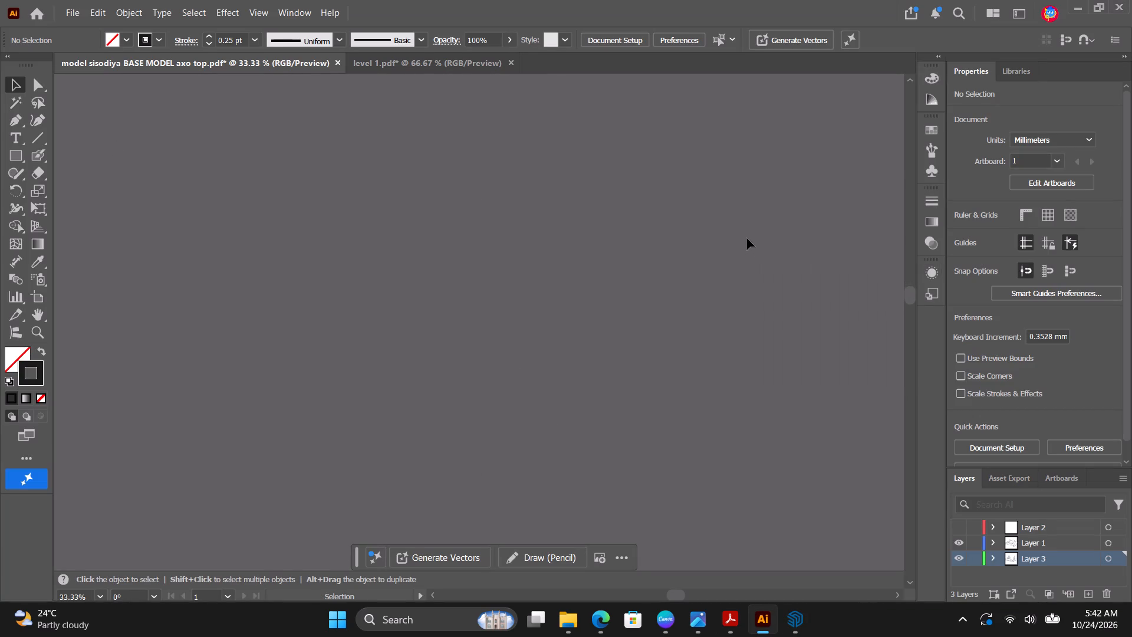
scroll(745, 231, down, 20)
scroll(745, 231, down, 7)
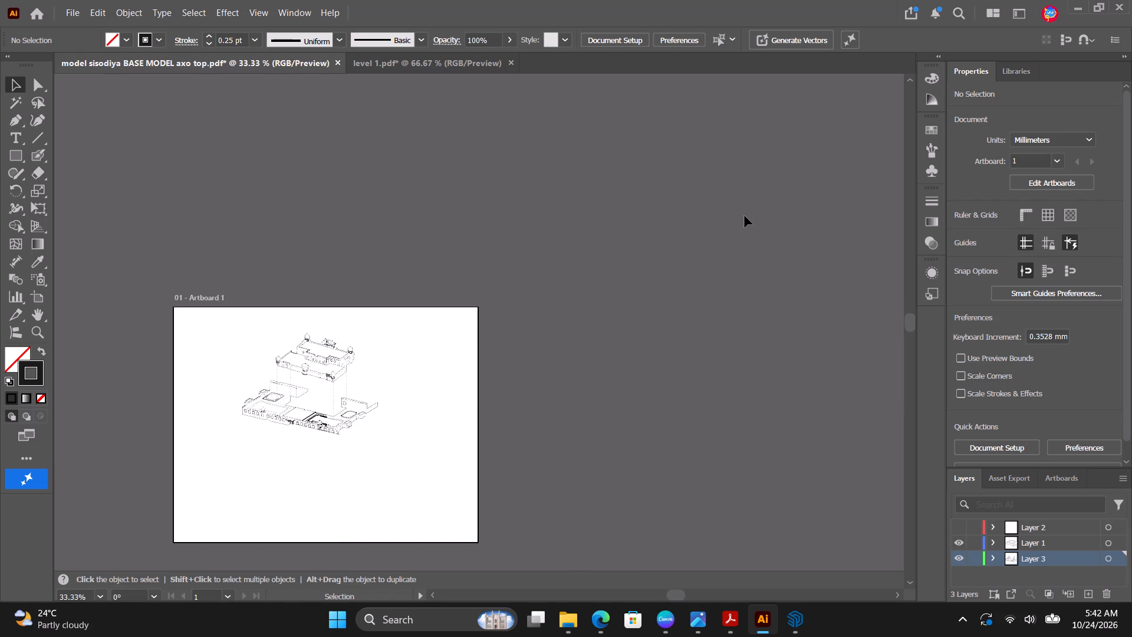
scroll(745, 216, down, 11)
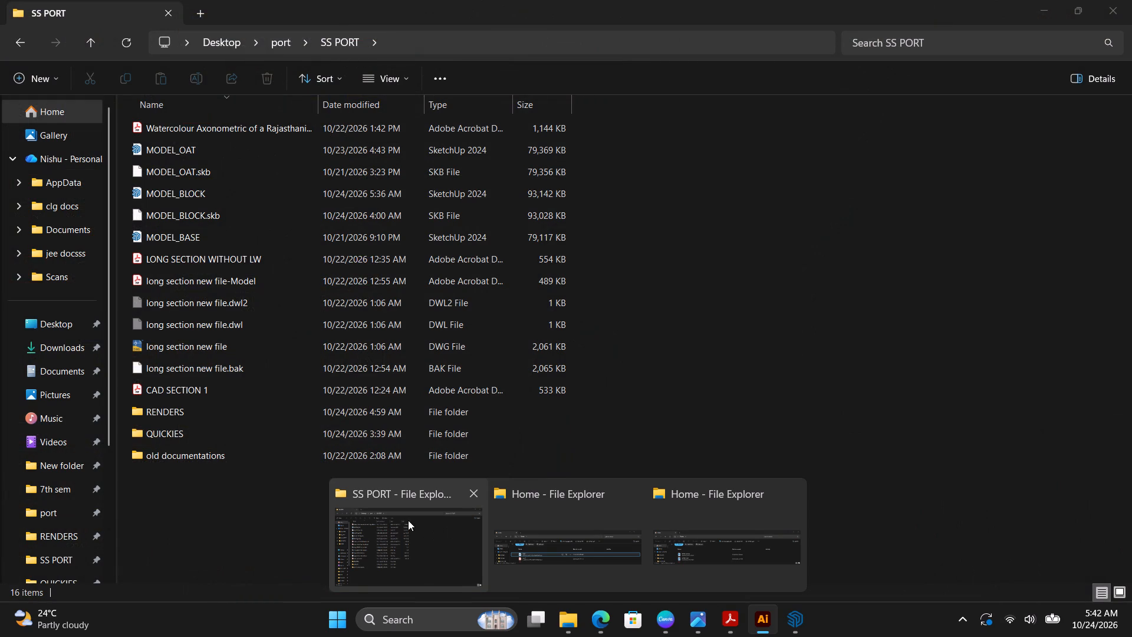
Switch to File Explorer, go to the axo folder inside RENDERS and open the level 1 PDF in Illustrator.
click(406, 520)
click(177, 422)
double_click(182, 415)
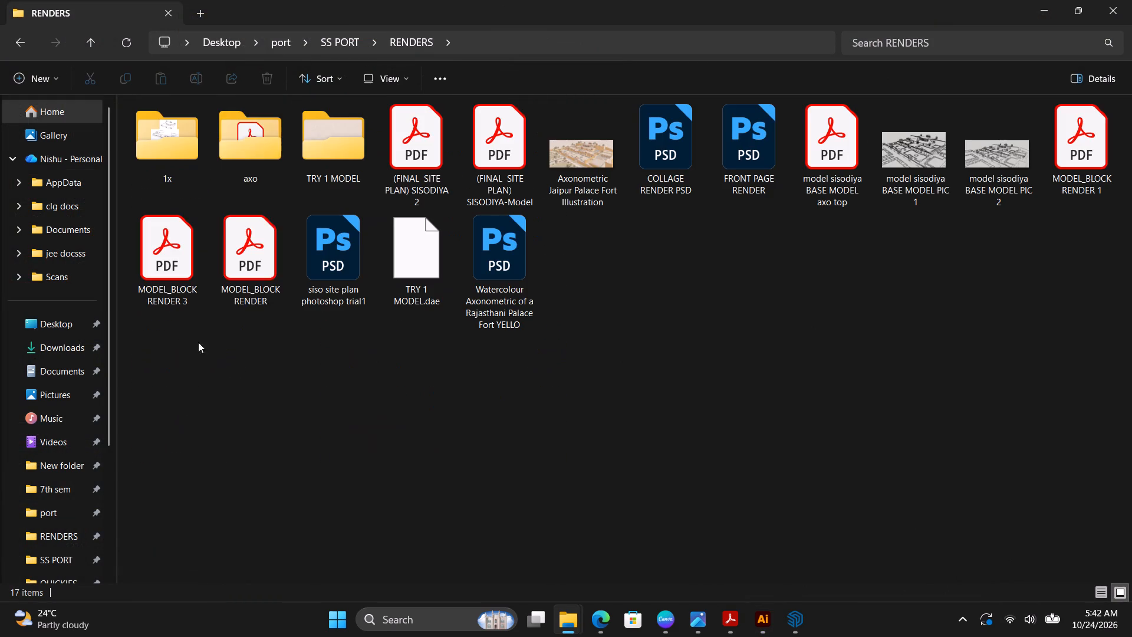
double_click(242, 151)
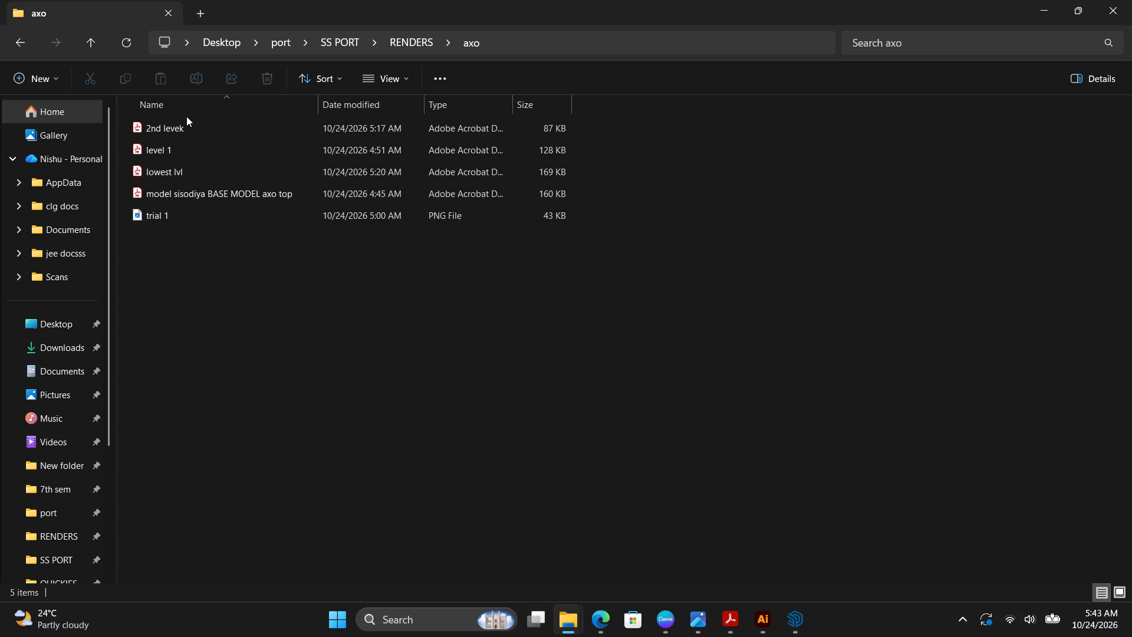
click(182, 147)
right_click(181, 147)
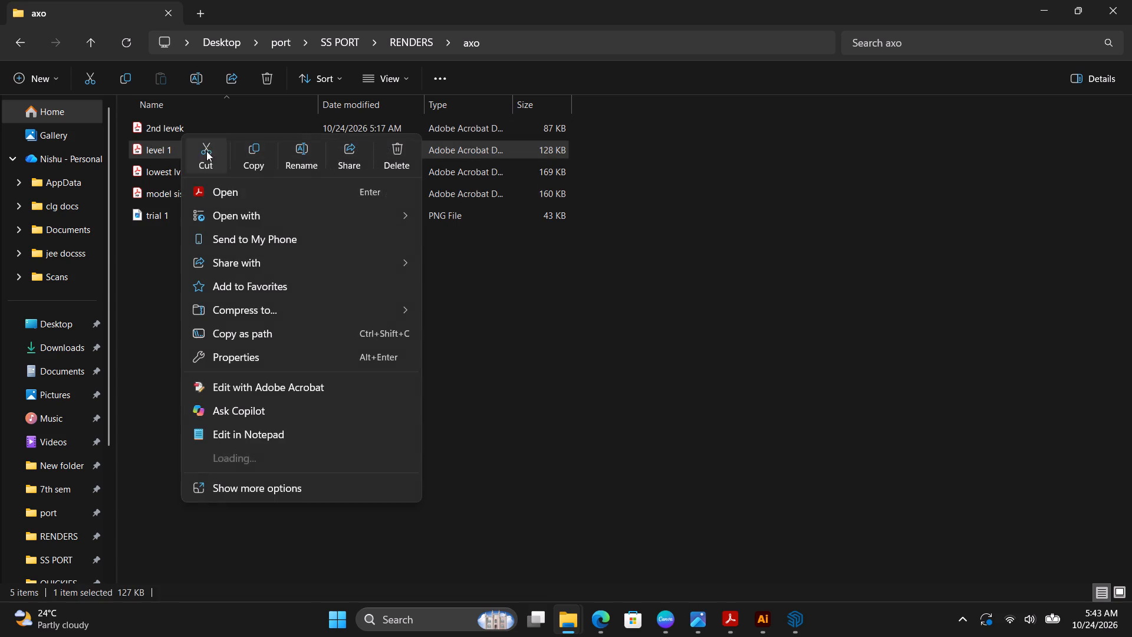
click(460, 235)
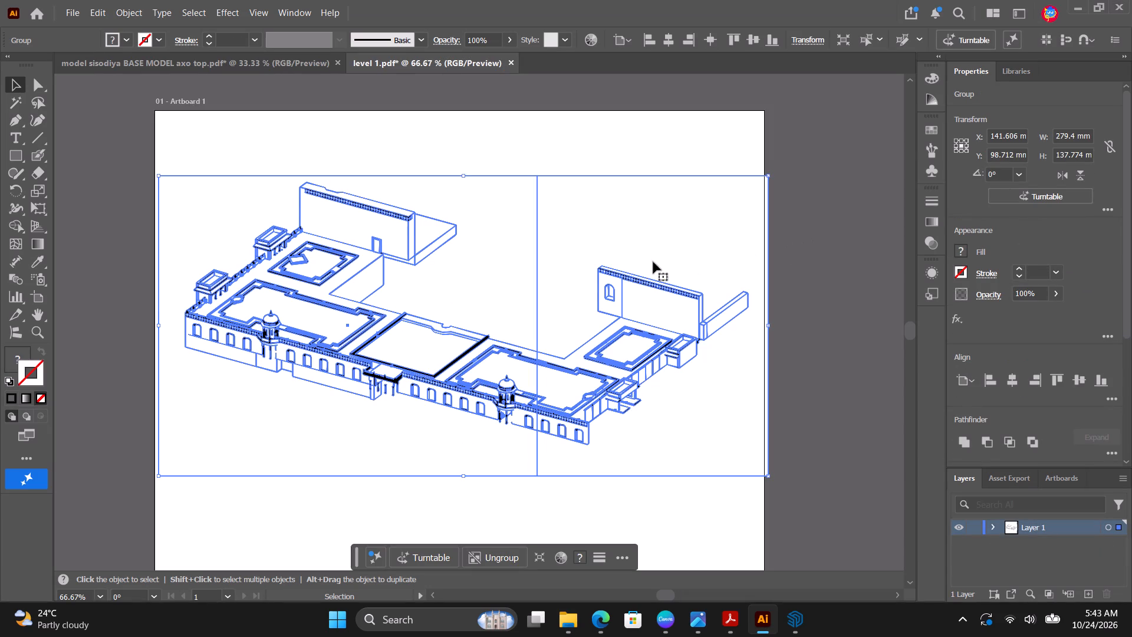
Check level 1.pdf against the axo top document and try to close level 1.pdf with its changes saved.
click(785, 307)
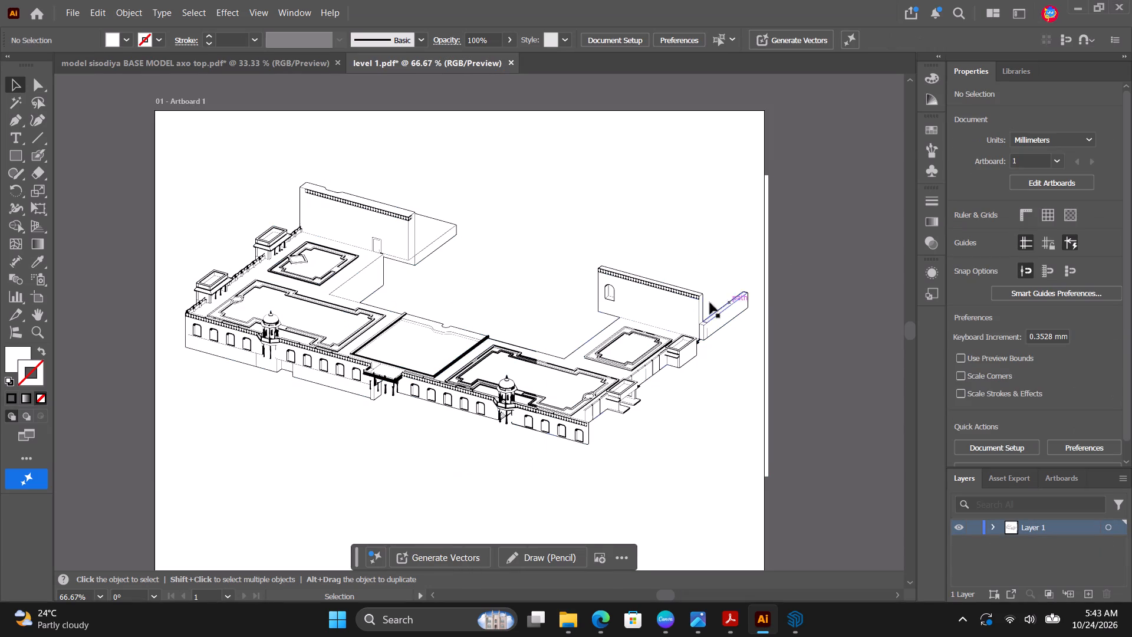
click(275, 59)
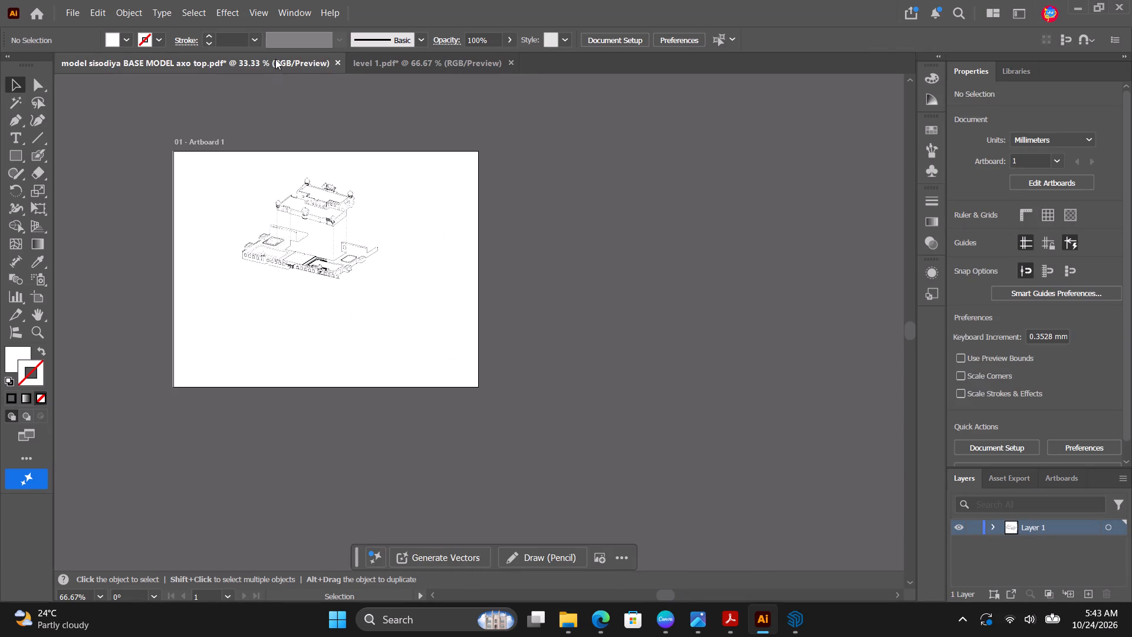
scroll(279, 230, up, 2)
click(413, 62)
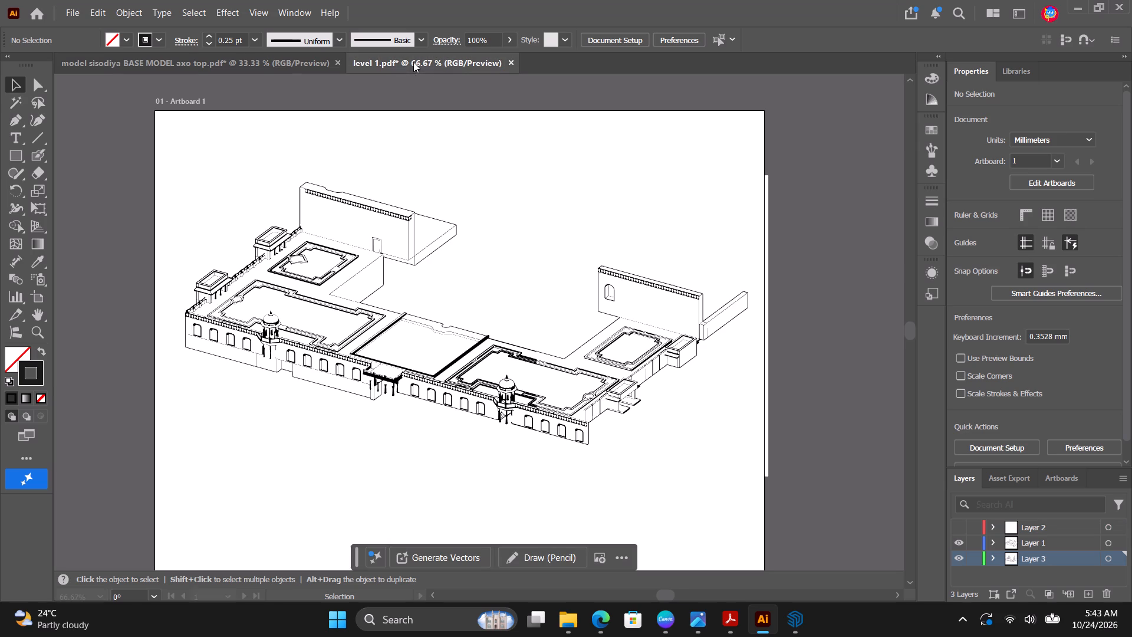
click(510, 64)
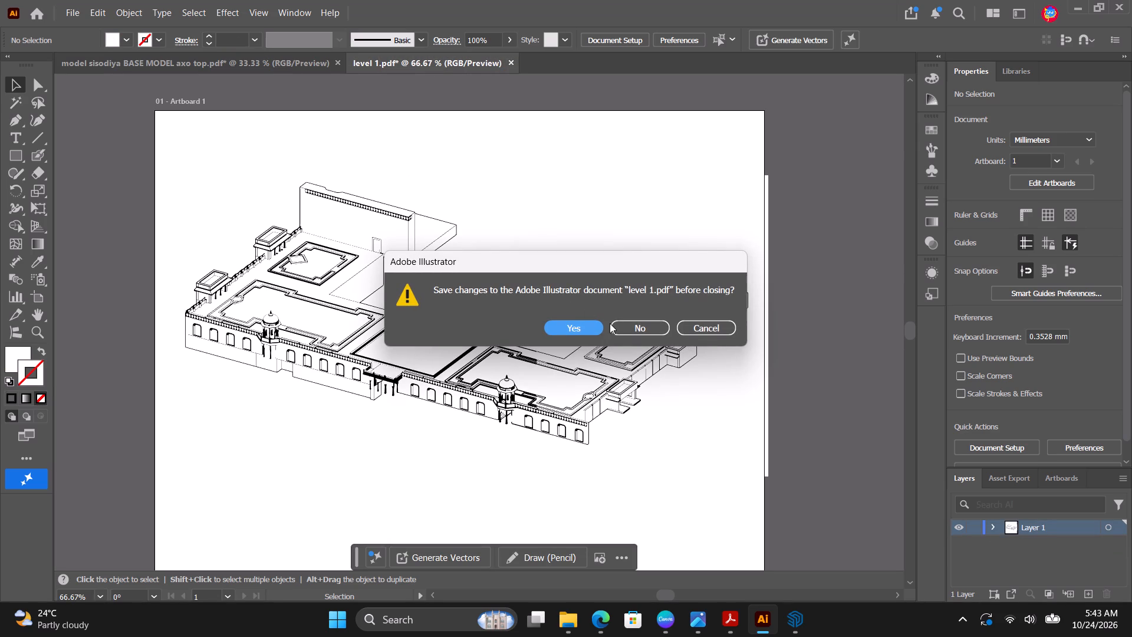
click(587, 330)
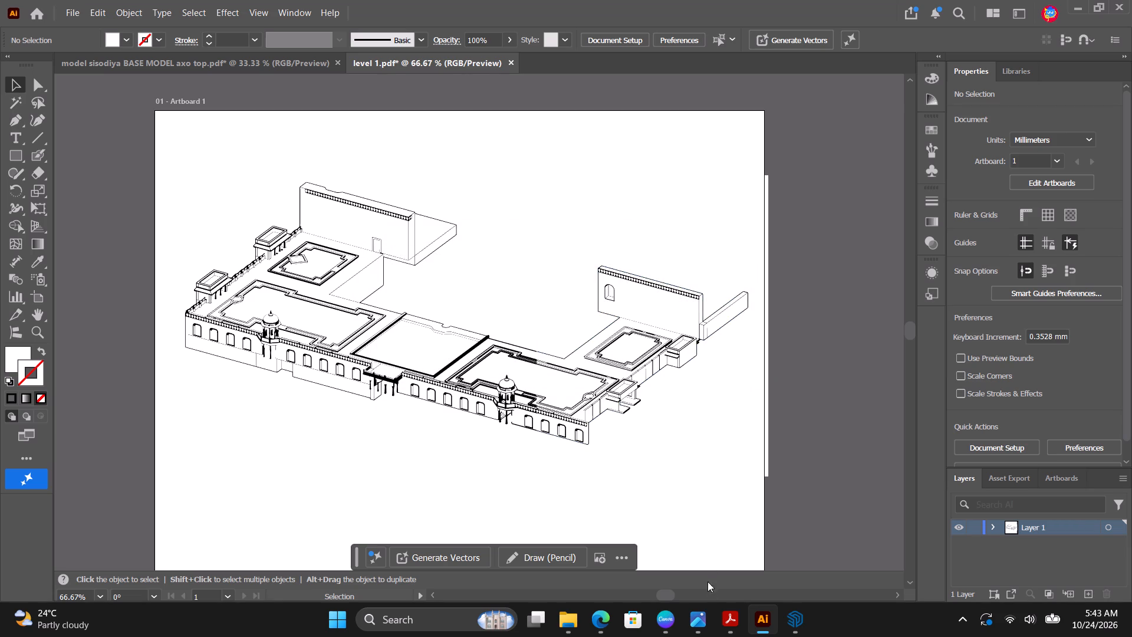
Close the Acrobat windows of the model sisodiya BASE MODEL axo top, level 1, 2nd levek and lowest lvl PDFs.
click(561, 495)
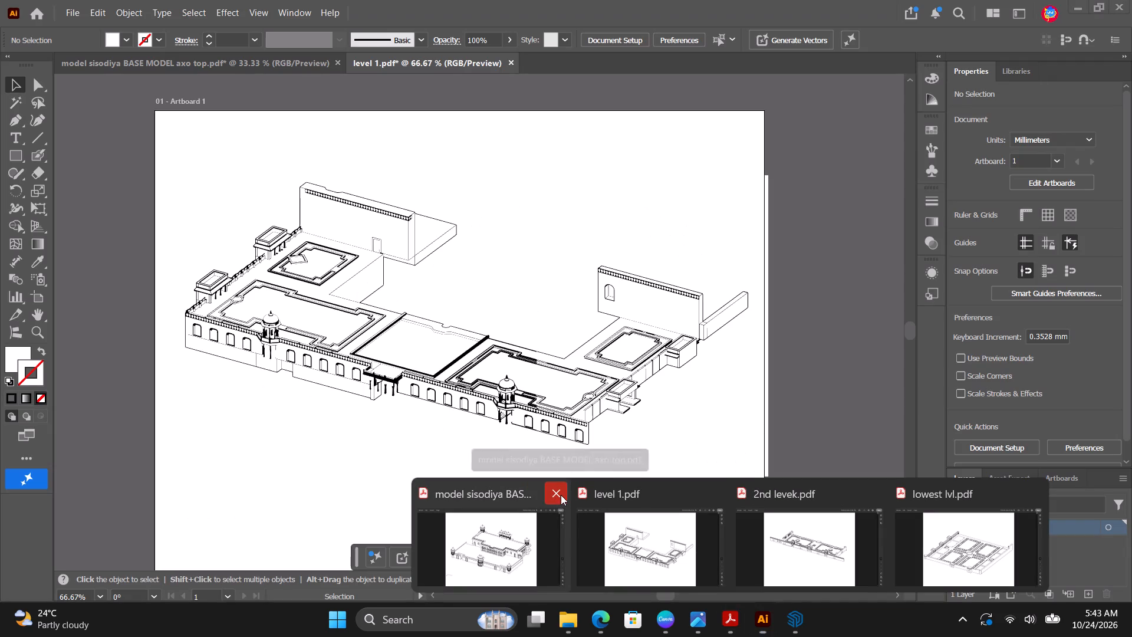
click(561, 495)
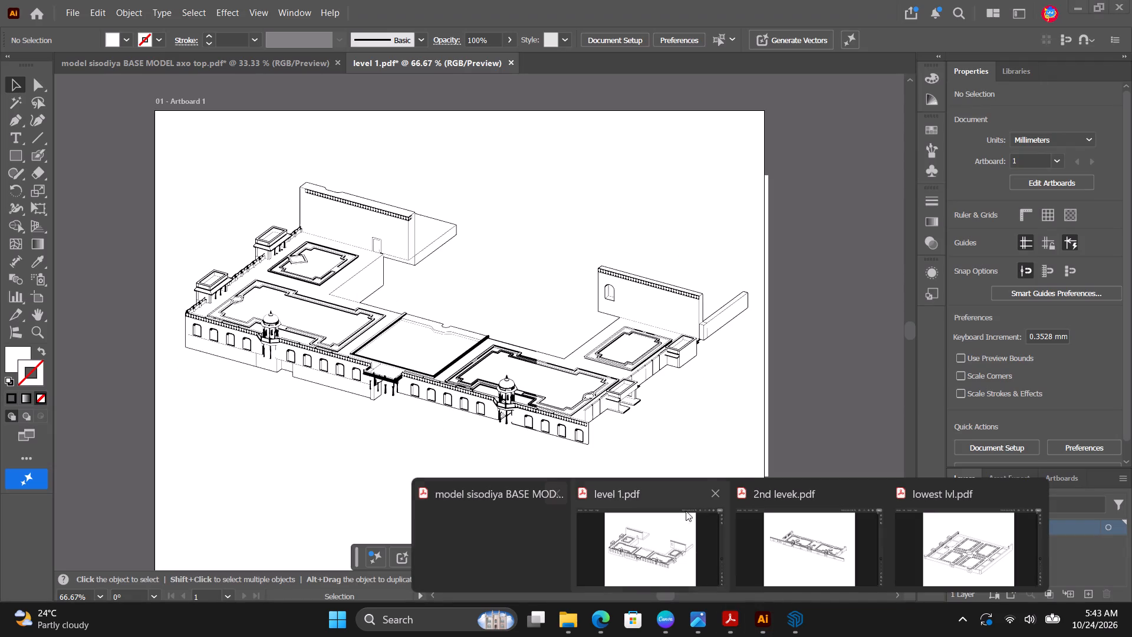
click(715, 494)
click(561, 498)
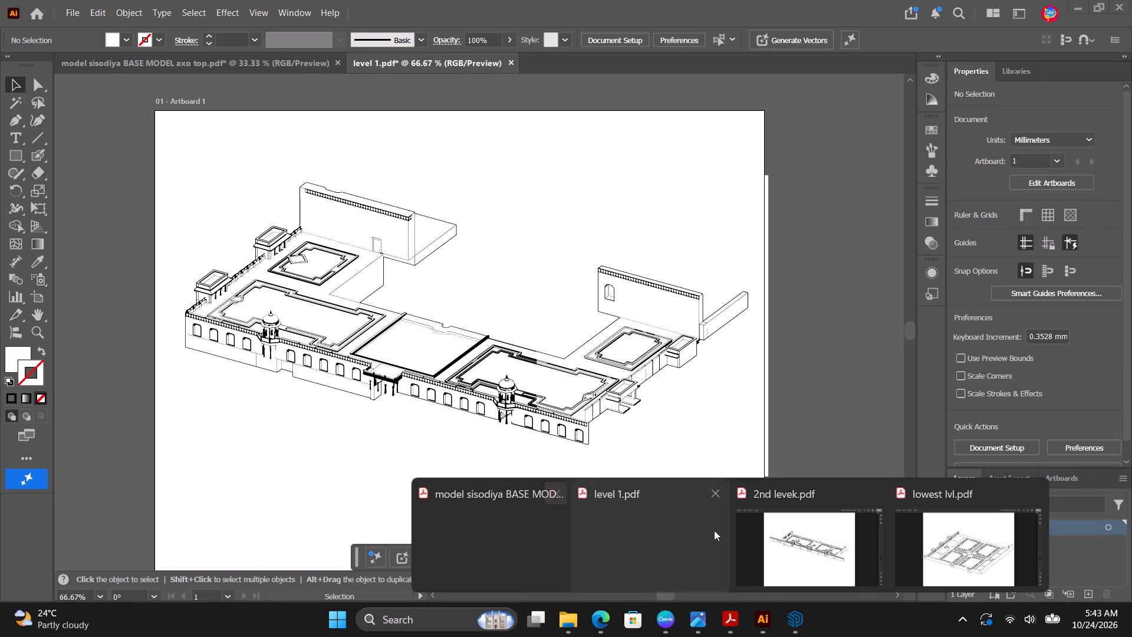
click(864, 498)
click(1034, 494)
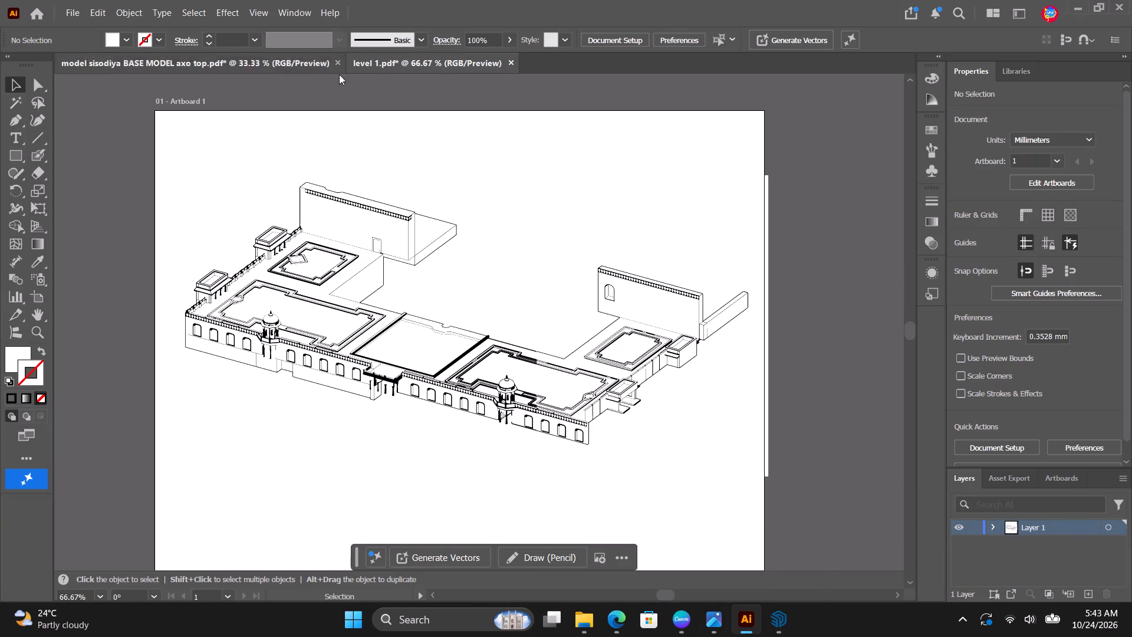
Close level 1.pdf in Illustrator, saving its changes.
click(512, 66)
click(577, 331)
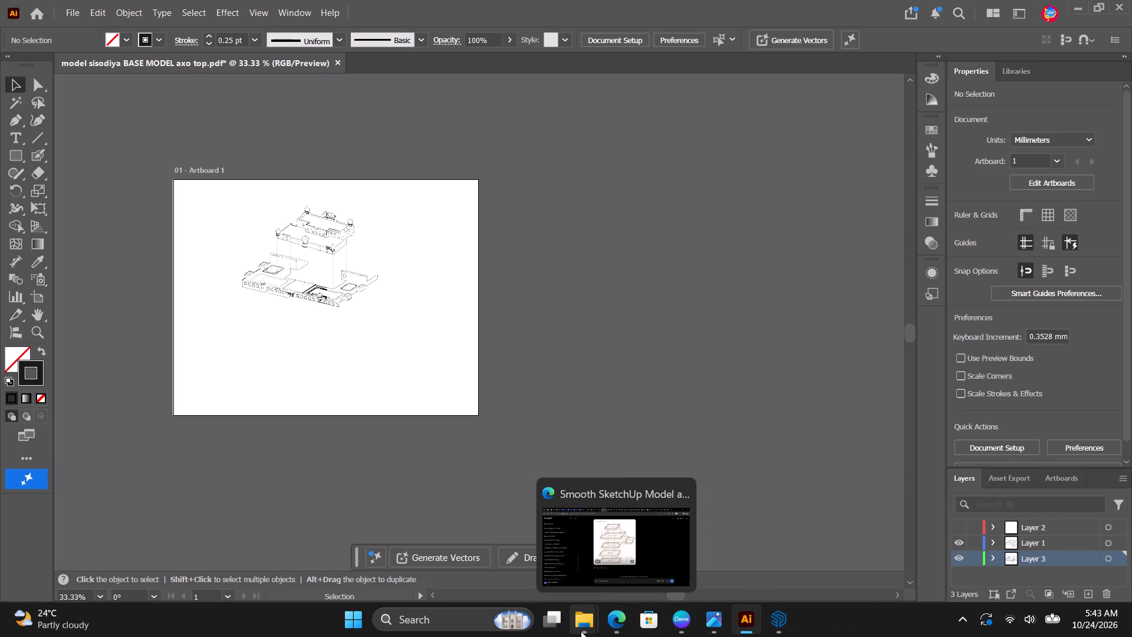
Return to the axo folder in File Explorer and open the 2nd levek PDF in Illustrator.
click(581, 630)
click(619, 545)
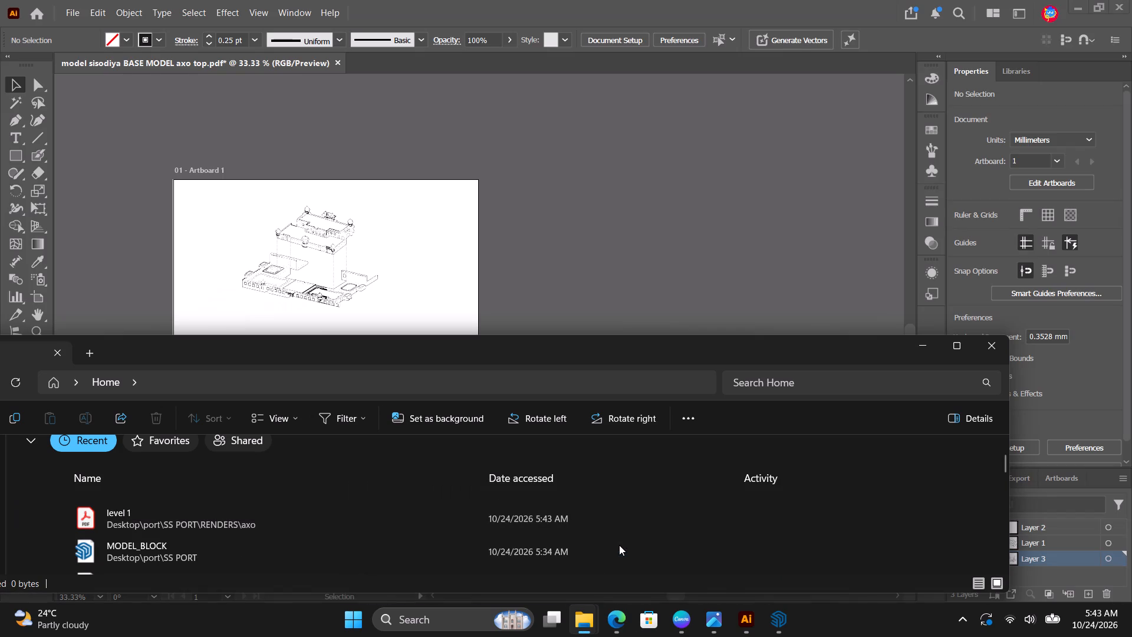
click(920, 349)
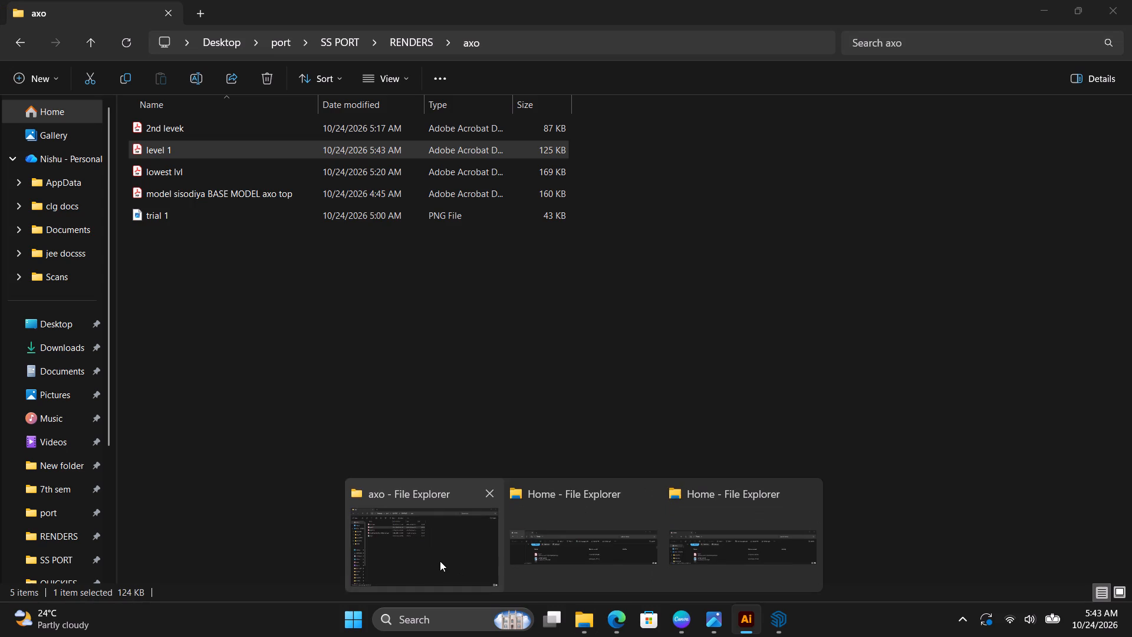
click(440, 560)
click(245, 129)
right_click(245, 129)
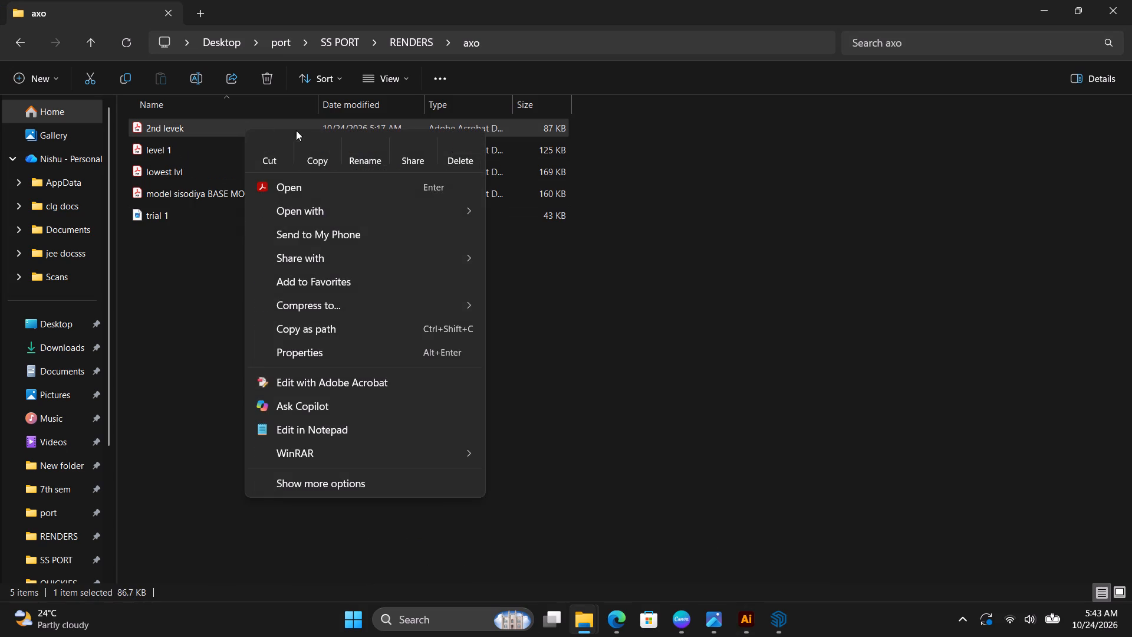
click(524, 234)
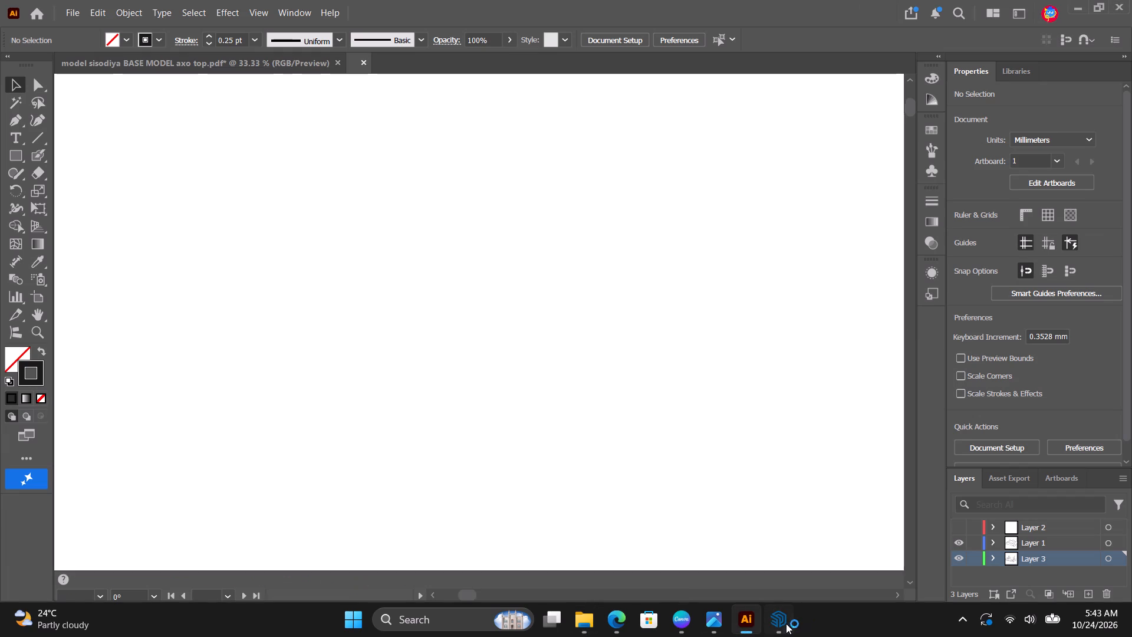
Switch back to the SketchUp model sisodiya BASE MODEL.
click(785, 623)
click(783, 631)
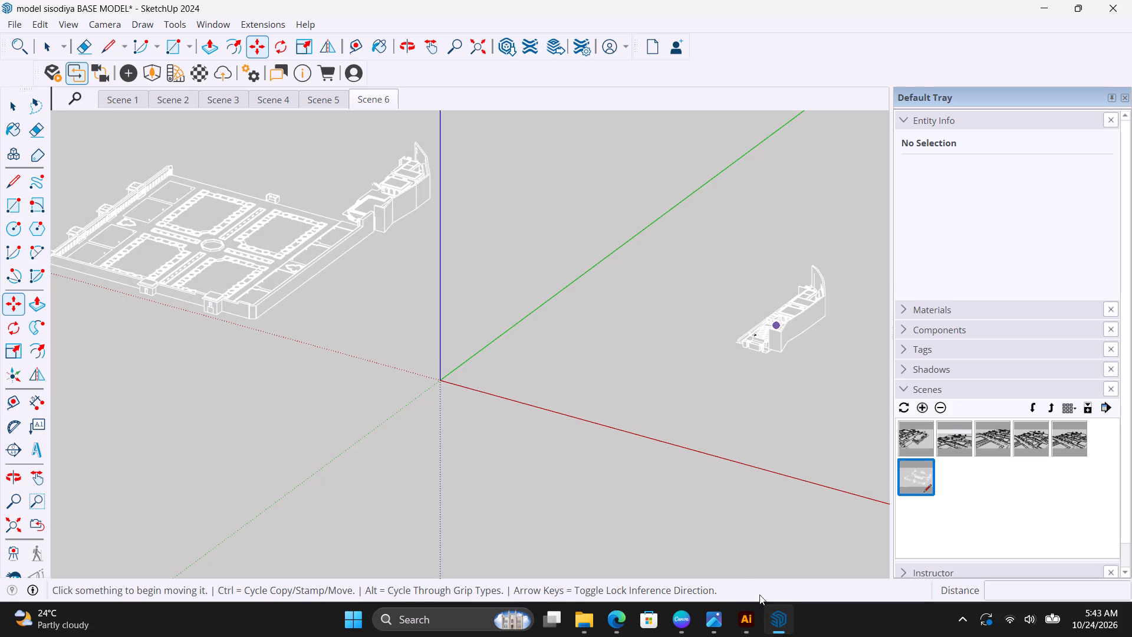
Examine the detached stepped building group that stands apart from the rest of the palace model.
scroll(432, 357, down, 1)
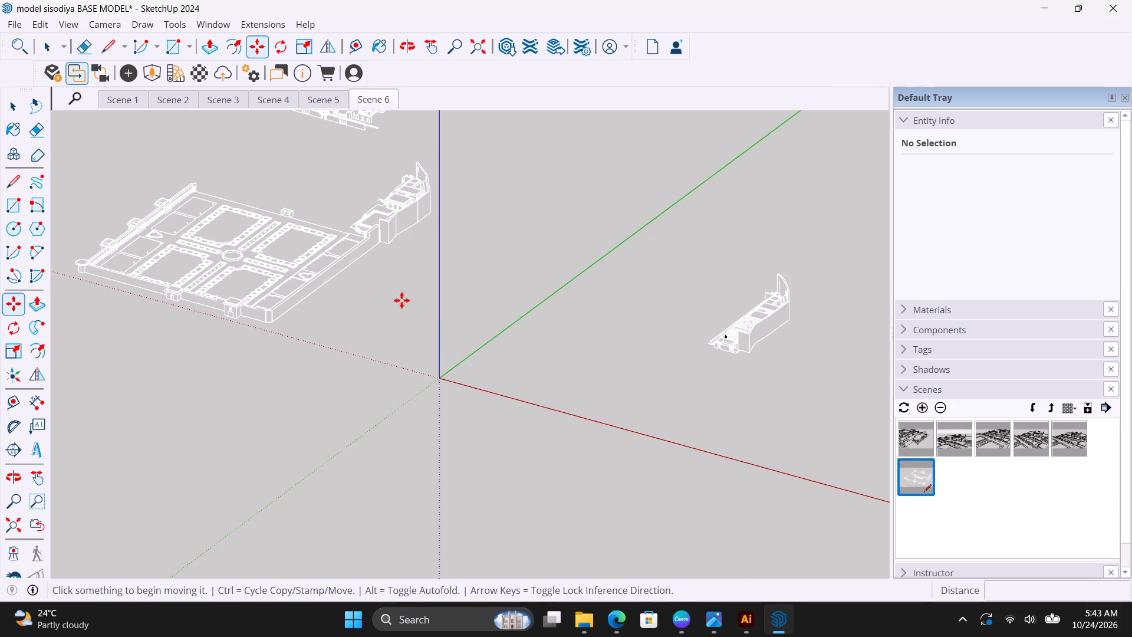
scroll(815, 313, up, 3)
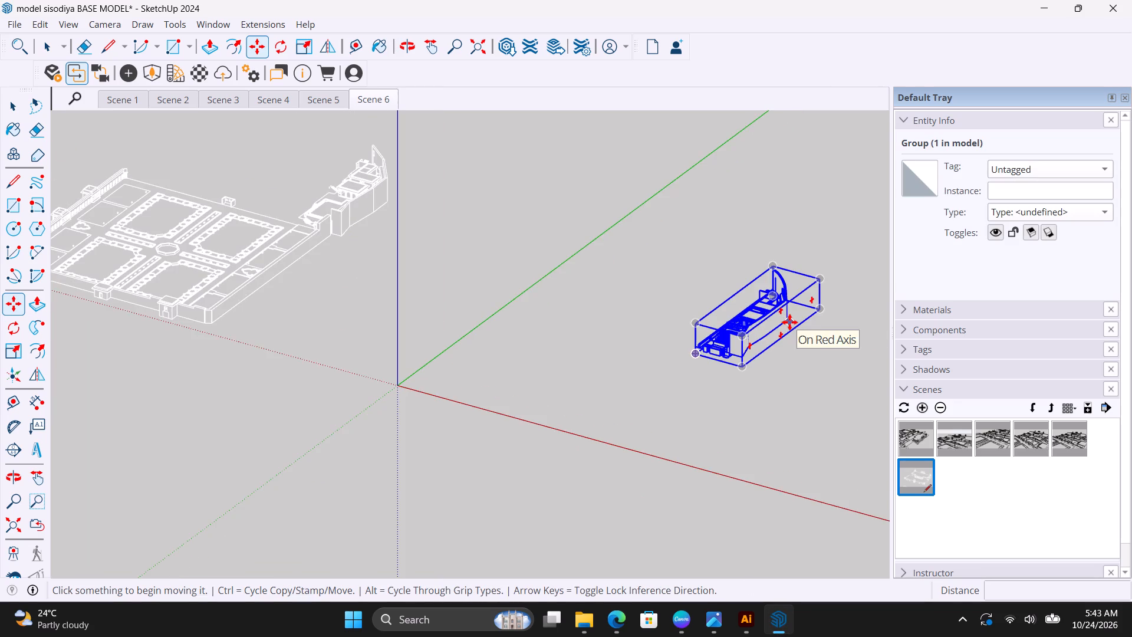
scroll(789, 322, up, 2)
scroll(409, 274, down, 5)
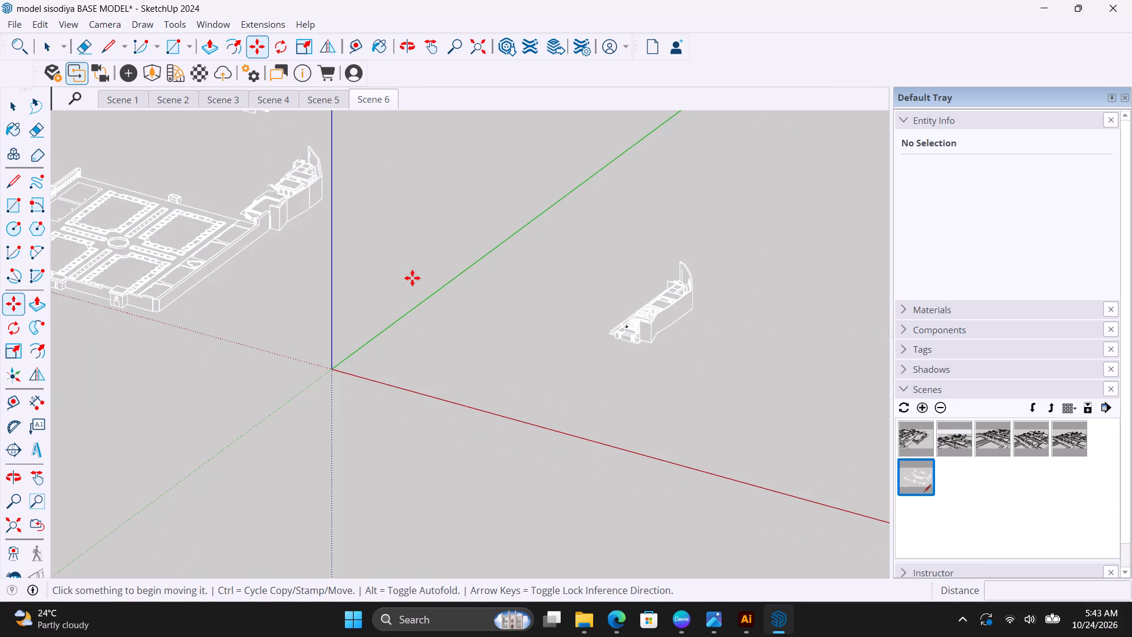
scroll(412, 278, down, 7)
scroll(554, 309, up, 2)
scroll(521, 285, up, 20)
scroll(521, 285, up, 1)
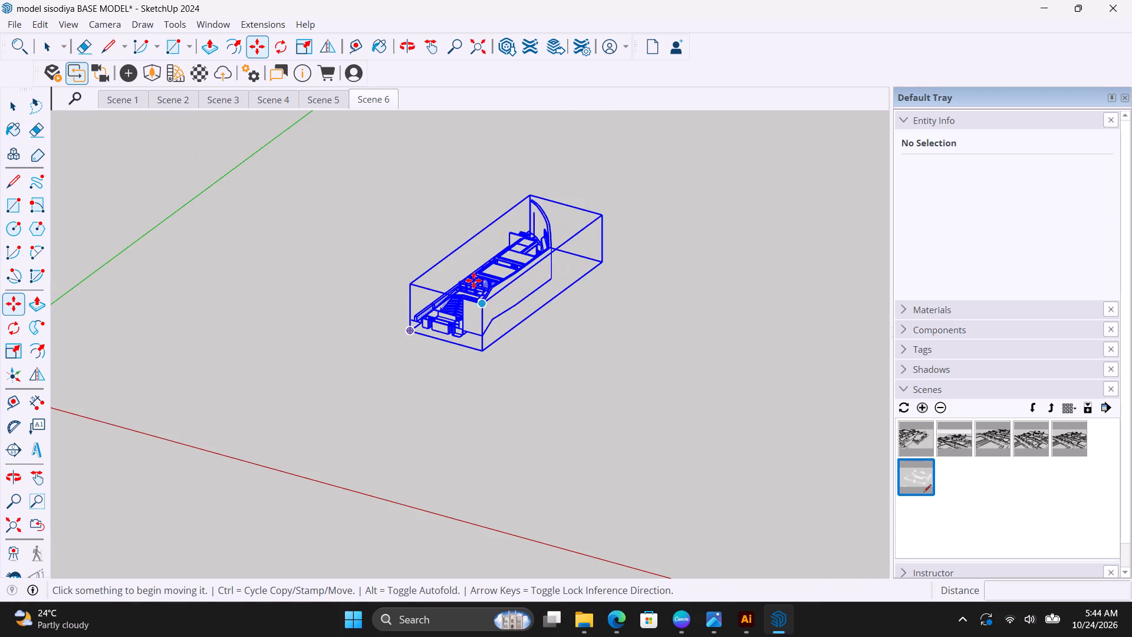
scroll(522, 256, up, 6)
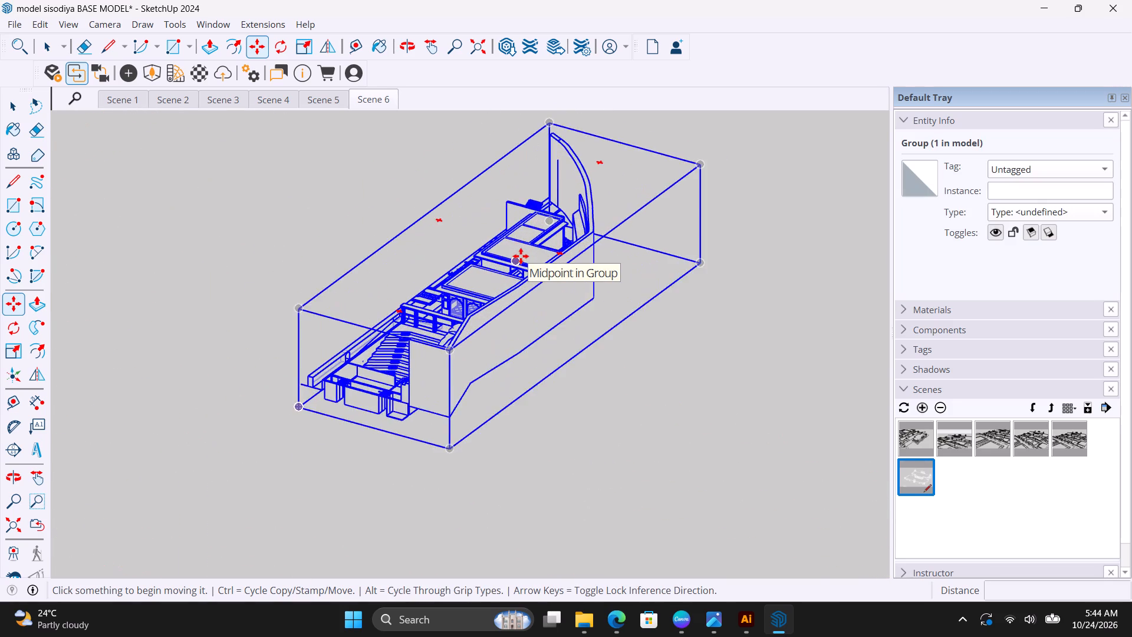
scroll(521, 256, up, 3)
scroll(521, 256, down, 6)
scroll(525, 127, up, 3)
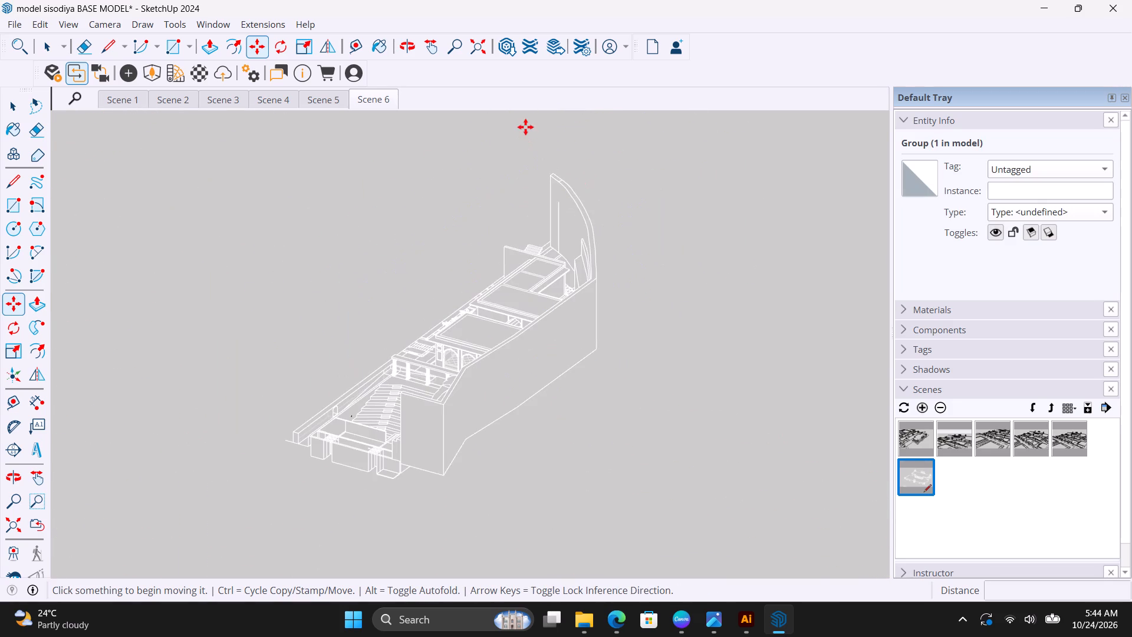
scroll(525, 131, down, 2)
scroll(526, 135, up, 2)
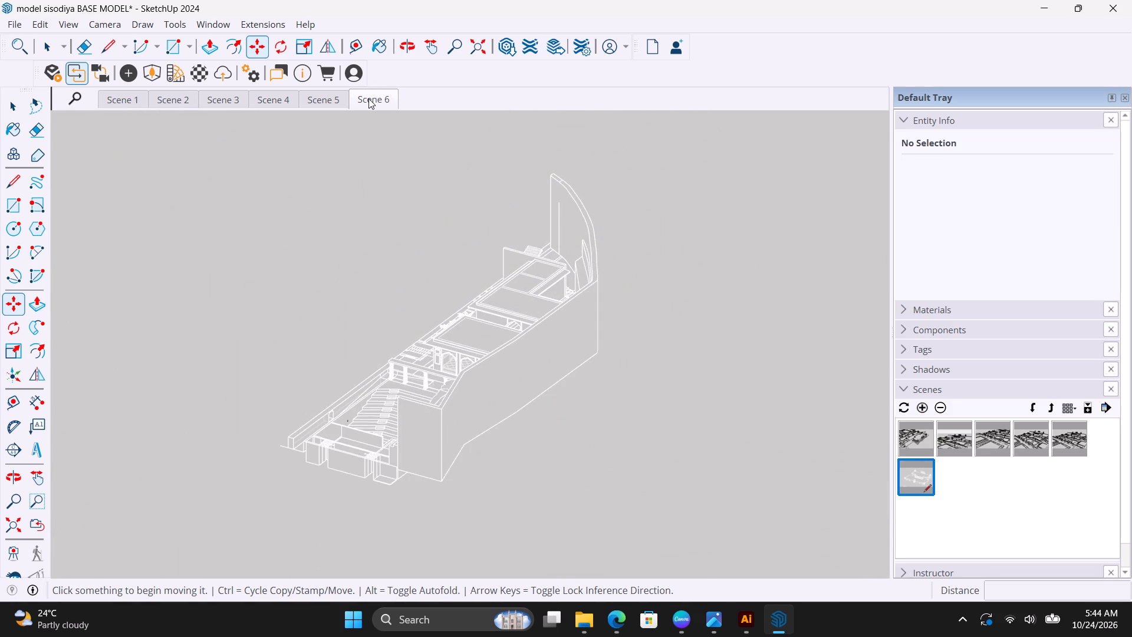
Return to the Scene 6 view and examine the separated palace levels and the detached stepped building.
click(368, 98)
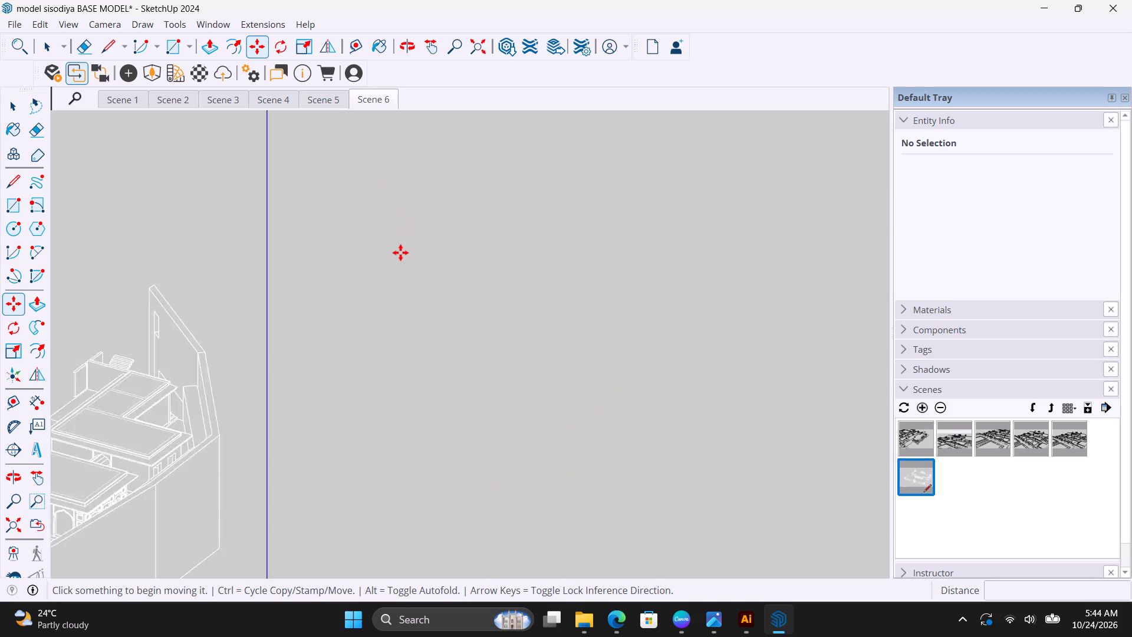
scroll(106, 226, down, 9)
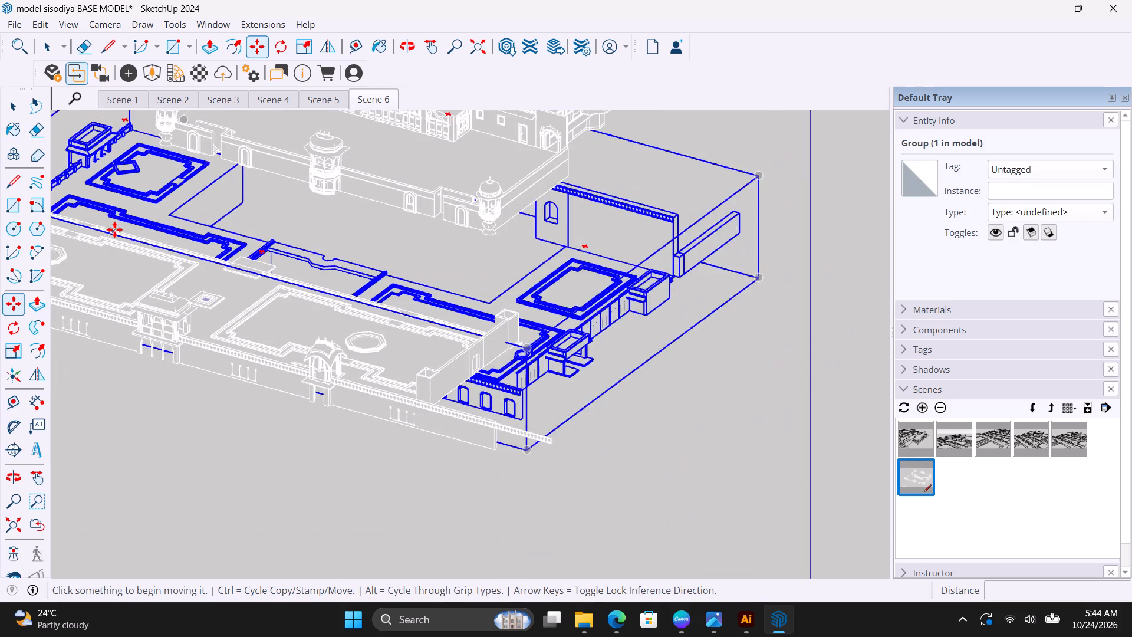
scroll(121, 229, down, 11)
scroll(176, 239, down, 9)
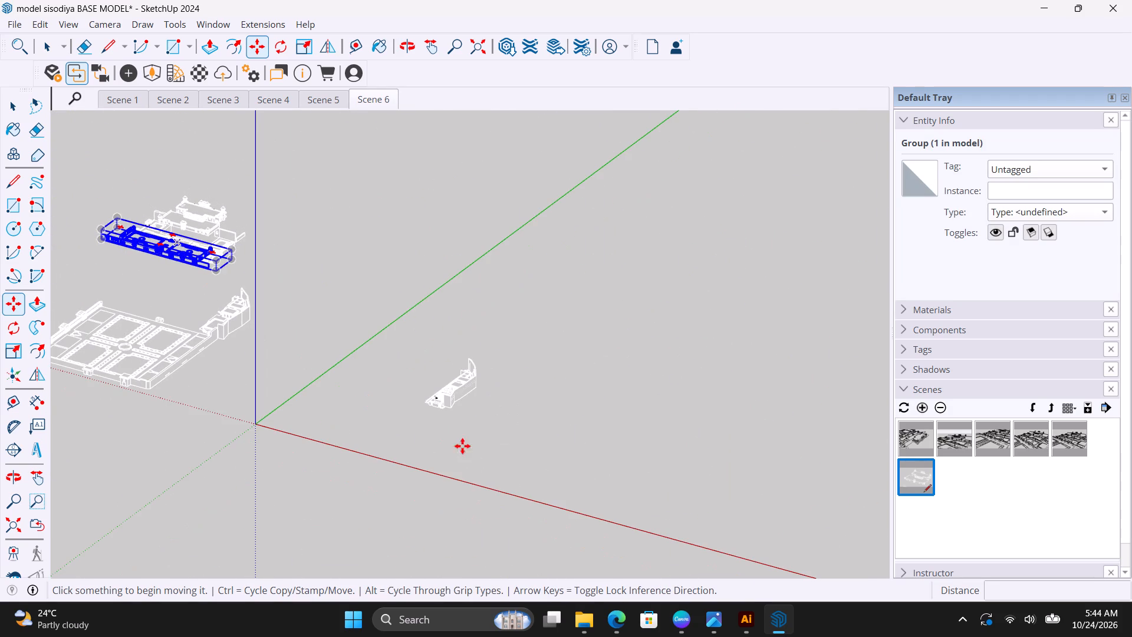
scroll(458, 411, up, 17)
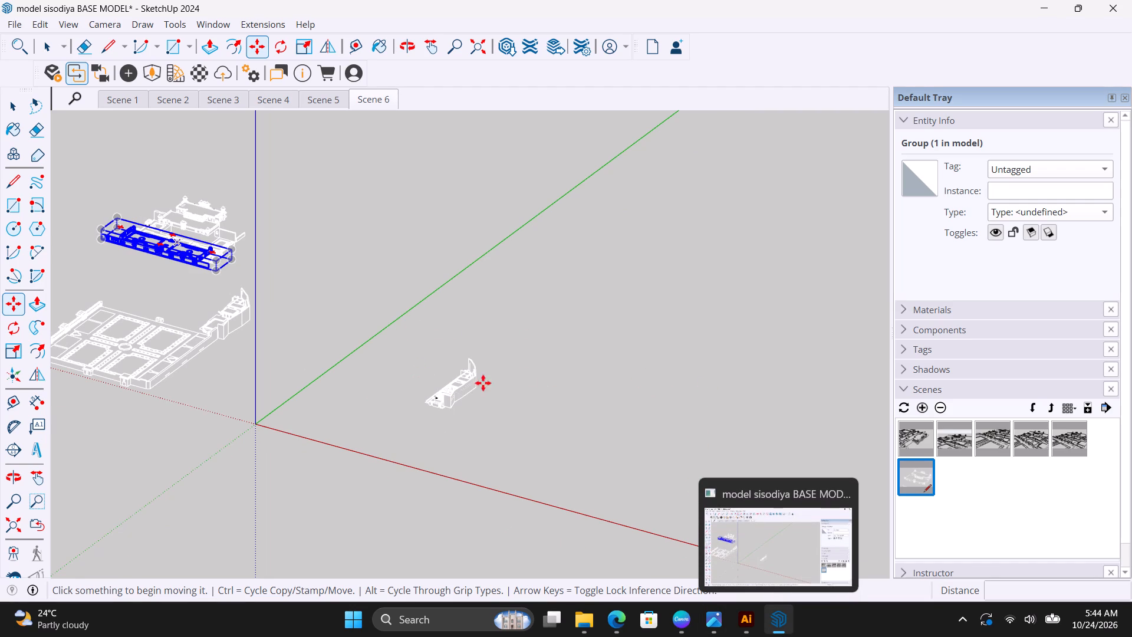
click(46, 45)
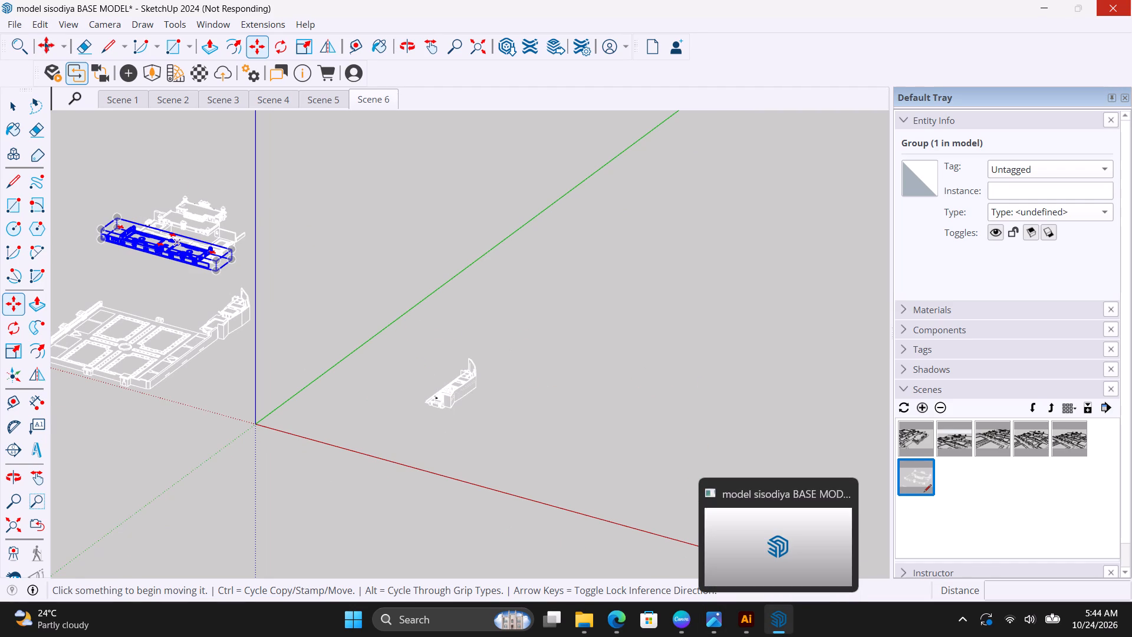
Switch back to 2nd levek.pdf in Illustrator.
click(752, 616)
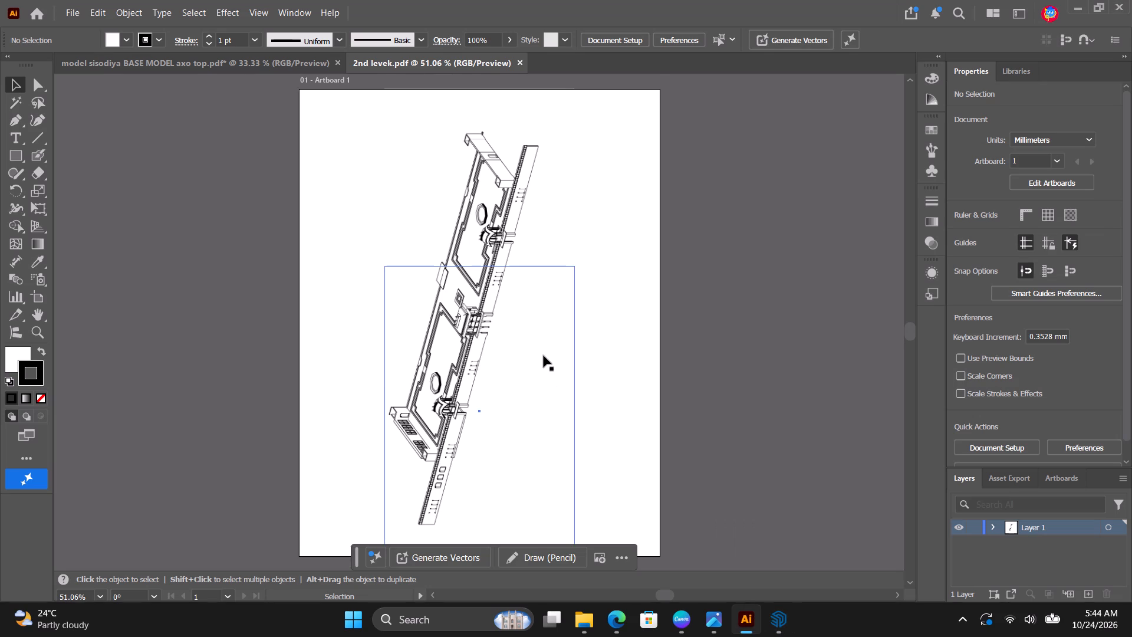
scroll(544, 356, down, 3)
scroll(544, 356, up, 3)
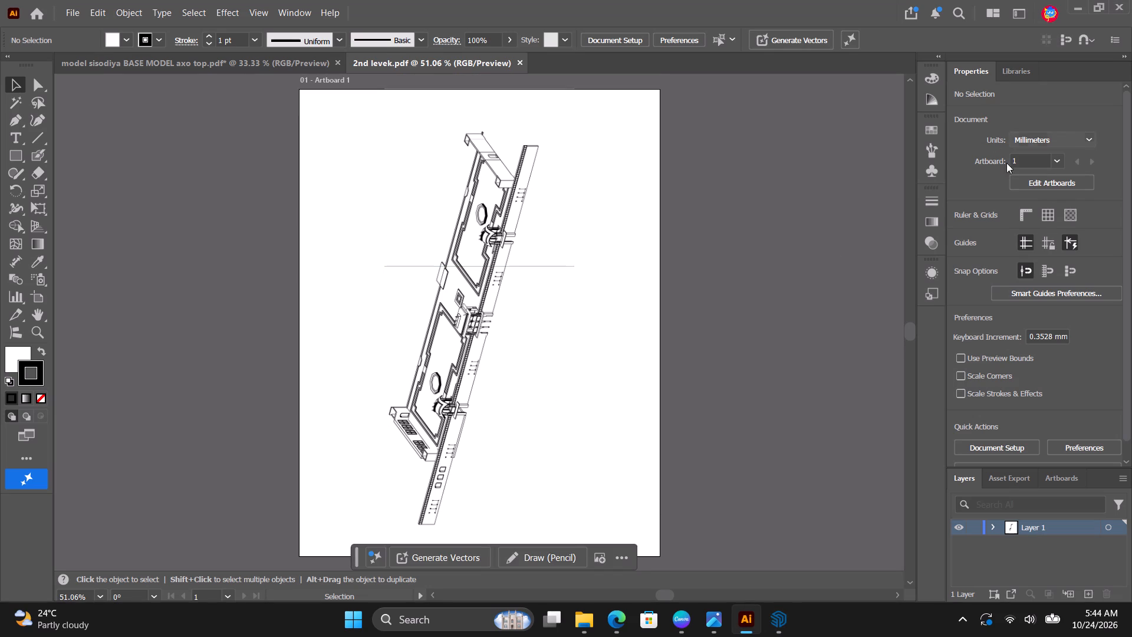
click(1016, 70)
click(983, 70)
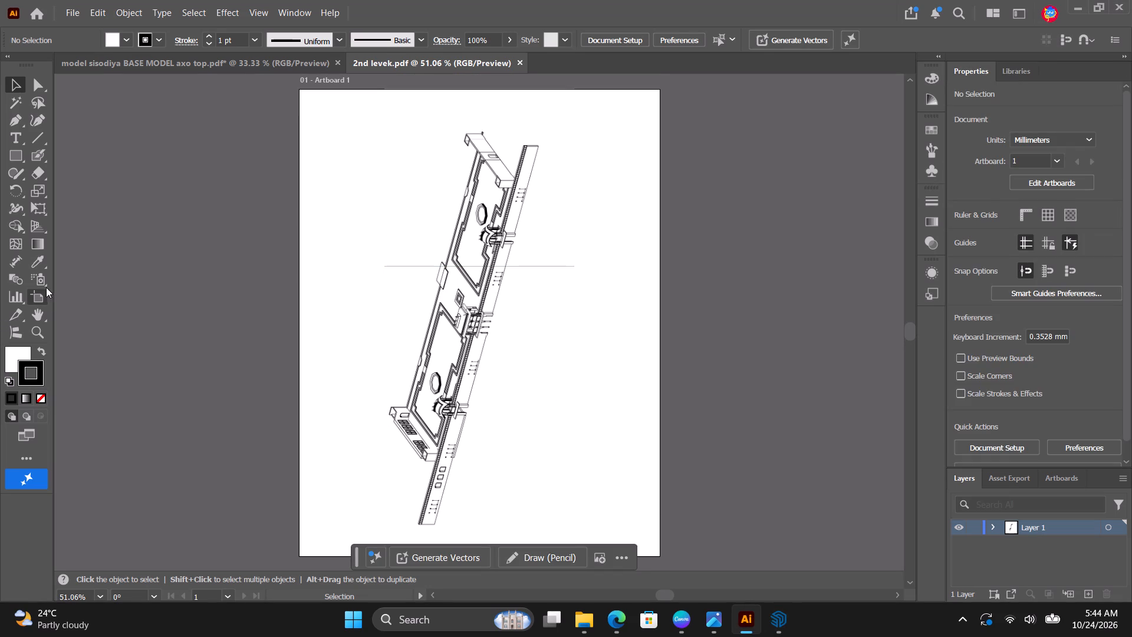
Turn Artboard 1 to landscape and extend its lower and upper edges to make it 279.4 × 279.4 mm.
click(39, 292)
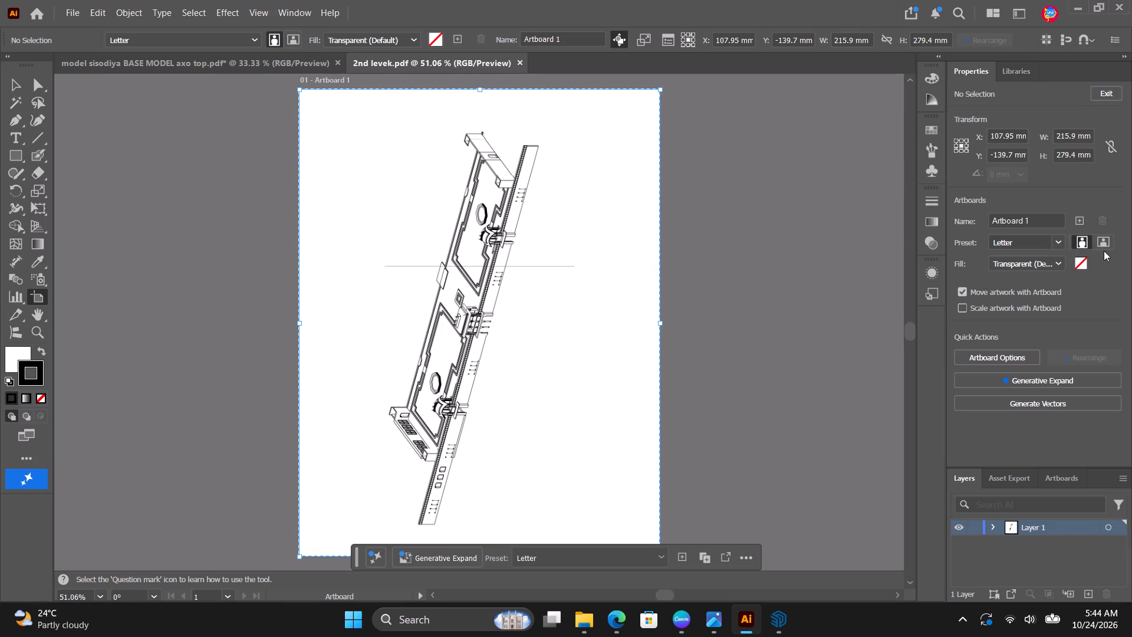
click(1105, 244)
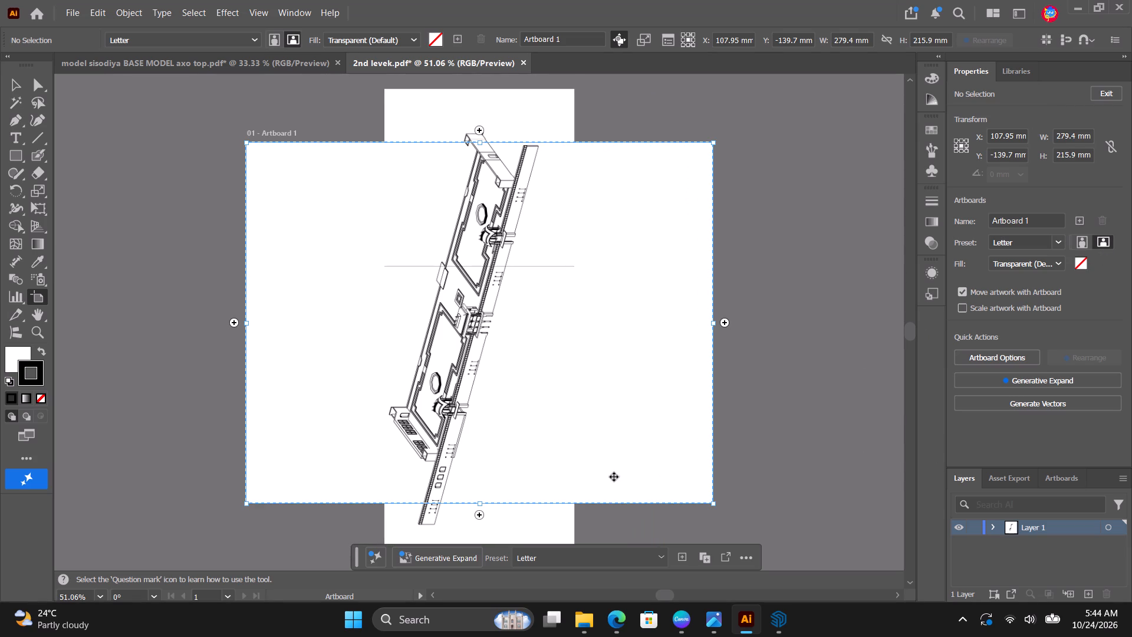
scroll(669, 425, down, 3)
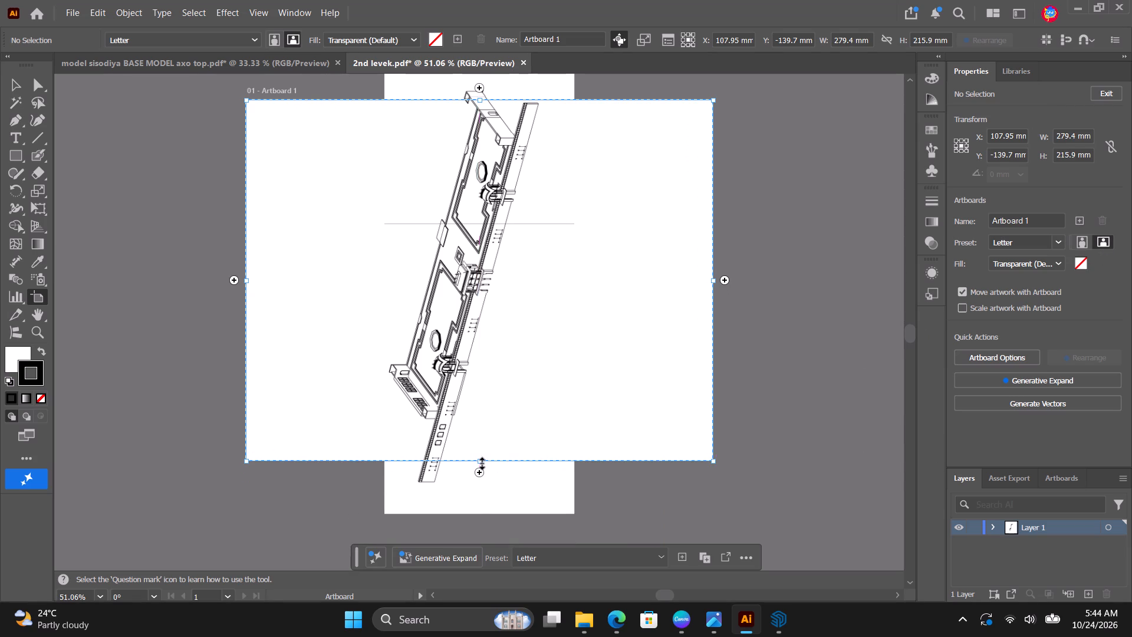
drag(481, 462, 472, 516)
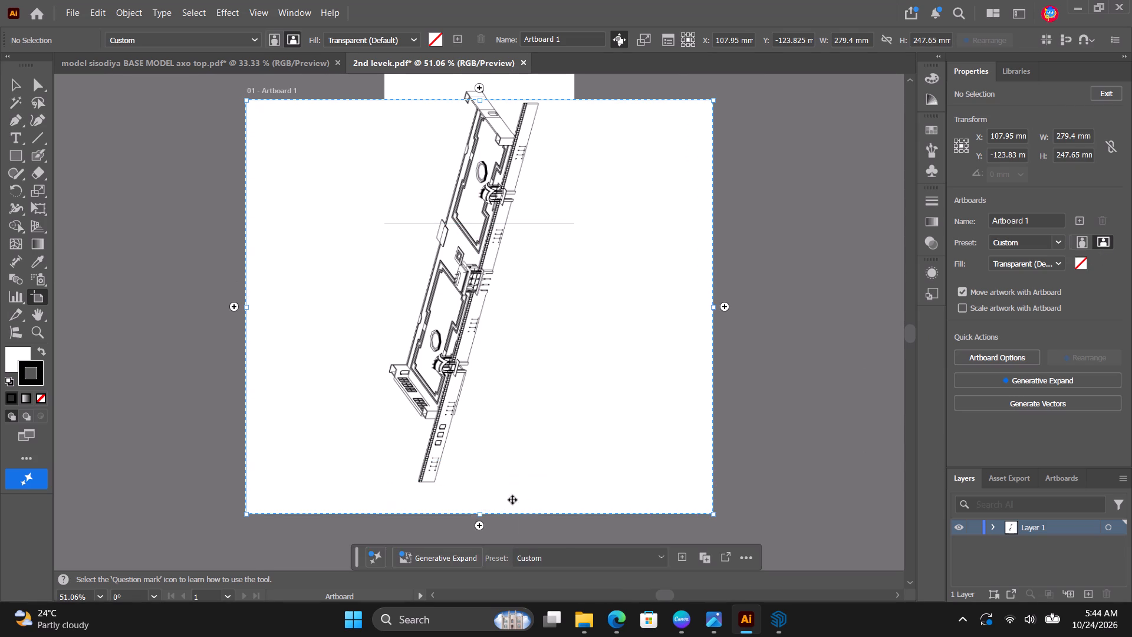
scroll(512, 499, up, 3)
drag(477, 142, 485, 90)
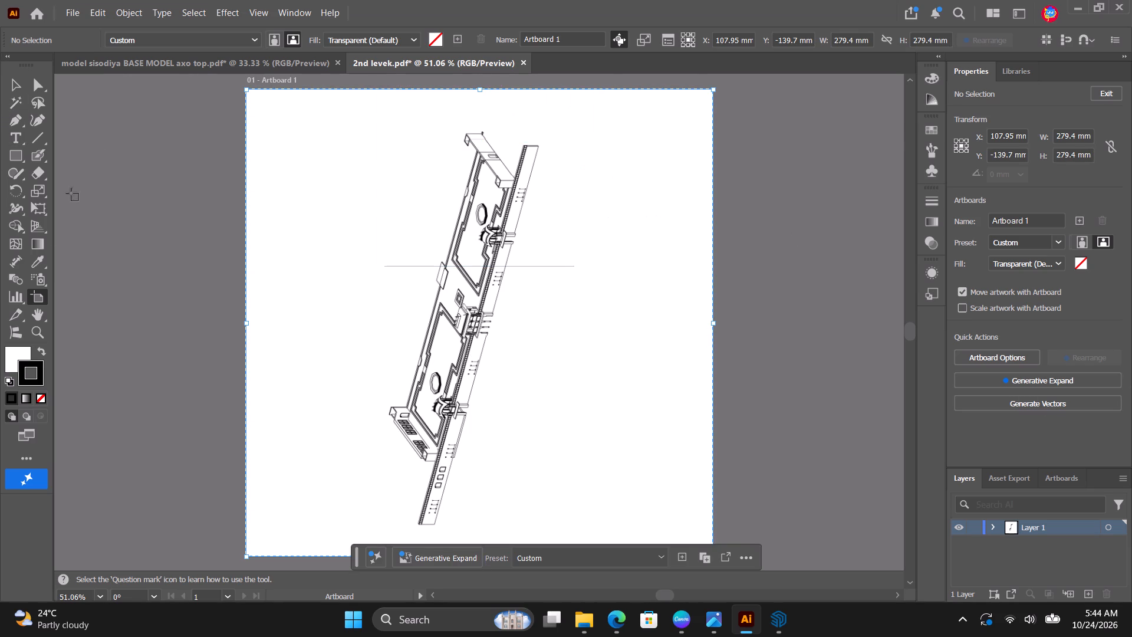
click(15, 86)
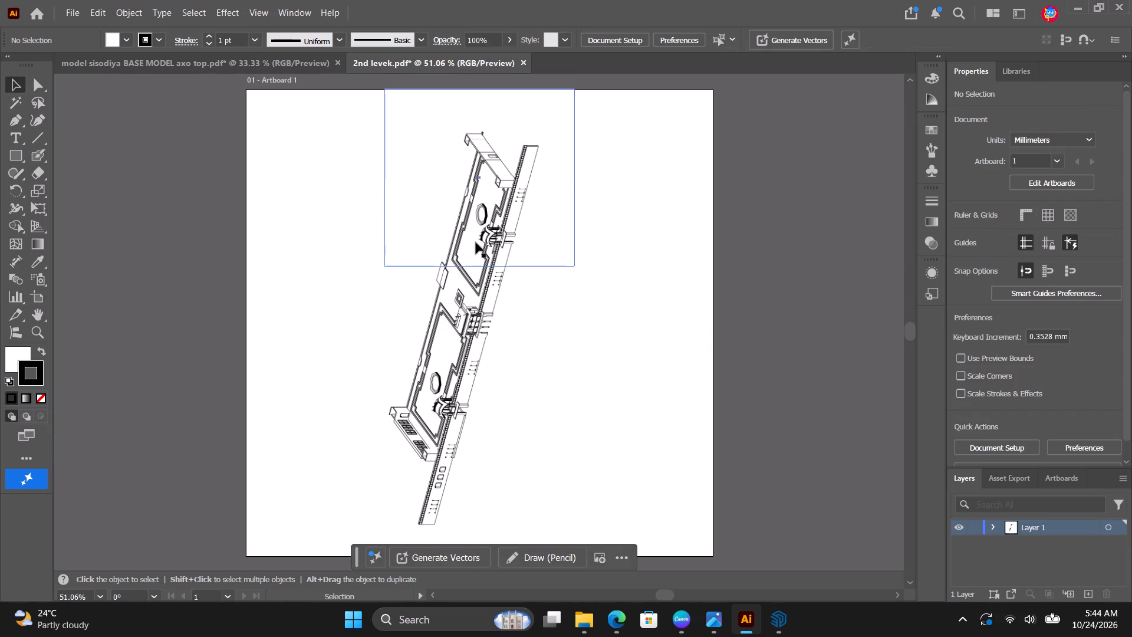
Release the clipping masks on the upper and lower image pieces of the level drawing.
click(476, 242)
right_click(476, 242)
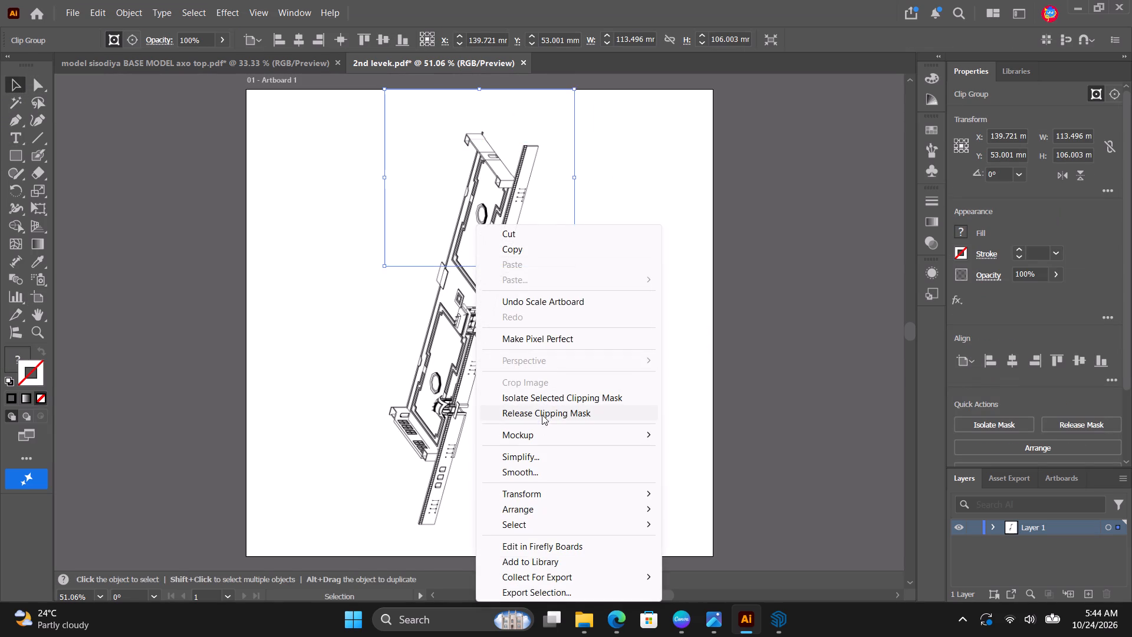
click(543, 412)
click(446, 343)
right_click(445, 343)
click(504, 409)
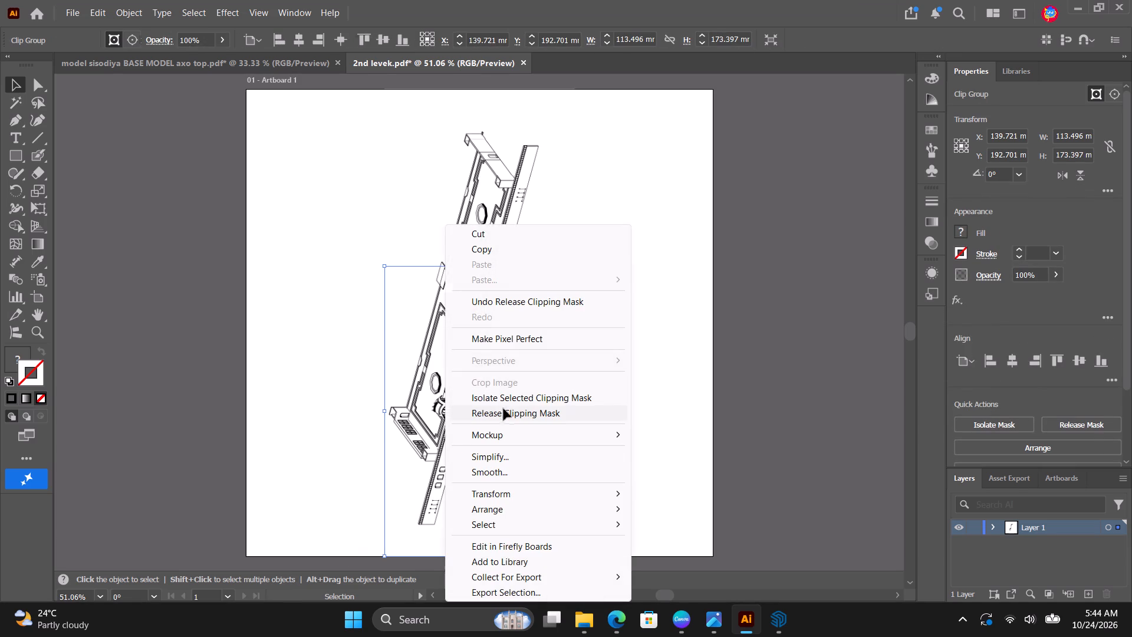
click(742, 367)
Rotate both image pieces together to 270° so the level drawing lies lengthwise across the artboard.
drag(675, 98, 338, 498)
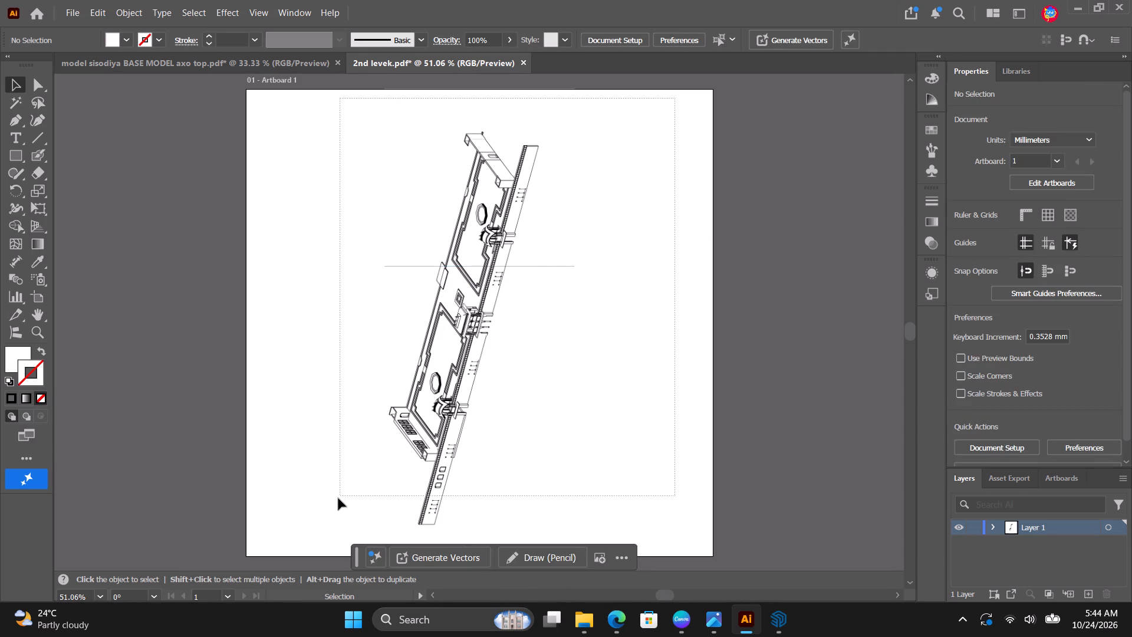
drag(338, 498, 302, 537)
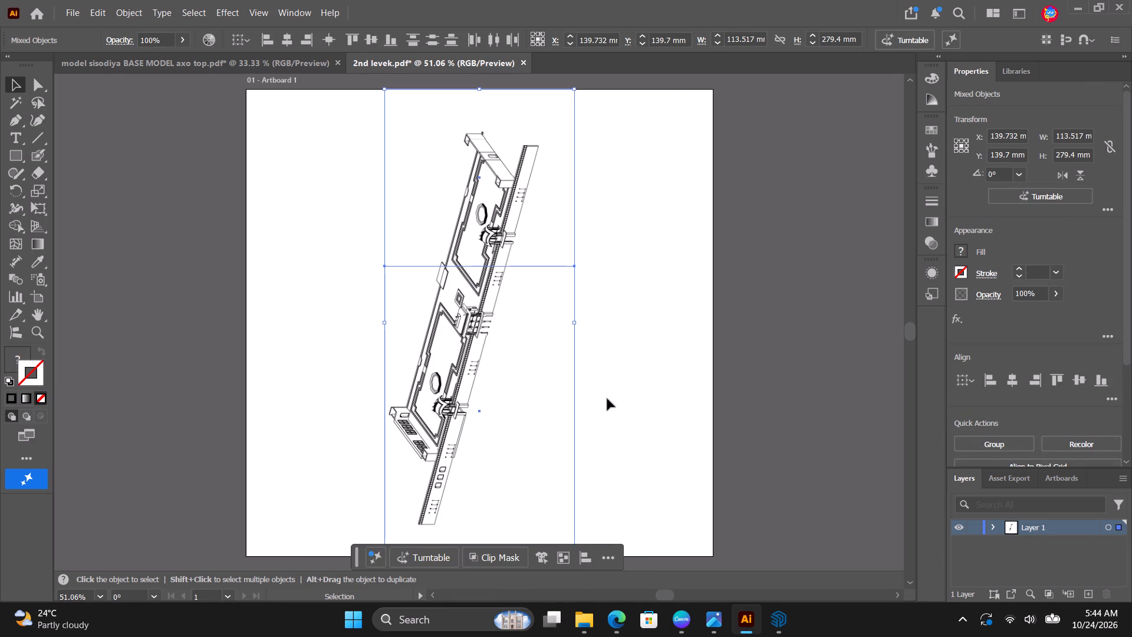
scroll(607, 399, down, 2)
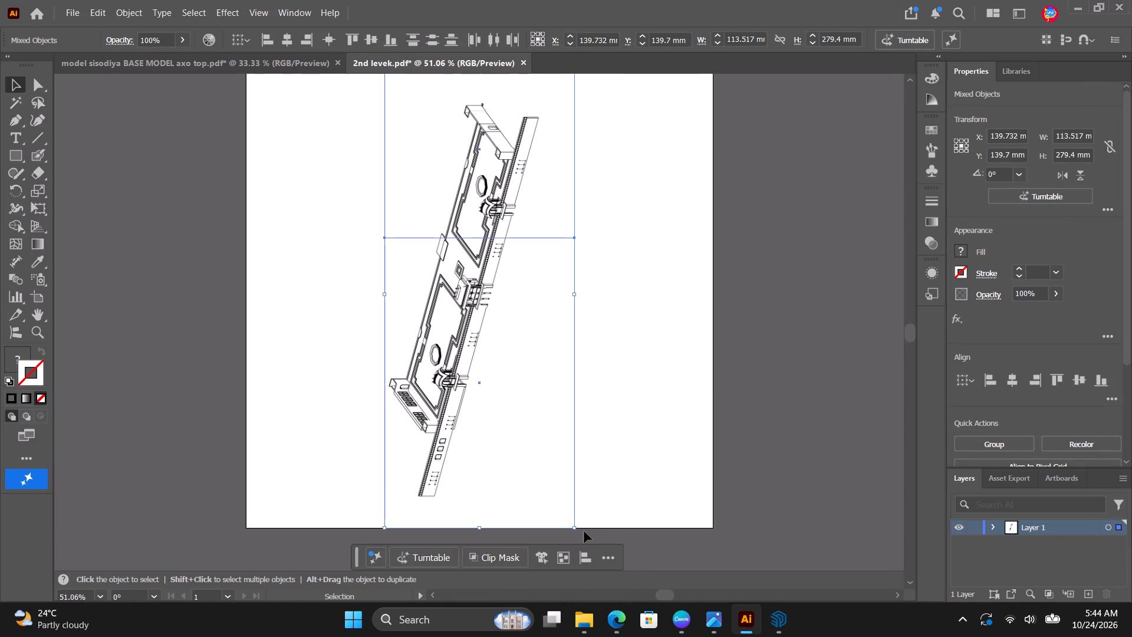
drag(581, 531, 322, 426)
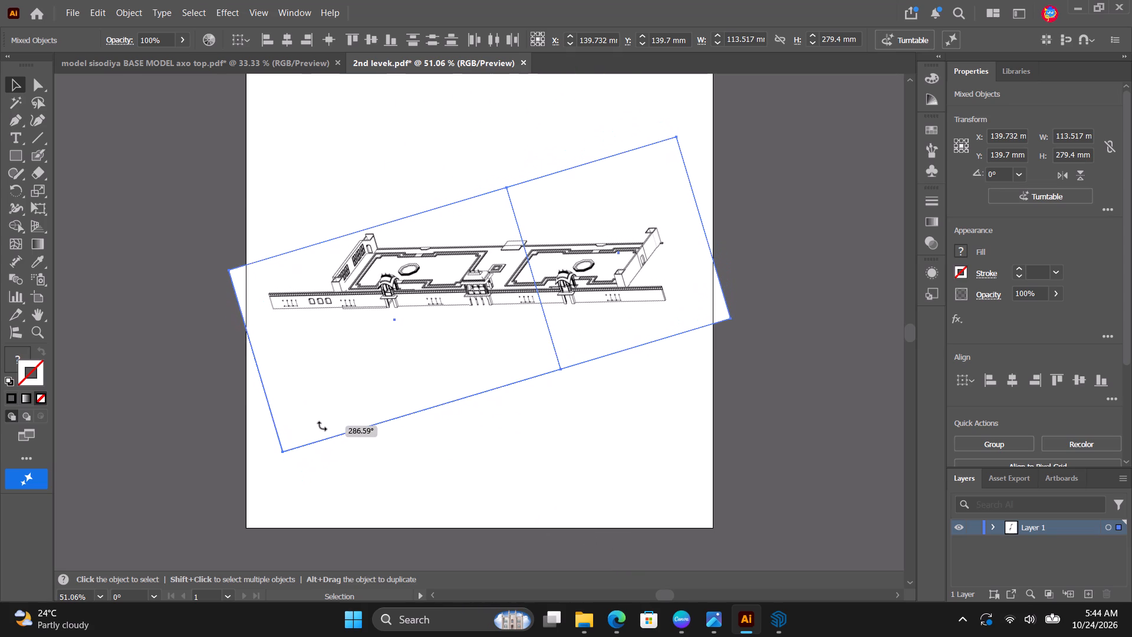
drag(322, 426, 263, 402)
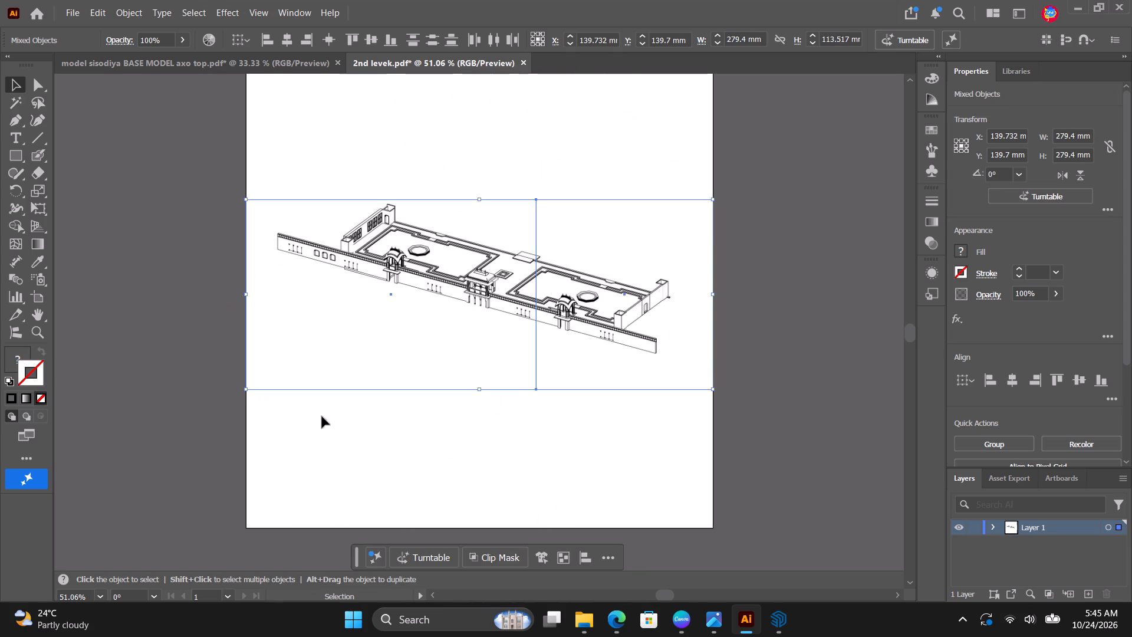
click(837, 360)
Image Trace both pieces of the level drawing with the Default preset.
click(583, 306)
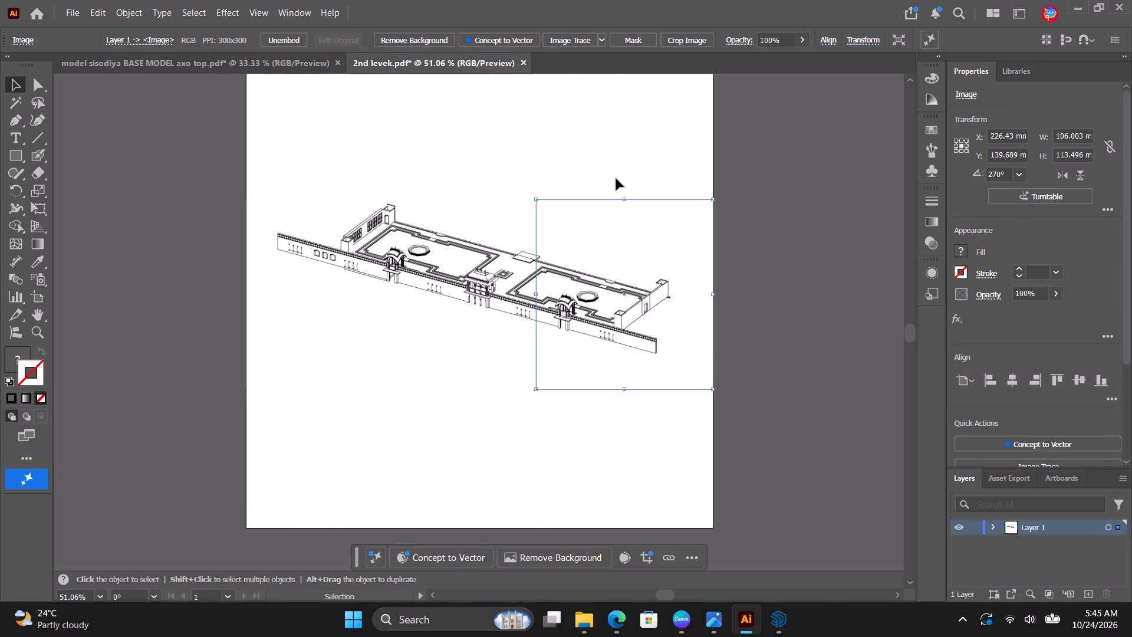
click(585, 38)
click(477, 263)
click(567, 43)
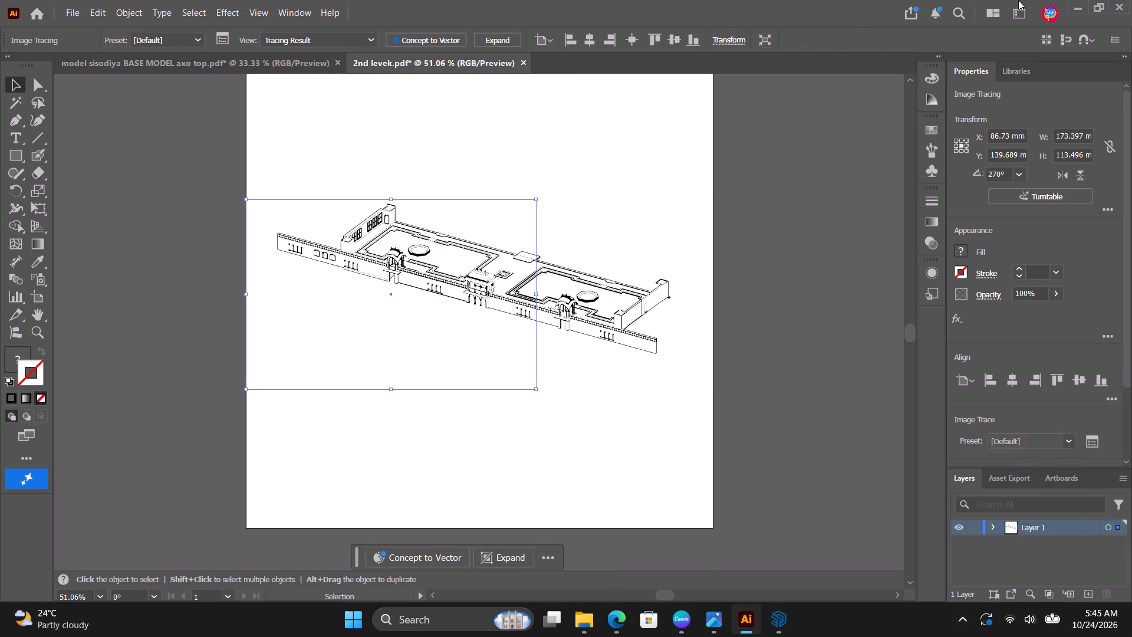
click(760, 277)
click(662, 206)
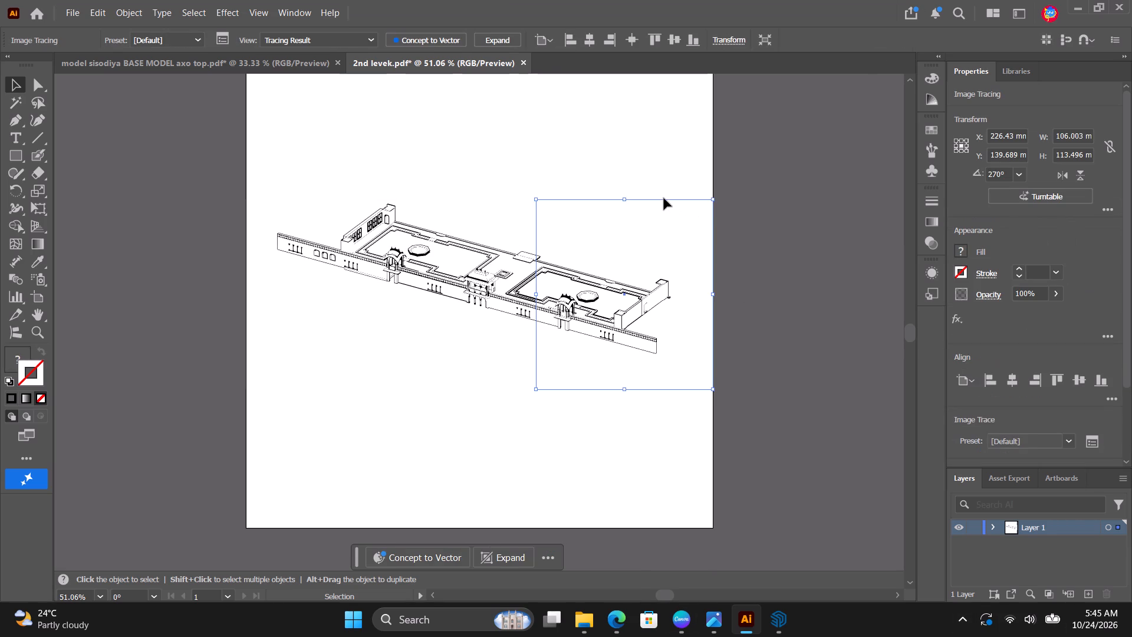
click(659, 201)
alt+scroll(659, 204, up, 2)
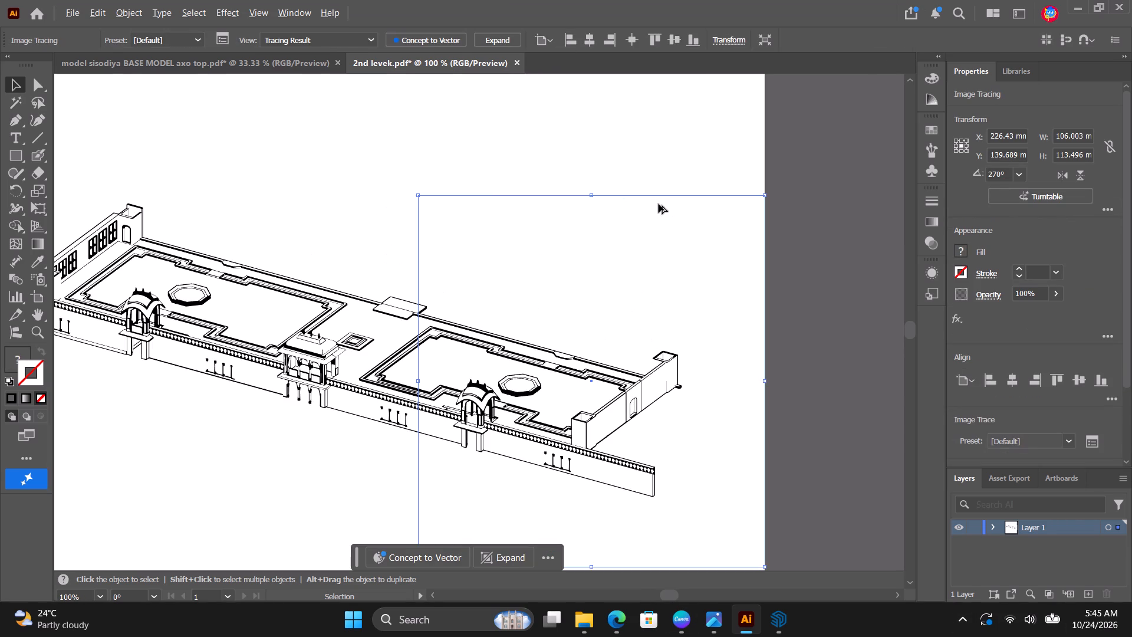
alt+scroll(659, 204, down, 1)
click(778, 237)
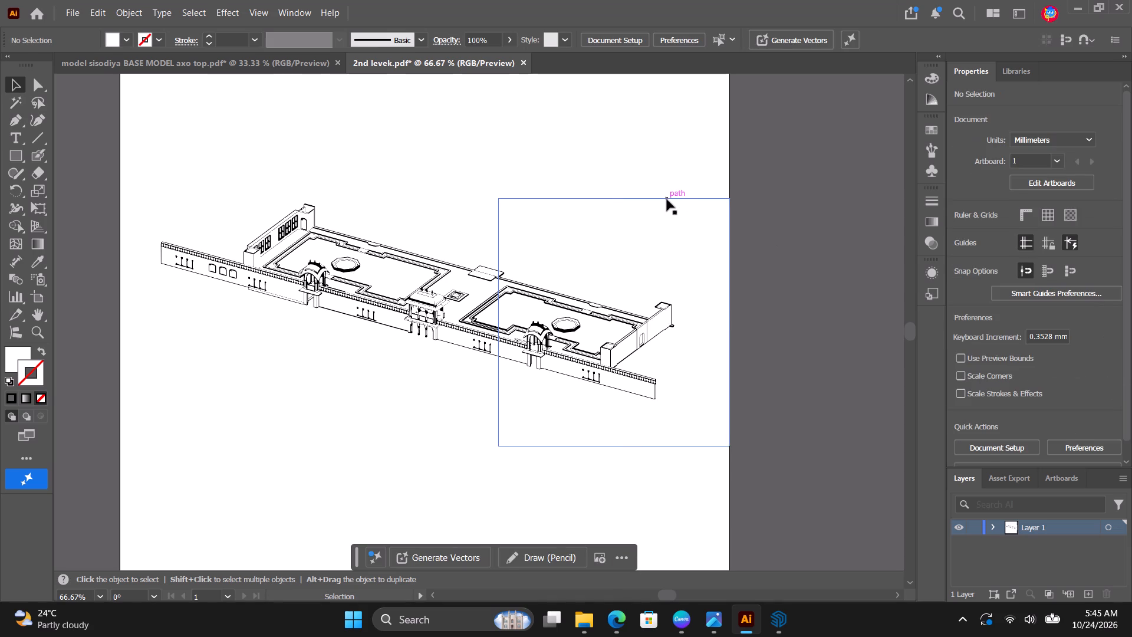
Delete the leftover rectangular frame paths around the right and left pieces of the level drawing.
click(667, 199)
key(Delete)
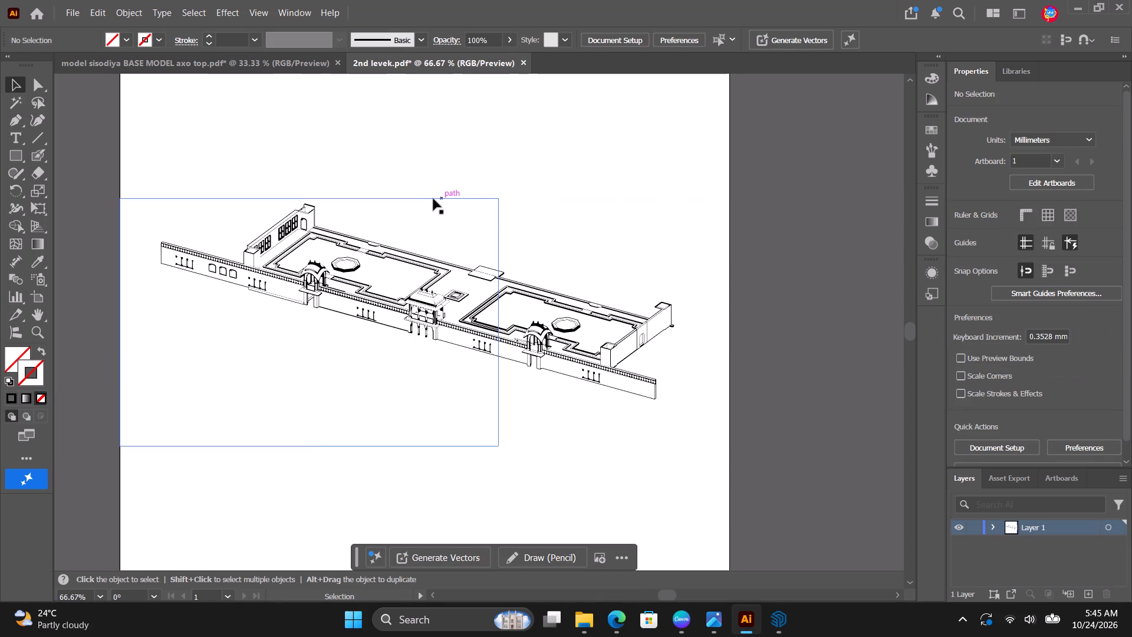
click(433, 199)
key(Delete)
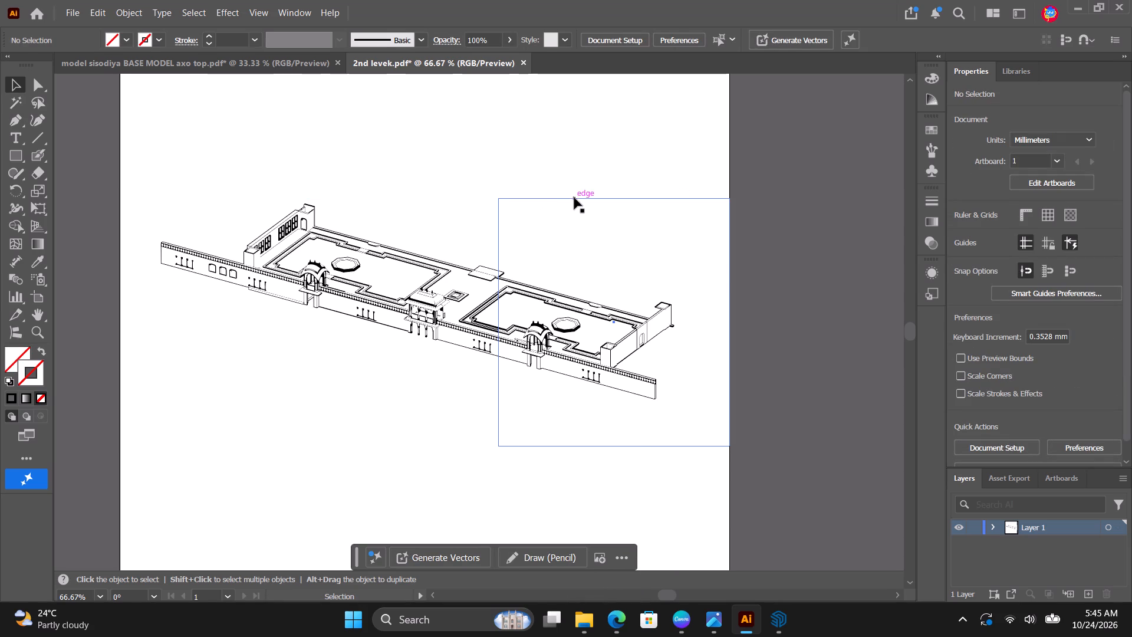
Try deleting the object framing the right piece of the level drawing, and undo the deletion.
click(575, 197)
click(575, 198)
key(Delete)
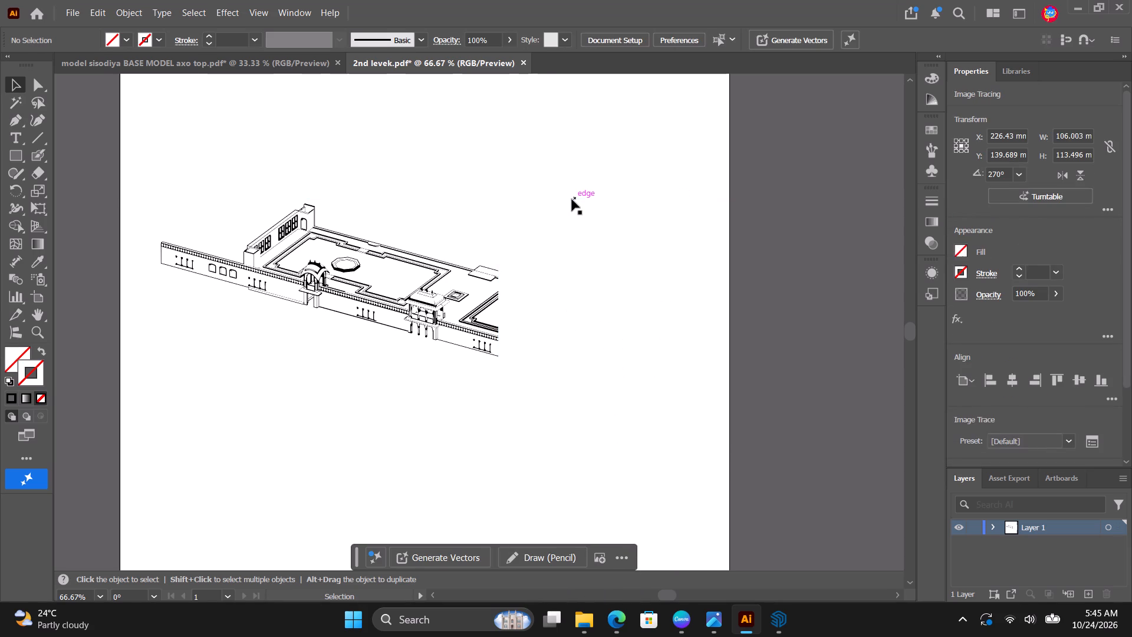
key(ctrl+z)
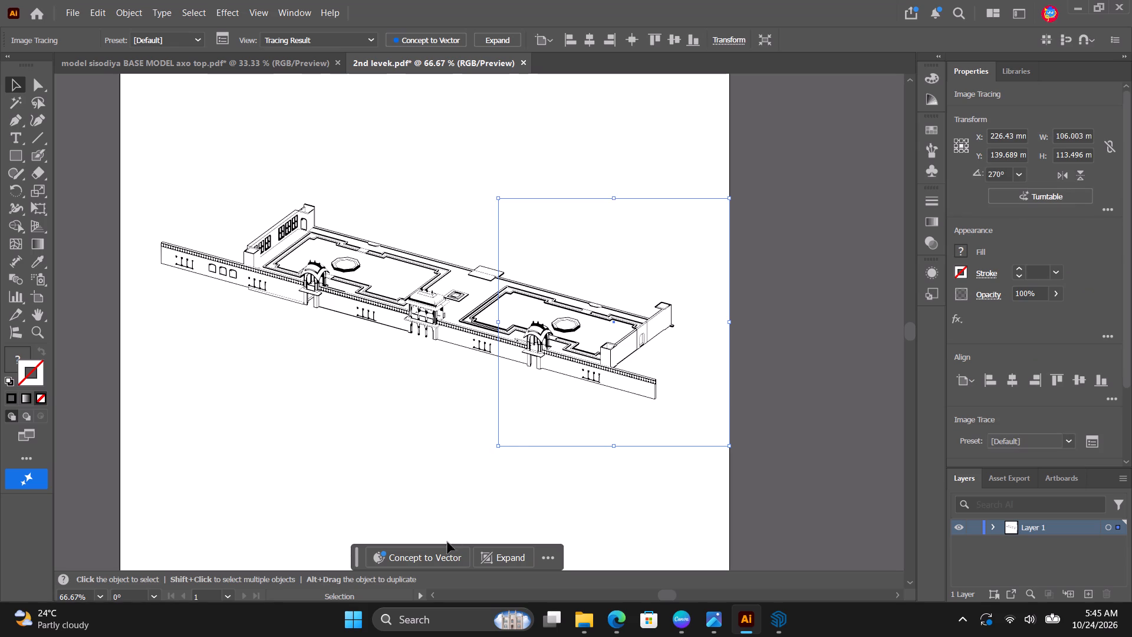
Expand the tracing of the level drawing's right piece and ungroup the resulting paths.
click(499, 559)
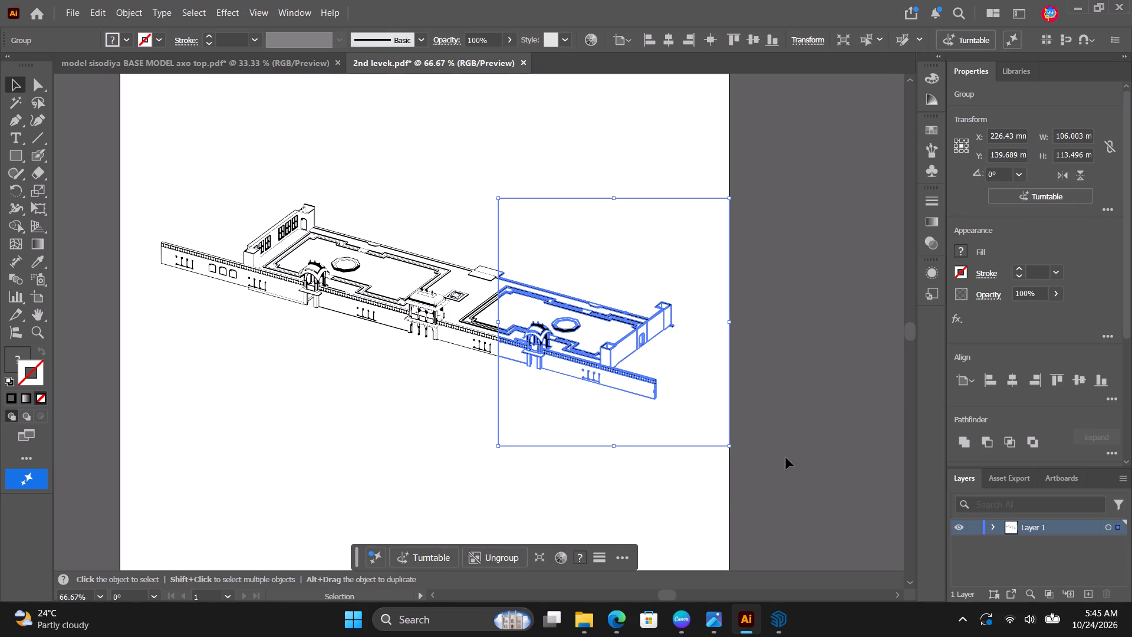
click(786, 458)
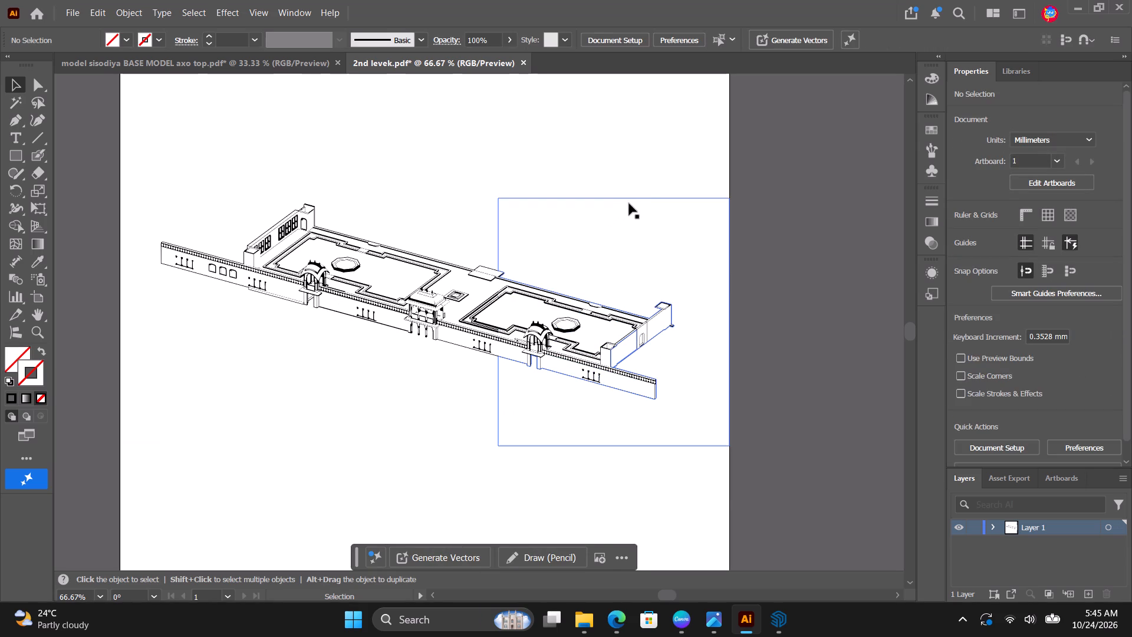
click(634, 199)
click(502, 556)
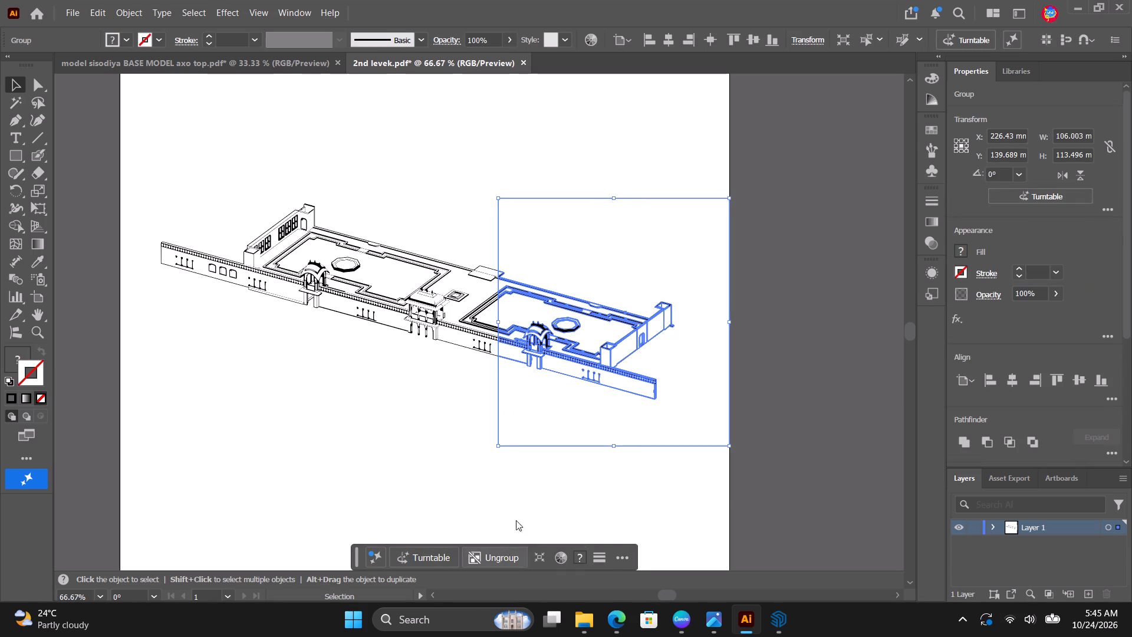
click(801, 259)
Delete the white background path behind the right piece of the level drawing.
click(656, 199)
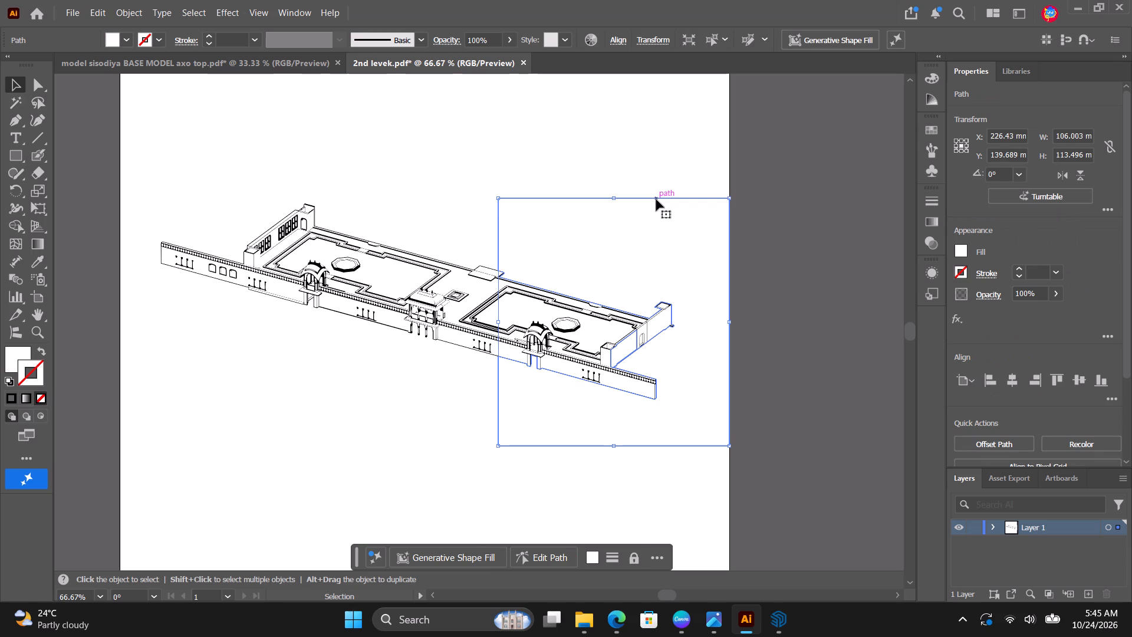
key(Delete)
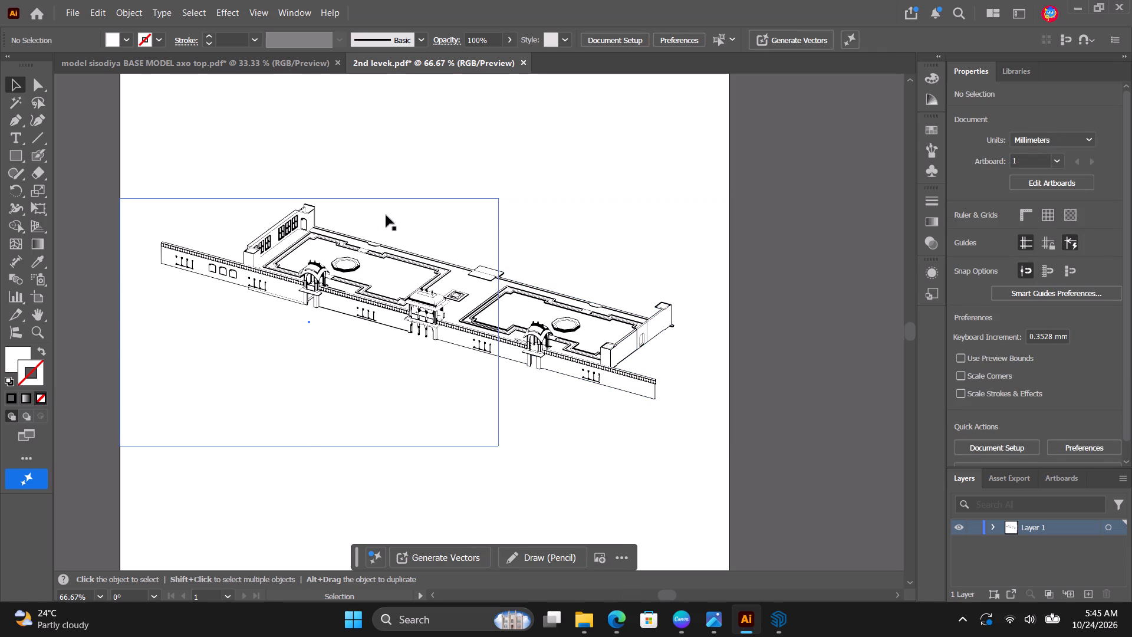
Expand the tracing of the level drawing's left piece and ungroup the resulting paths.
click(386, 215)
click(519, 561)
click(508, 557)
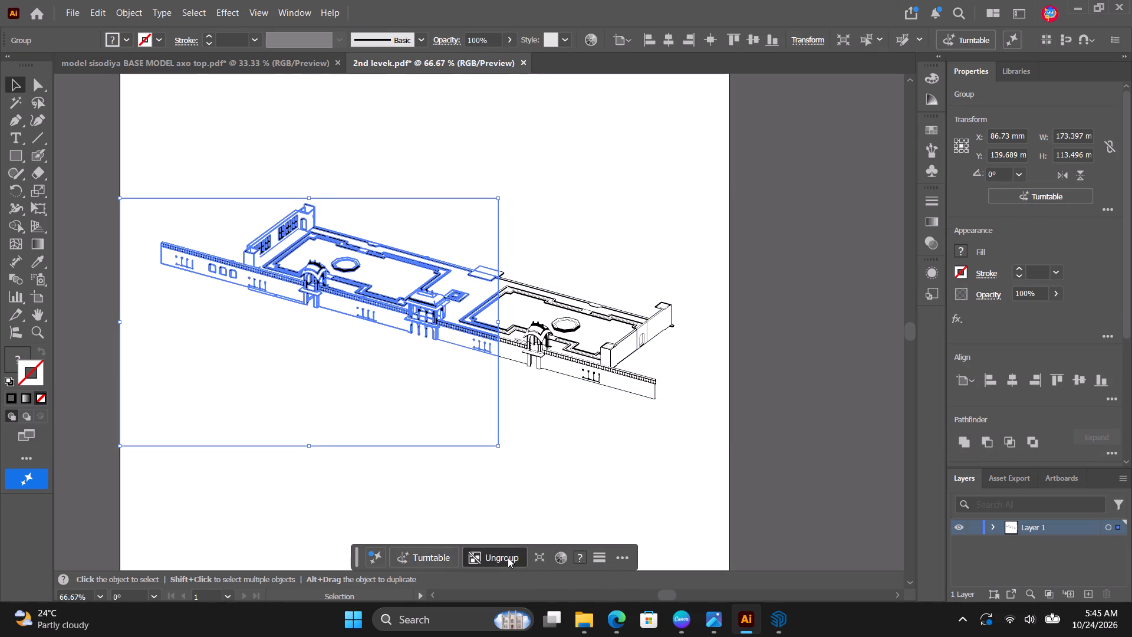
click(481, 523)
Delete the left piece's white background compound path and the remaining full-width frame around the drawing.
click(417, 444)
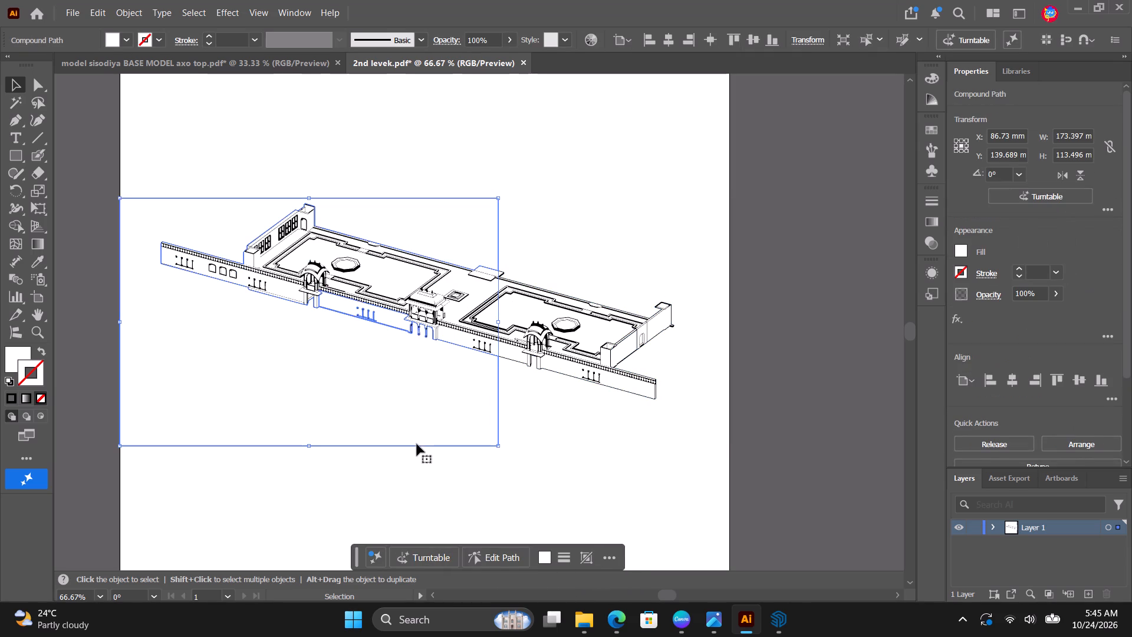
key(Delete)
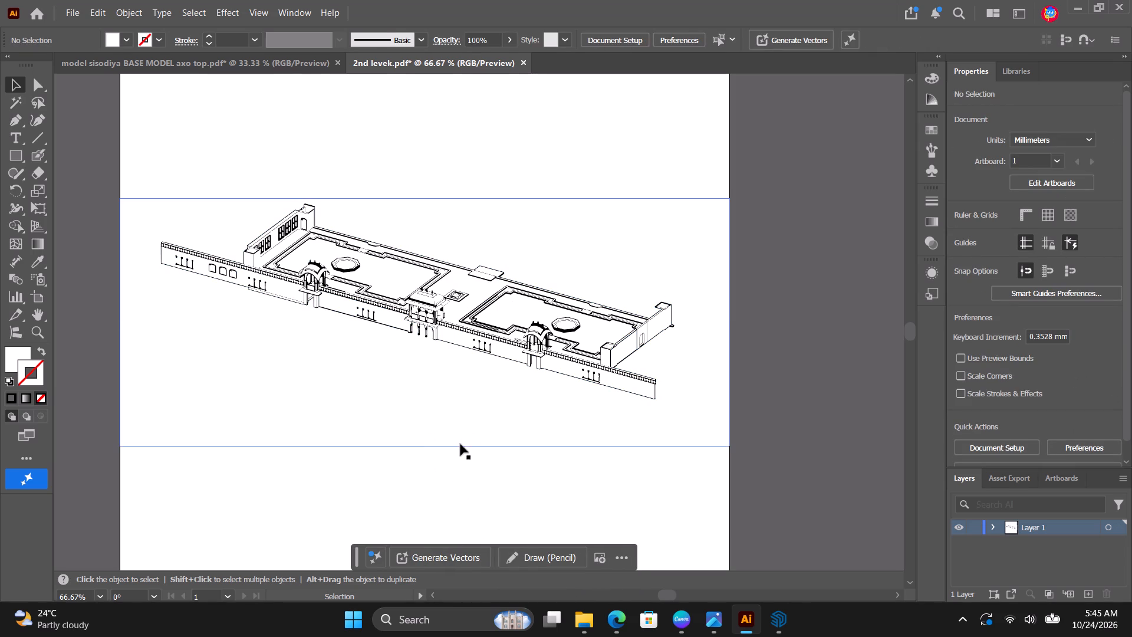
click(460, 444)
key(Delete)
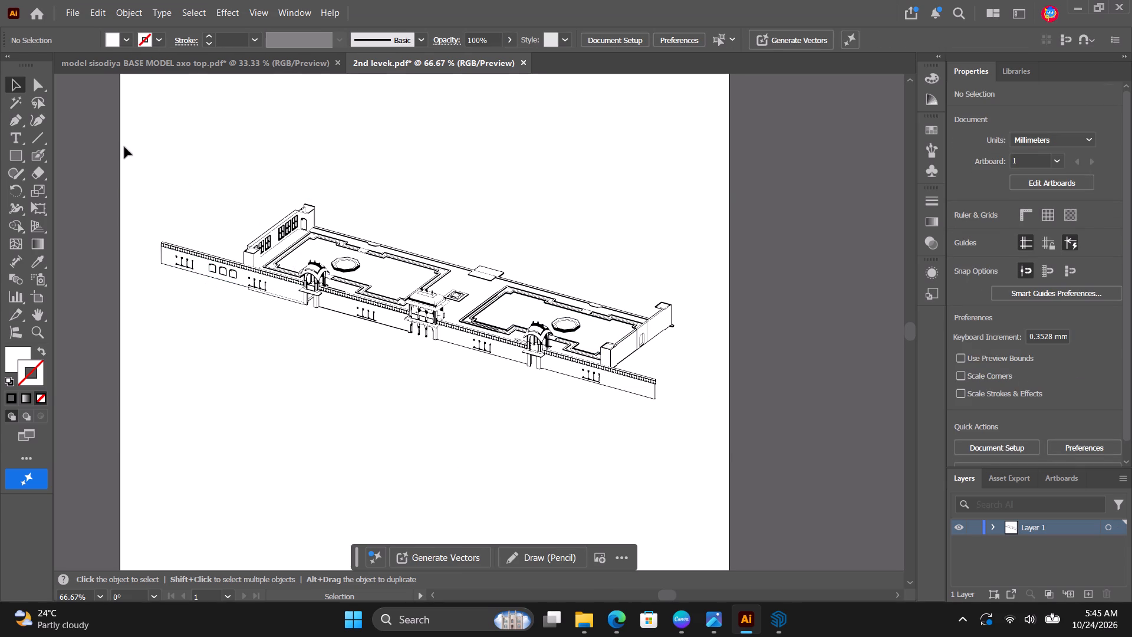
Group all the traced paths of both pieces of the level drawing.
drag(126, 145, 725, 449)
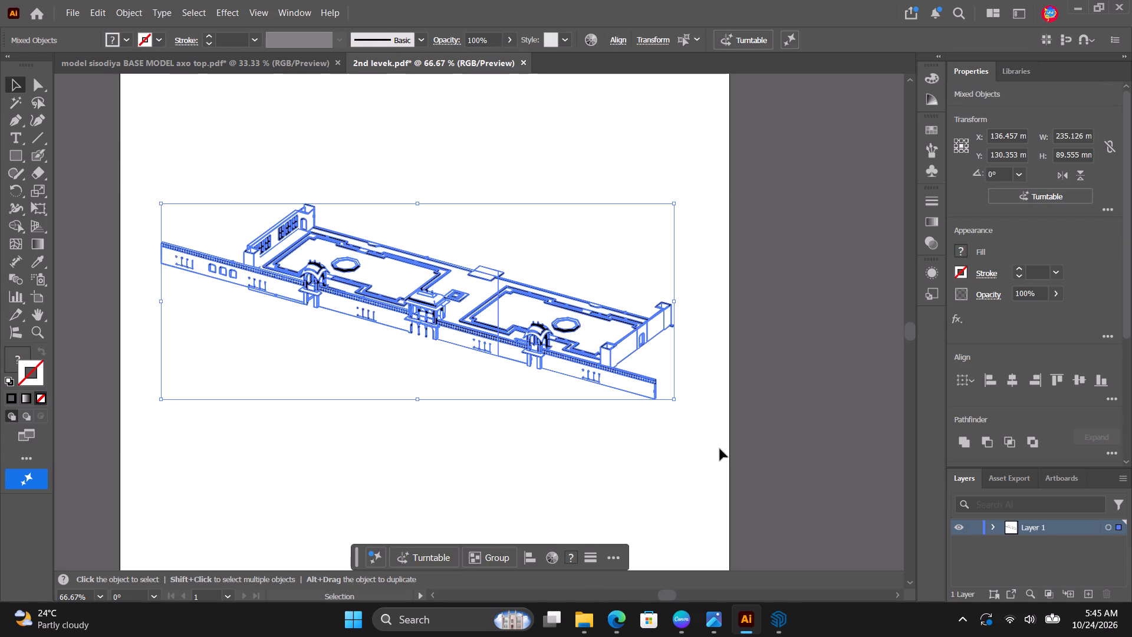
click(488, 563)
click(793, 454)
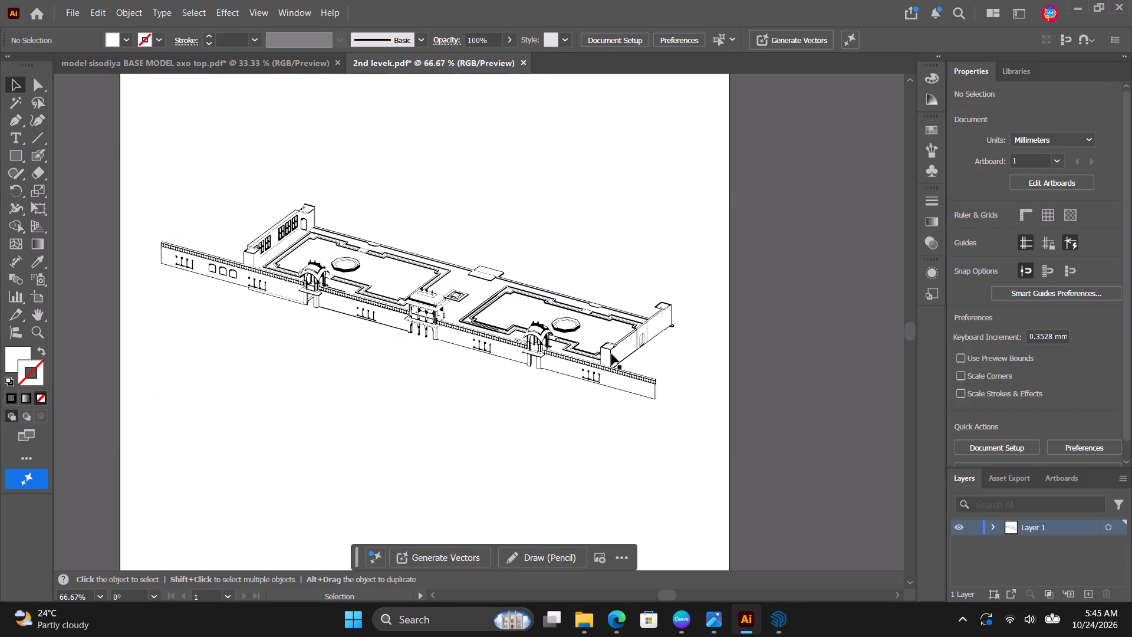
Copy the grouped level drawing into Layer 3 of the model sisodiya BASE MODEL axo top.pdf document.
drag(142, 165, 766, 445)
right_click(547, 350)
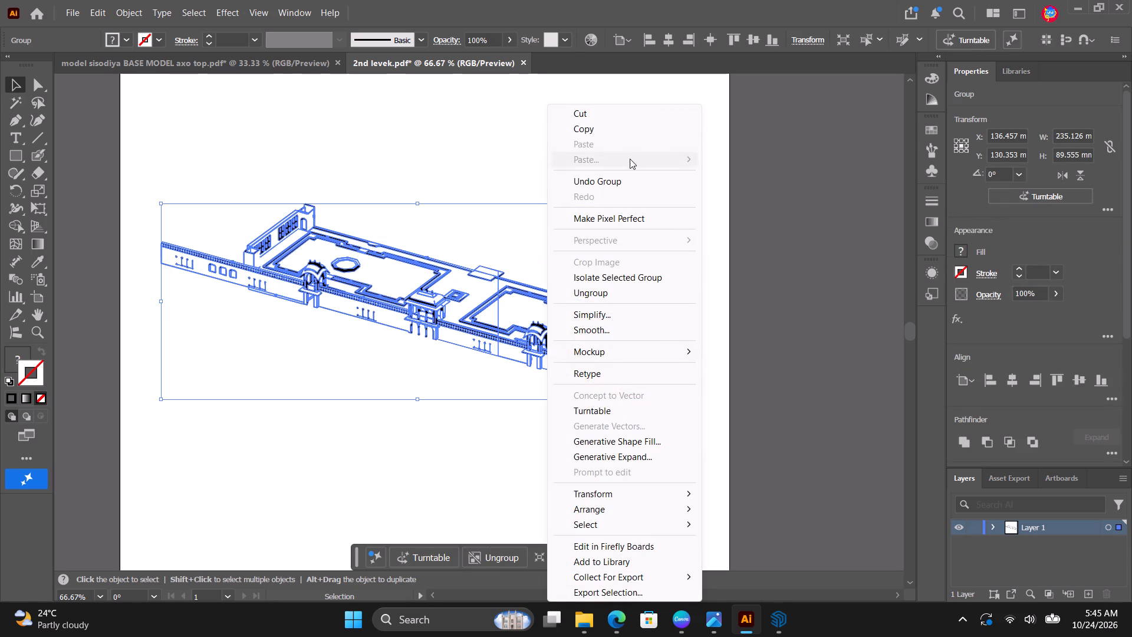
click(606, 132)
click(271, 69)
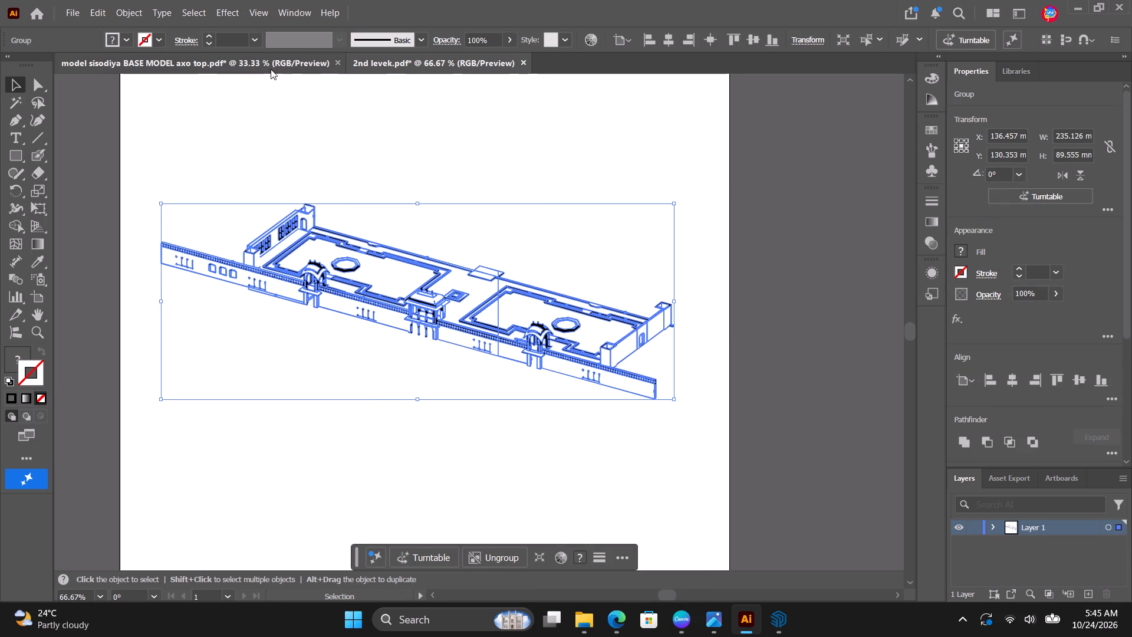
alt+scroll(243, 327, up, 3)
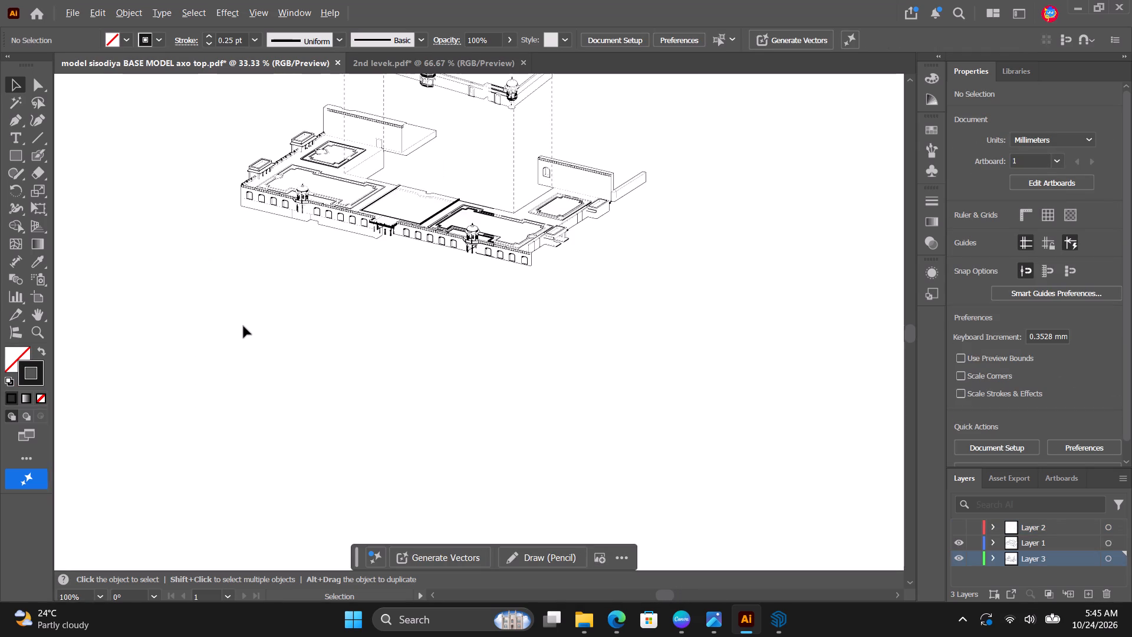
alt+scroll(243, 326, down, 1)
key(ctrl+v)
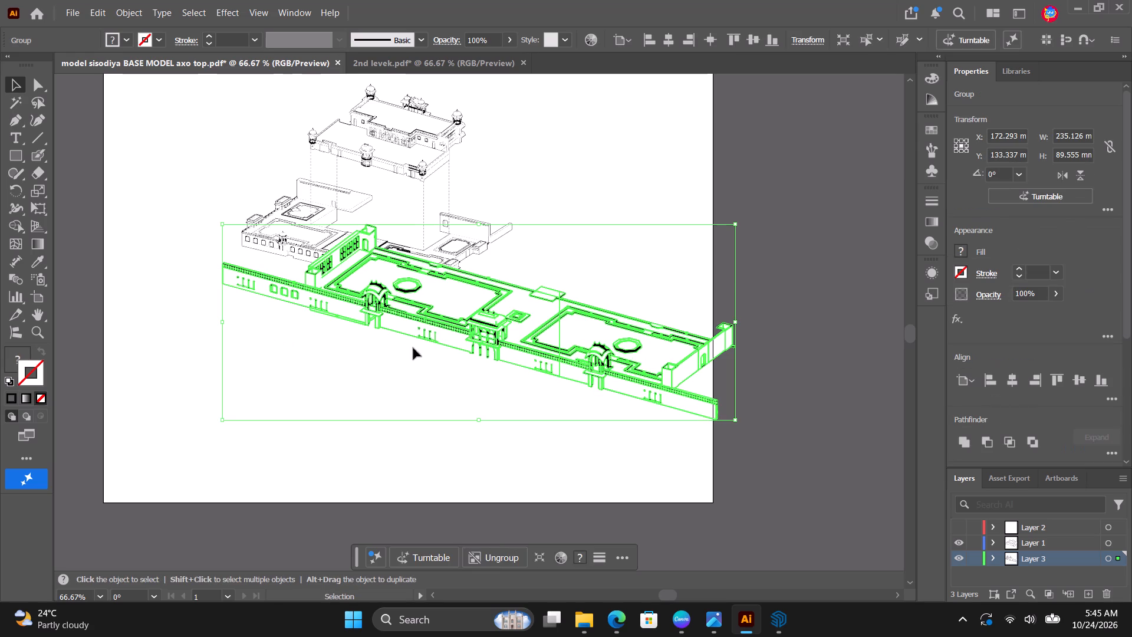
Scale the pasted level drawing down to about 151.8 × 57.8 mm and place it just below the existing exploded levels.
drag(483, 319, 378, 370)
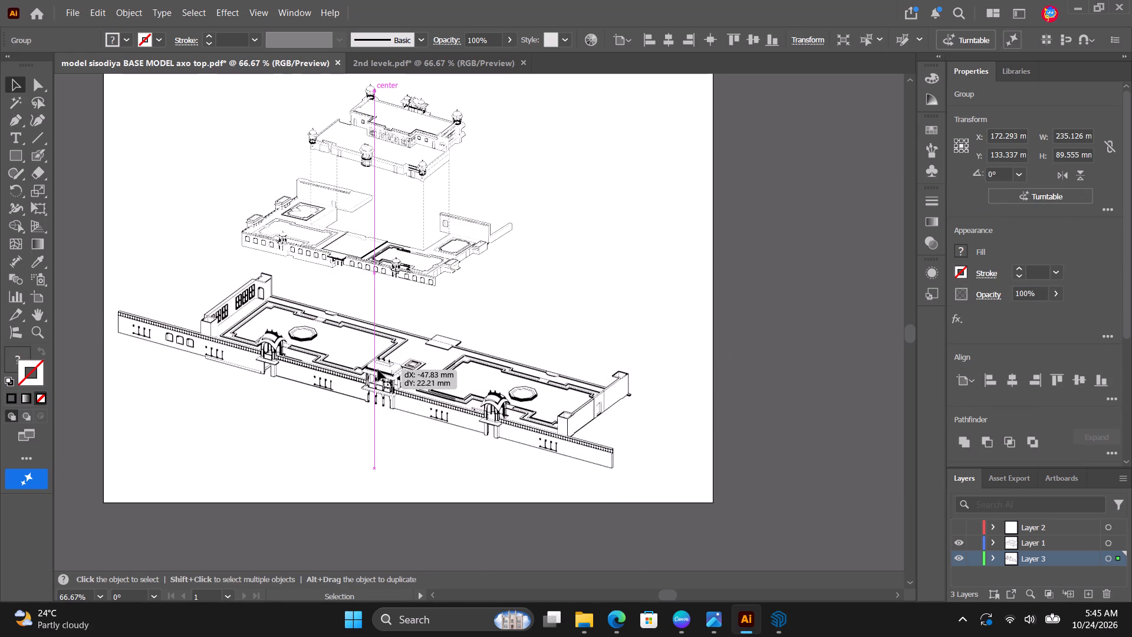
drag(632, 273, 574, 312)
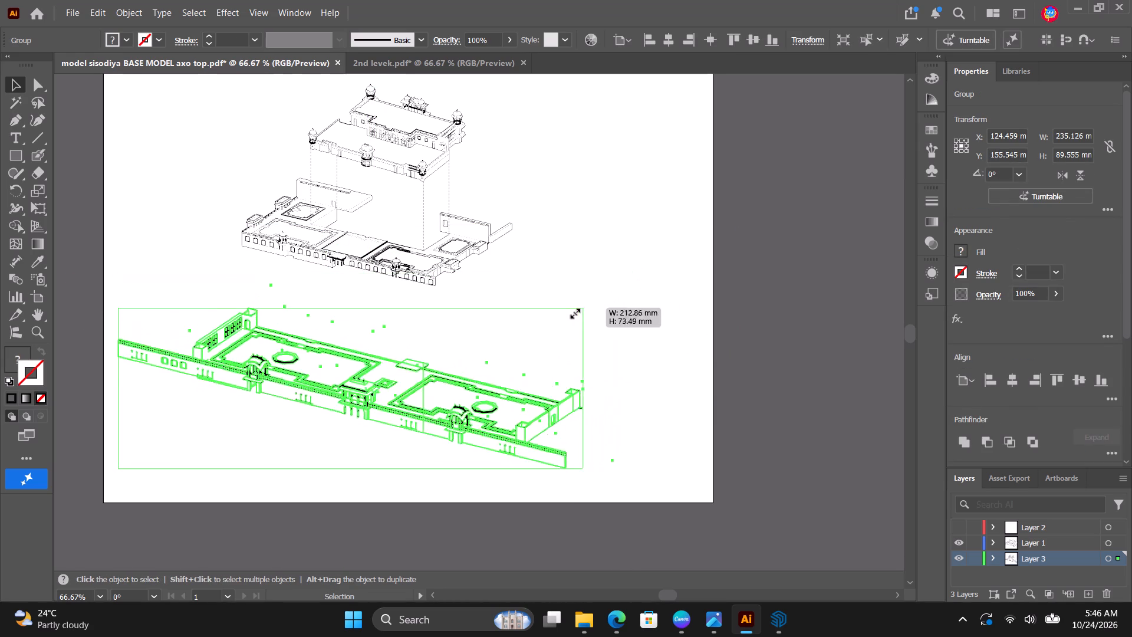
drag(574, 312, 511, 339)
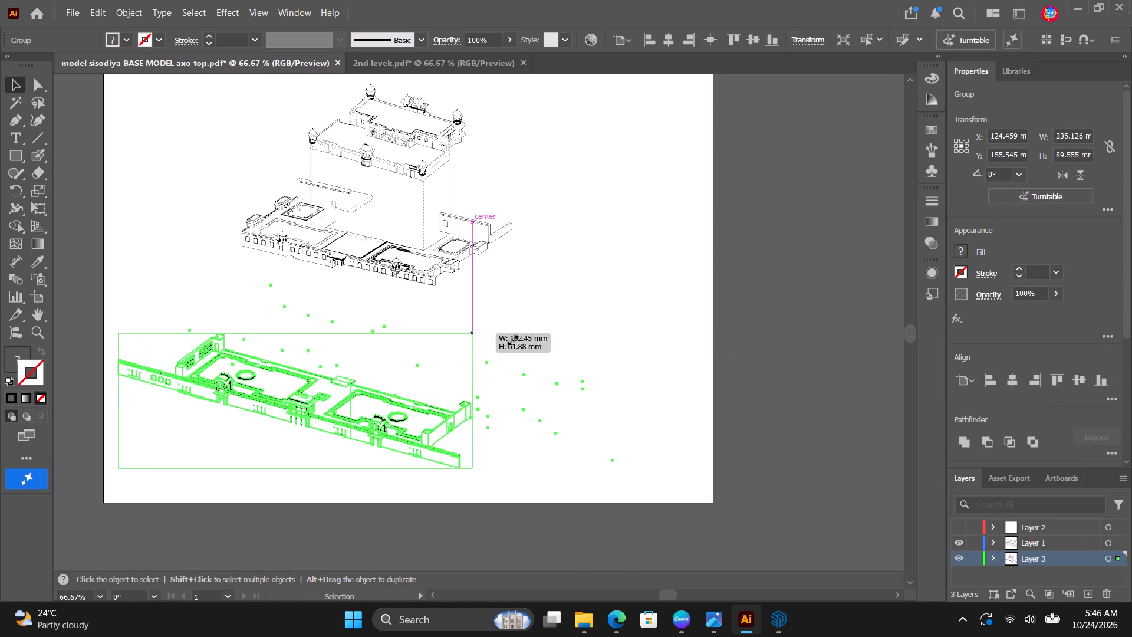
drag(511, 339, 462, 342)
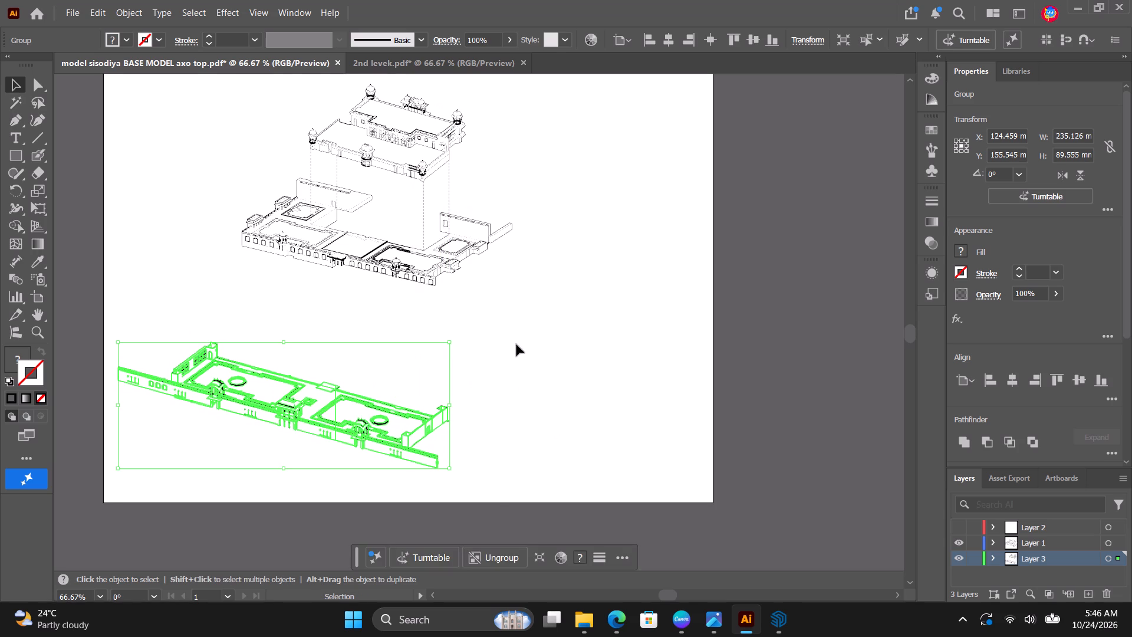
drag(290, 402, 305, 327)
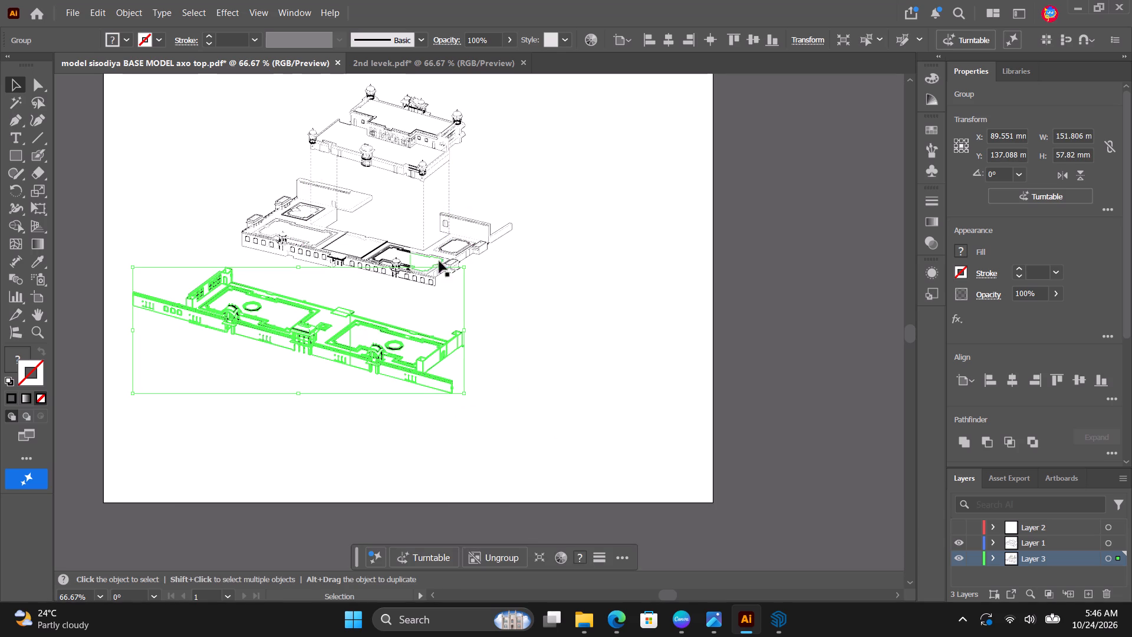
Examine how the placed level drawing compares in scale and alignment with the levels and dashed connector lines above it.
alt+scroll(415, 275, up, 2)
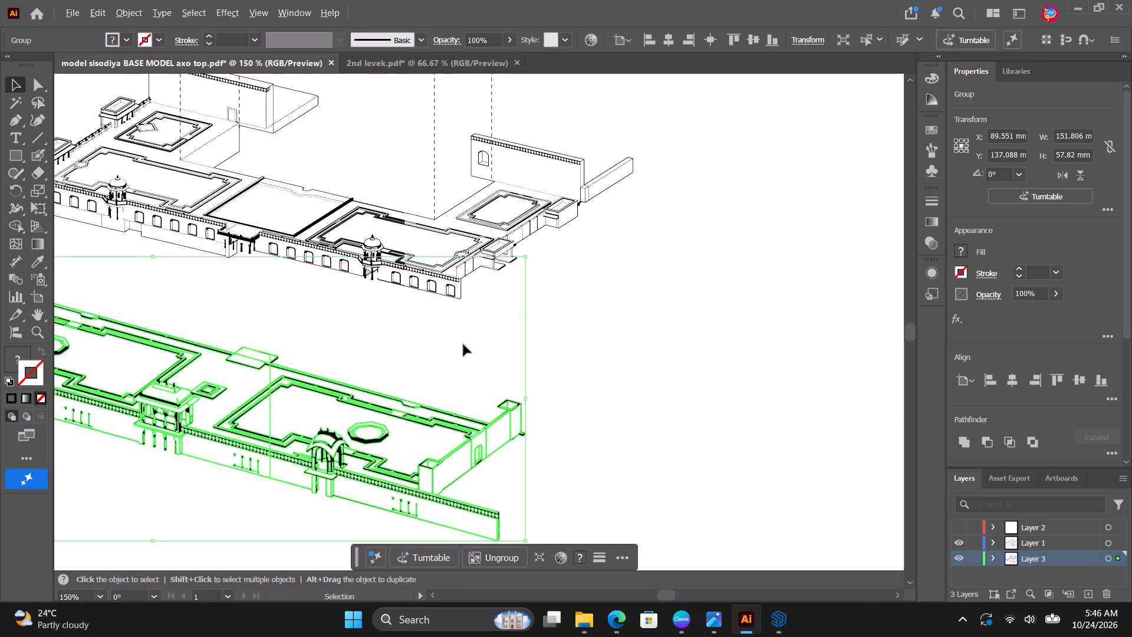
alt+scroll(463, 344, down, 2)
alt+scroll(308, 320, up, 3)
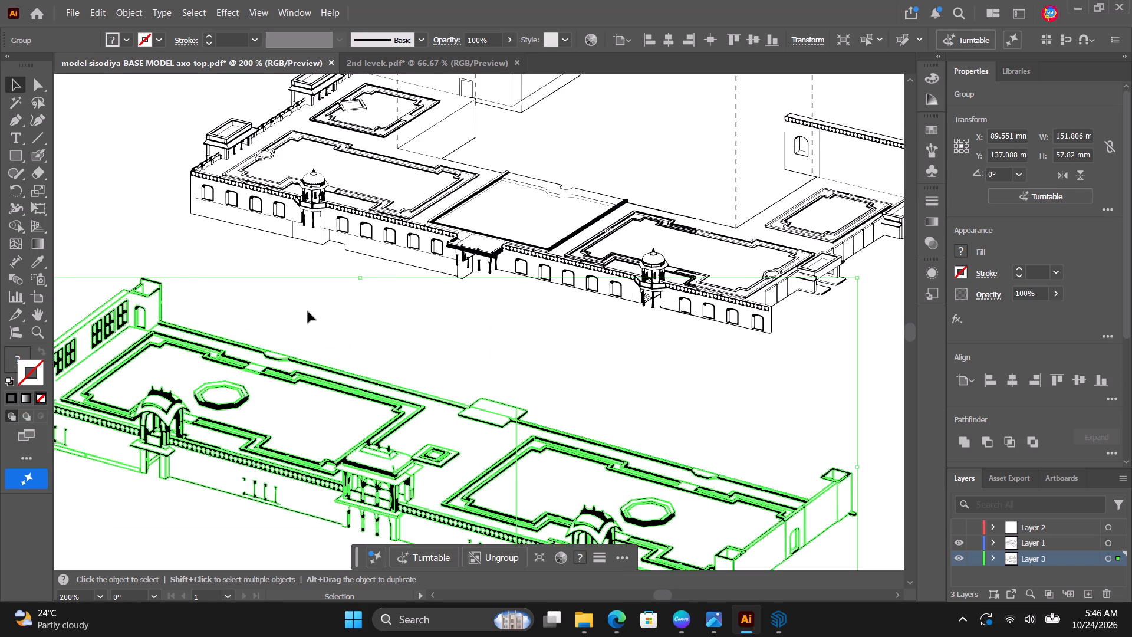
alt+scroll(308, 311, down, 2)
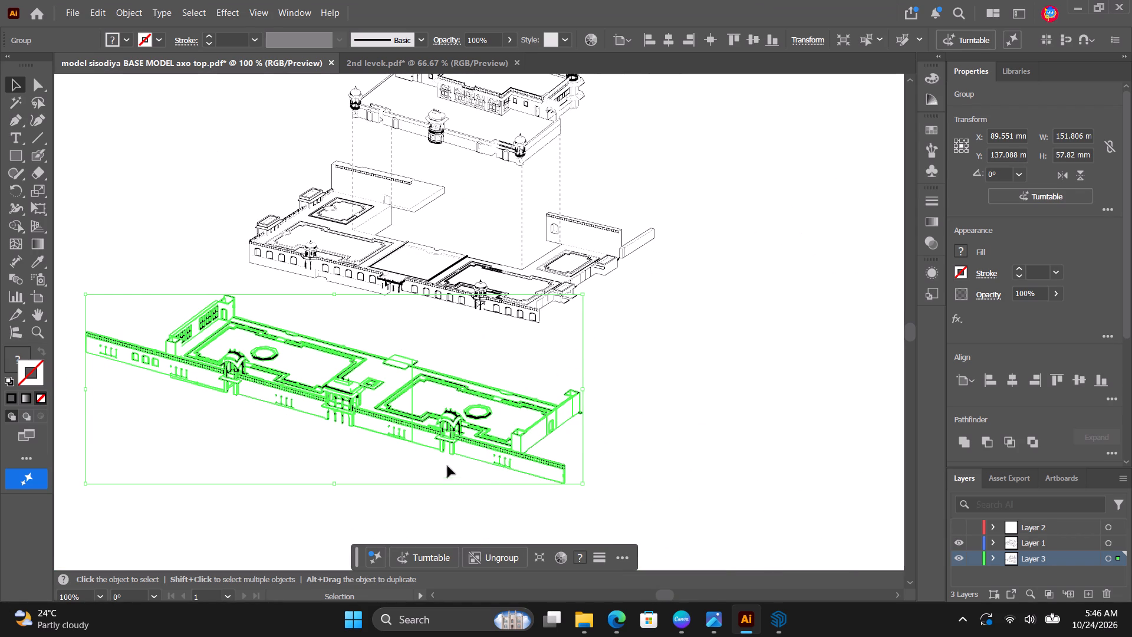
click(738, 278)
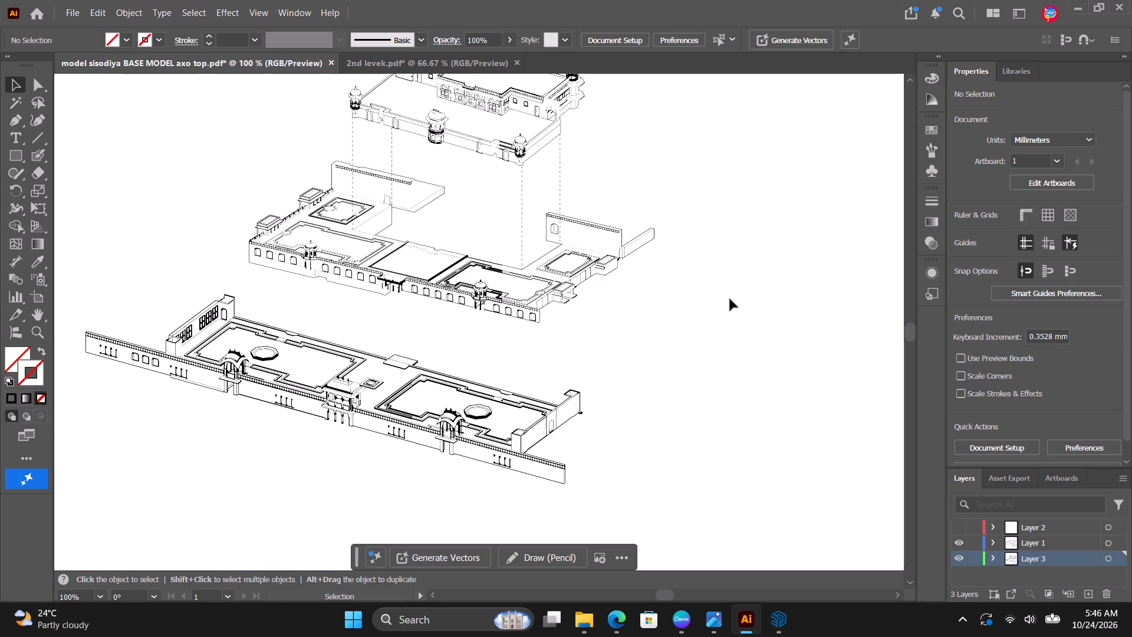
scroll(729, 298, down, 2)
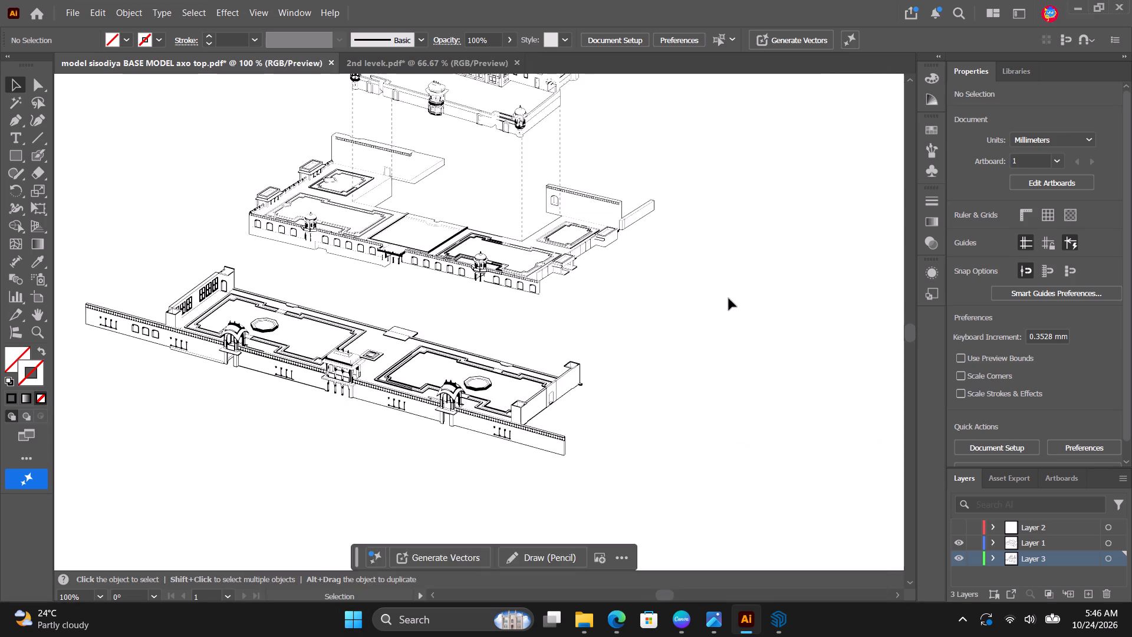
alt+scroll(729, 298, down, 2)
alt+scroll(712, 214, up, 1)
alt+scroll(663, 213, up, 2)
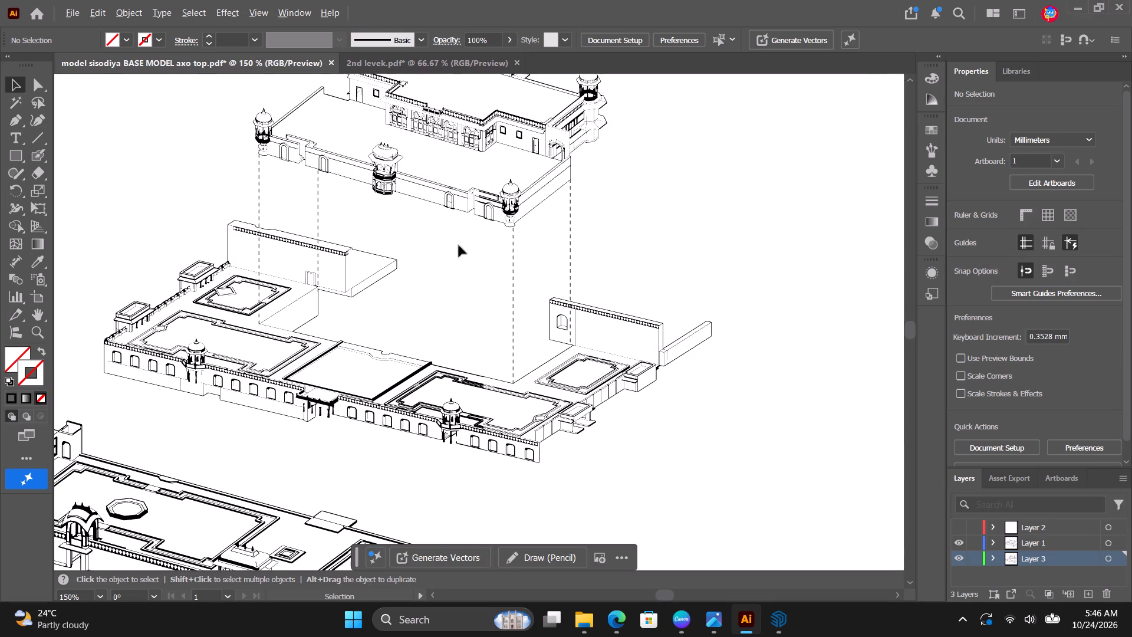
alt+scroll(463, 218, up, 2)
alt+scroll(463, 218, down, 1)
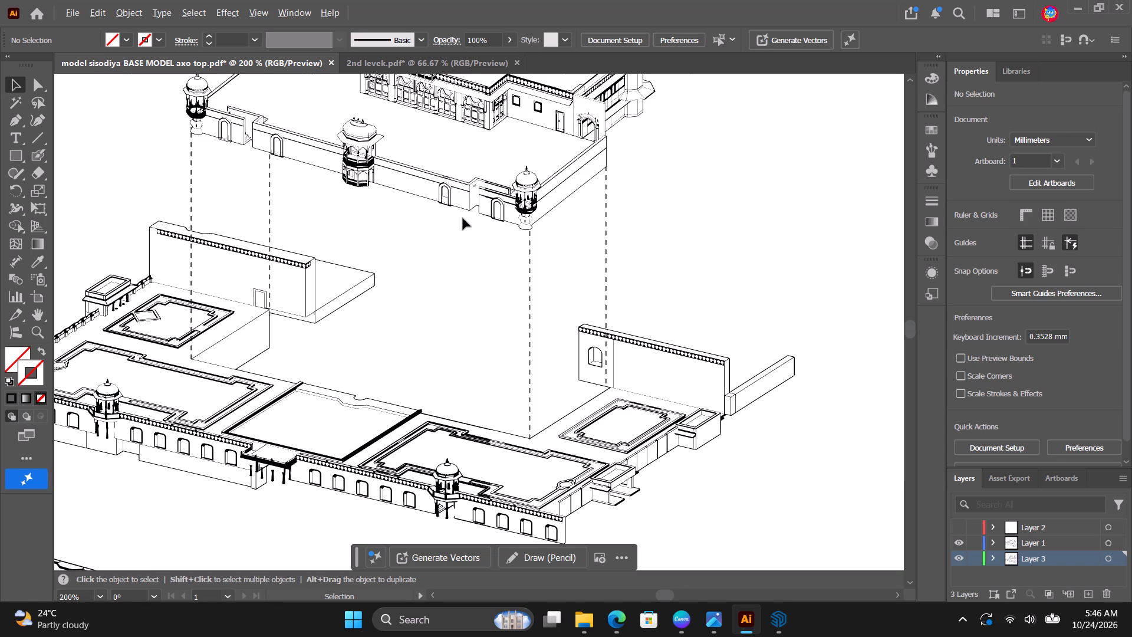
alt+scroll(463, 218, down, 3)
alt+scroll(423, 344, up, 2)
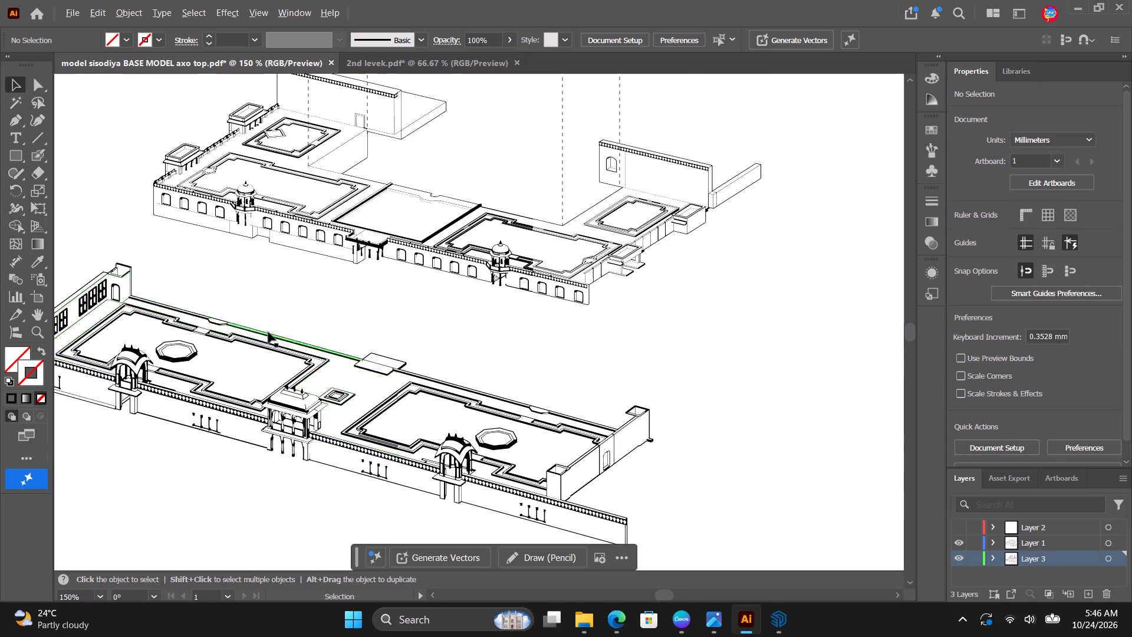
alt+scroll(472, 324, down, 2)
alt+scroll(465, 218, up, 2)
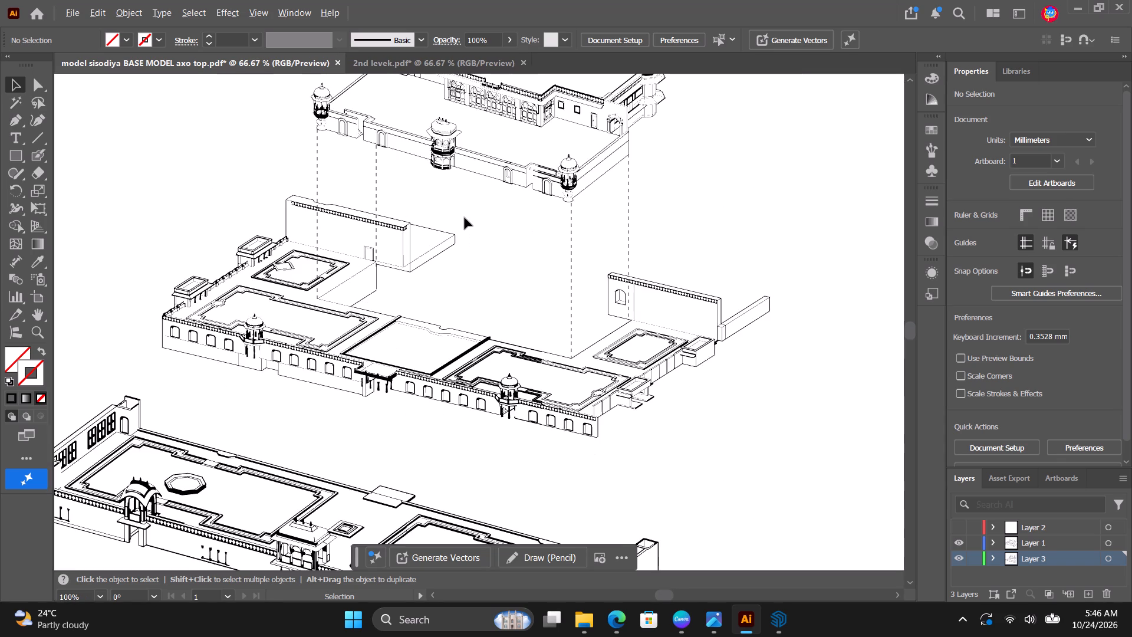
alt+scroll(465, 218, down, 2)
alt+scroll(353, 323, up, 3)
alt+scroll(409, 318, down, 3)
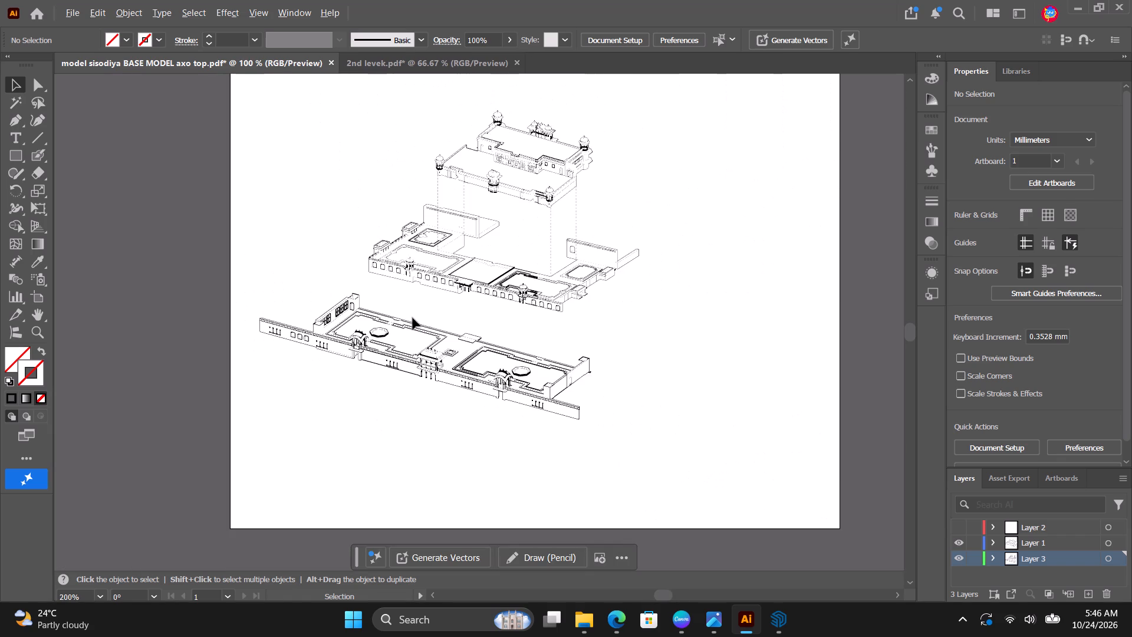
alt+scroll(458, 310, up, 1)
alt+scroll(458, 310, down, 1)
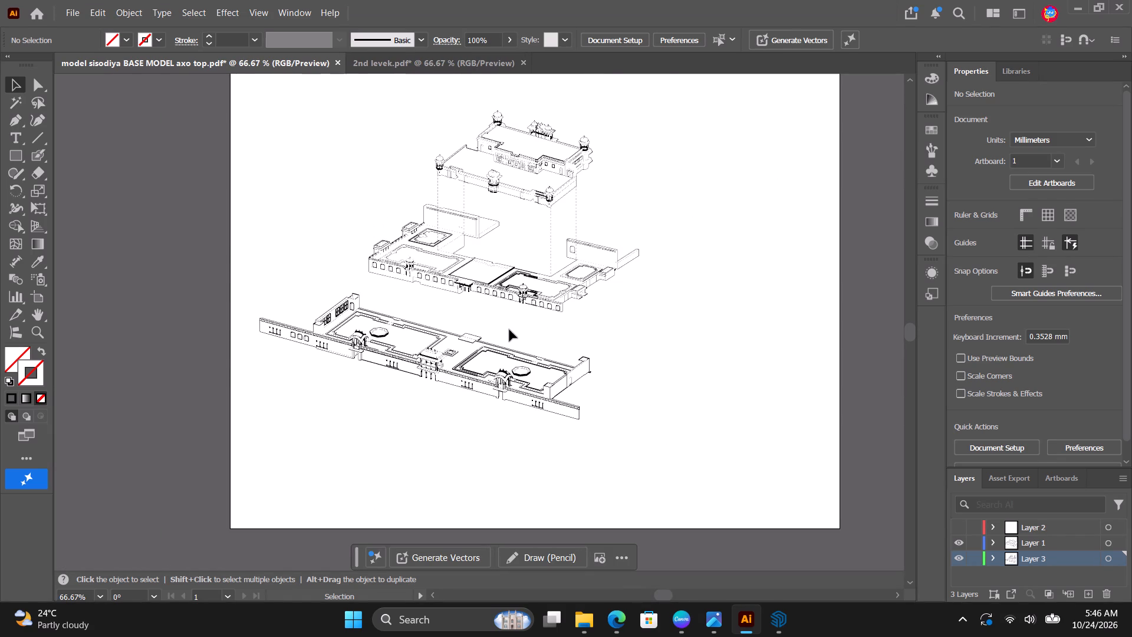
Duplicate the leftmost dashed connector line and place the copy below the middle level's left domed kiosk, ending on the lowest level's rear edge.
alt+scroll(509, 330, up, 2)
alt+scroll(508, 330, down, 1)
alt+scroll(307, 278, up, 3)
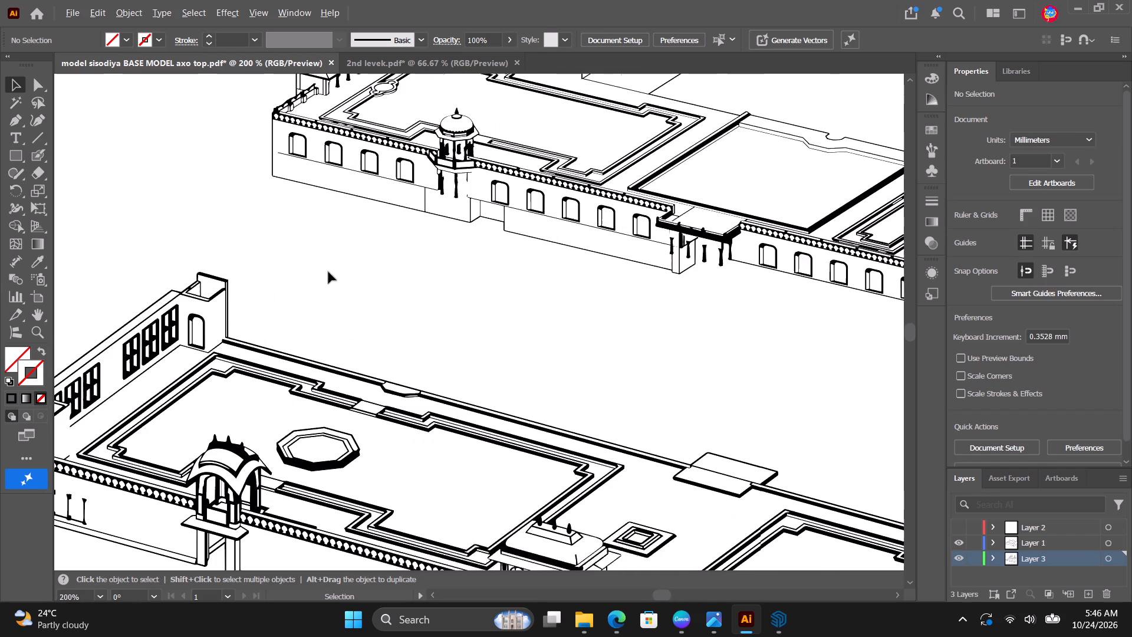
alt+scroll(328, 272, down, 3)
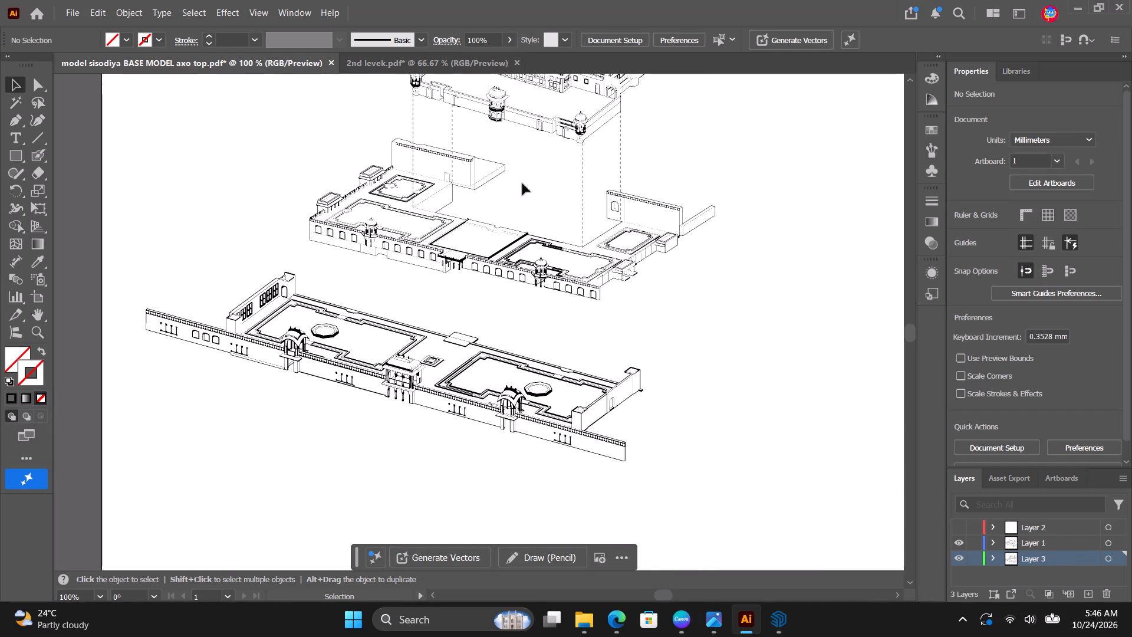
click(412, 114)
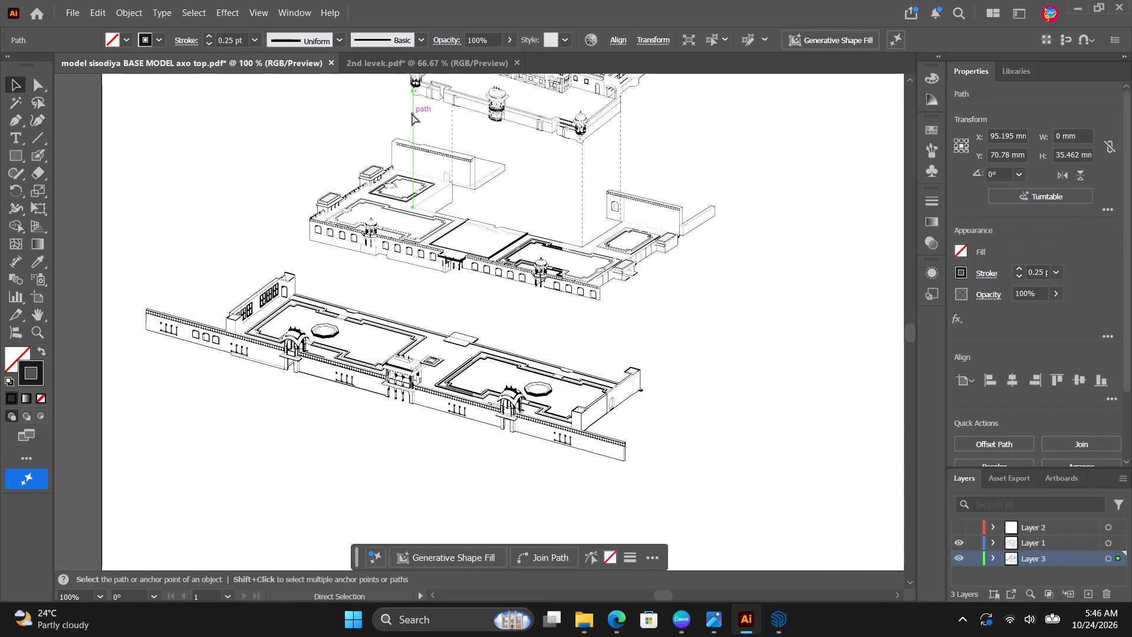
key(ctrl+c)
alt+scroll(363, 273, up, 2)
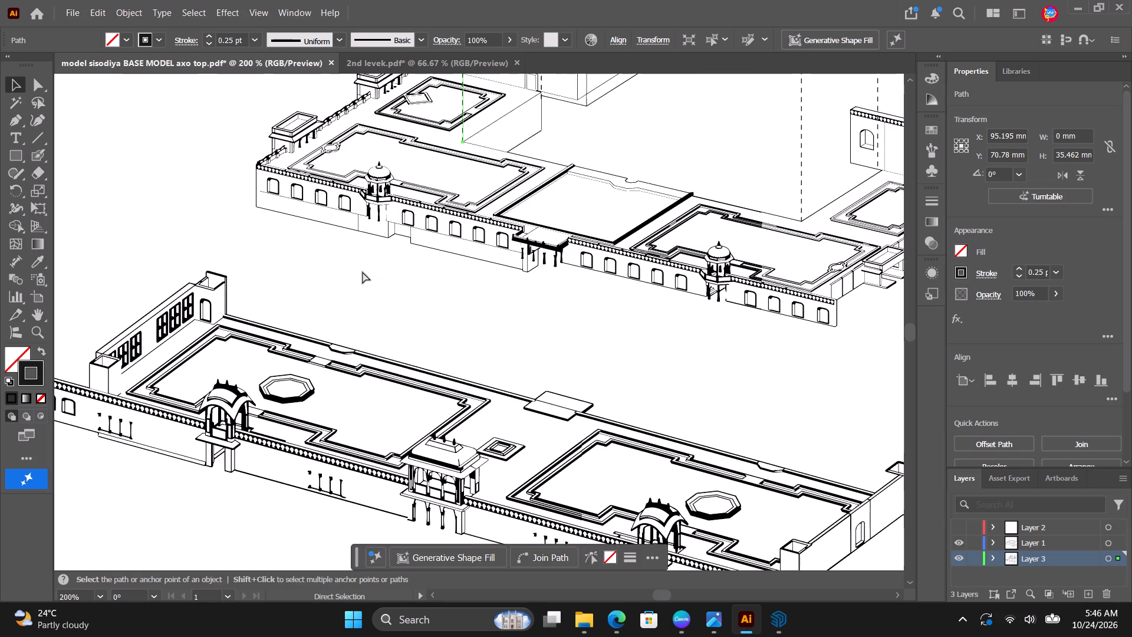
key(ctrl+v)
drag(481, 262, 362, 186)
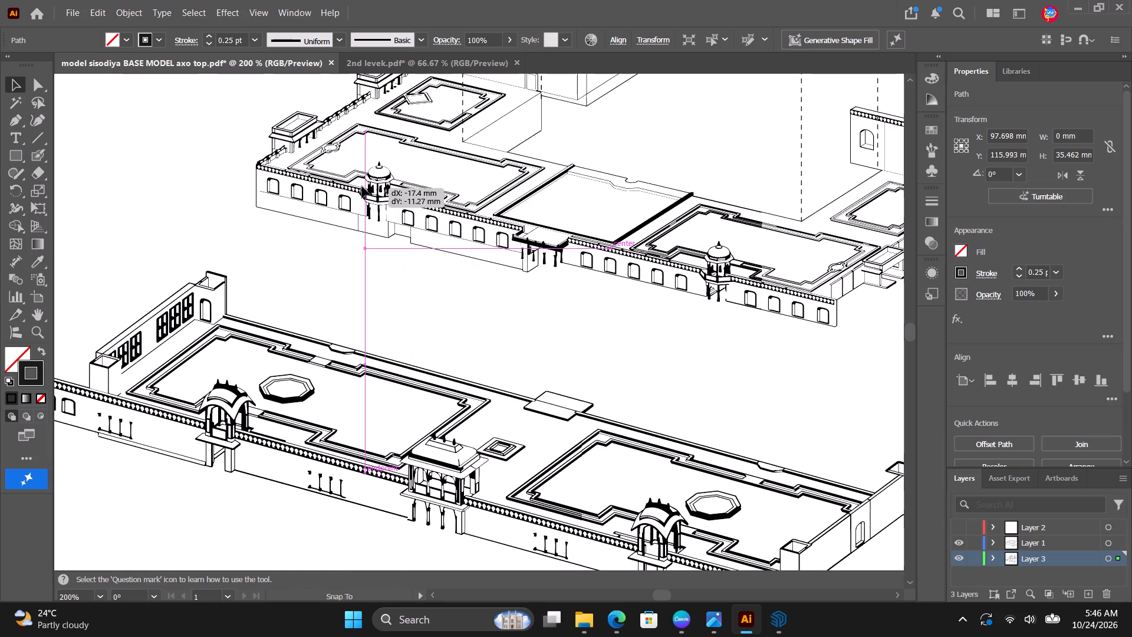
drag(362, 186, 256, 134)
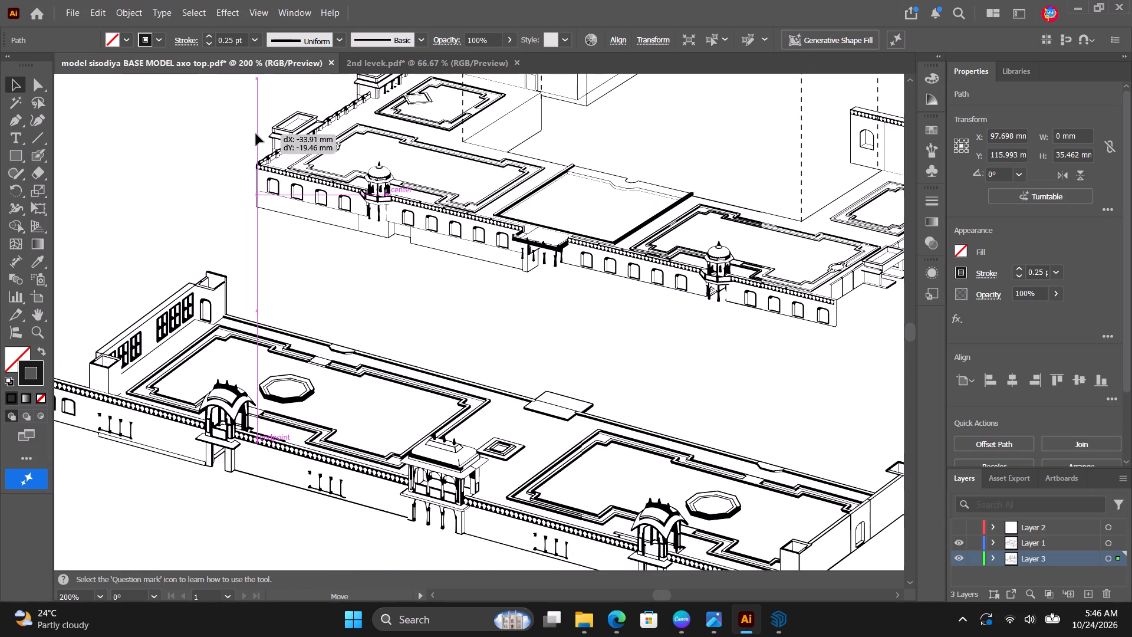
drag(256, 134, 330, 232)
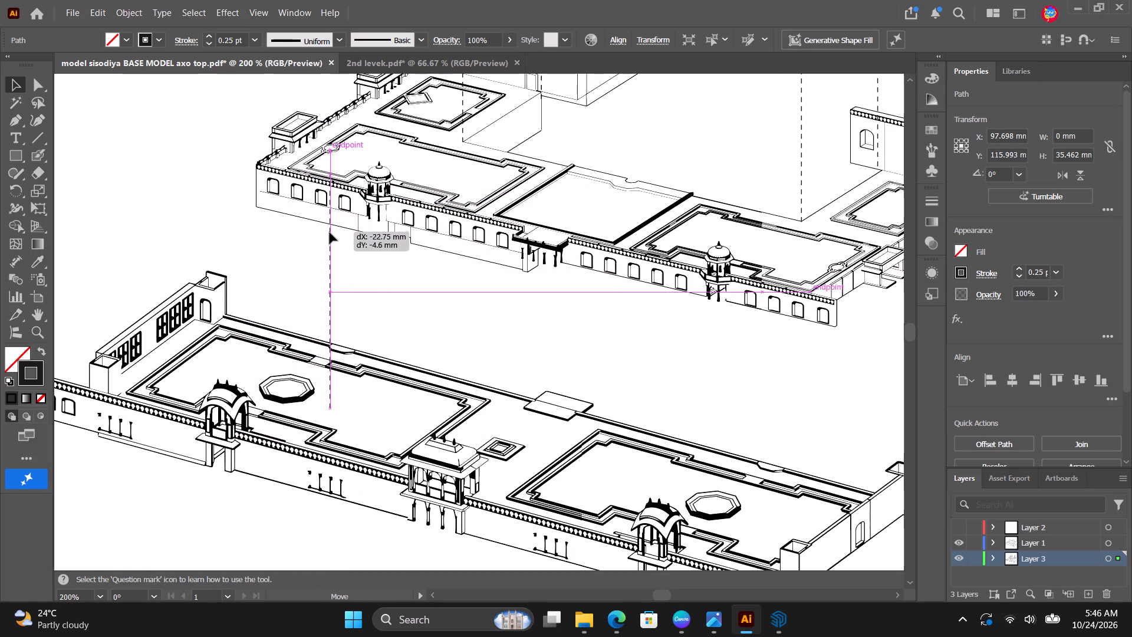
drag(330, 232, 355, 196)
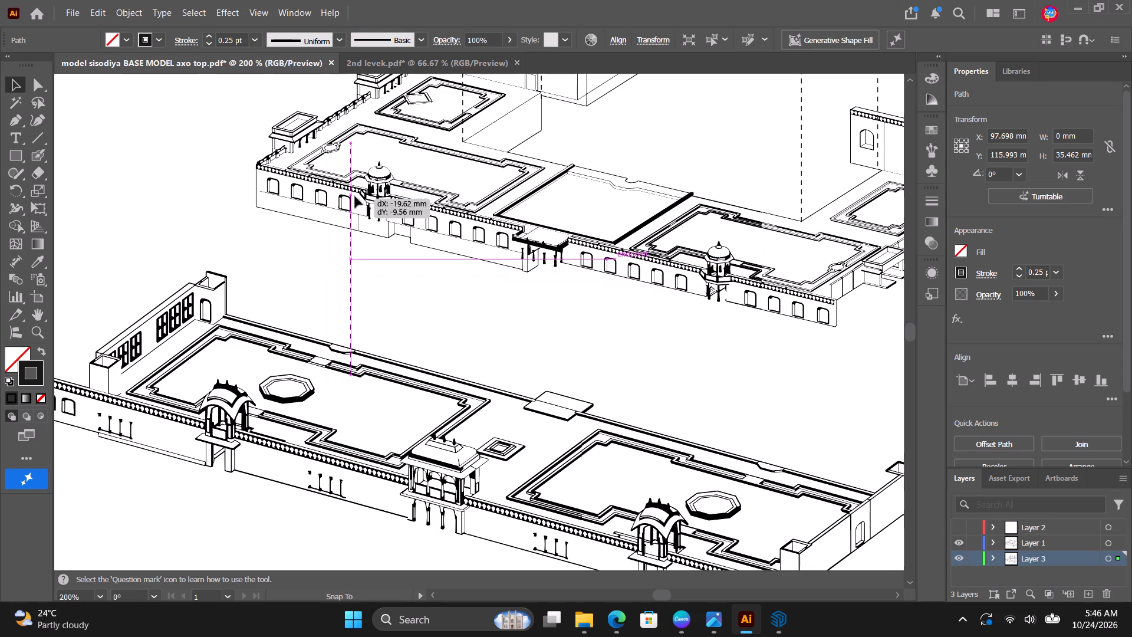
drag(355, 196, 368, 178)
Shorten the copied connector line from its top end to about 18.4 mm so it starts at the middle level's base.
drag(368, 119, 361, 202)
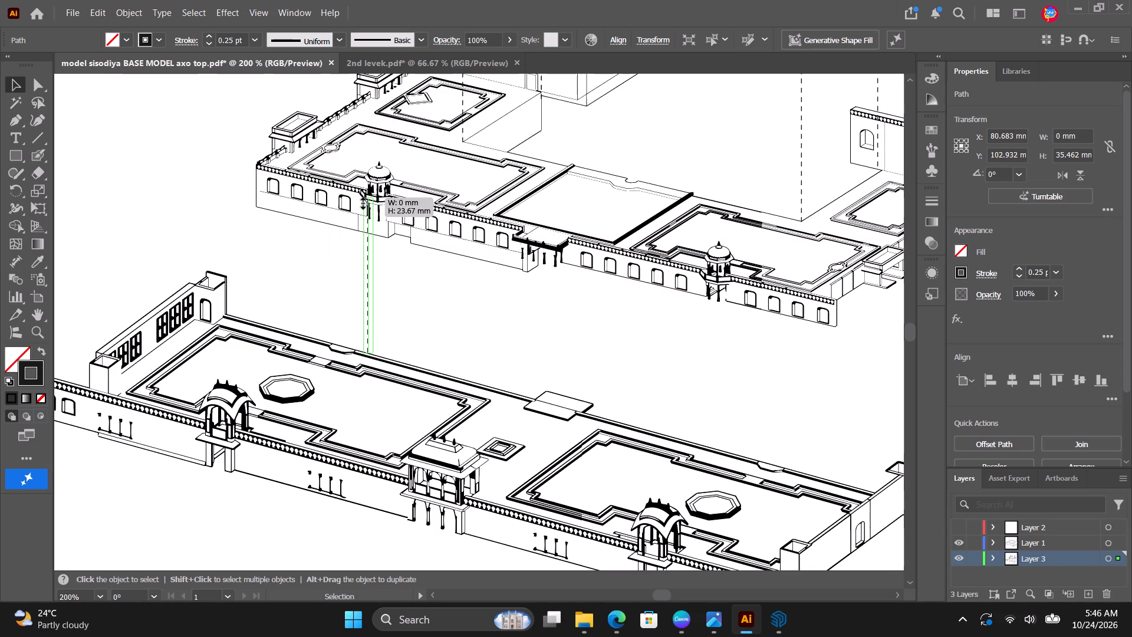
drag(361, 202, 366, 228)
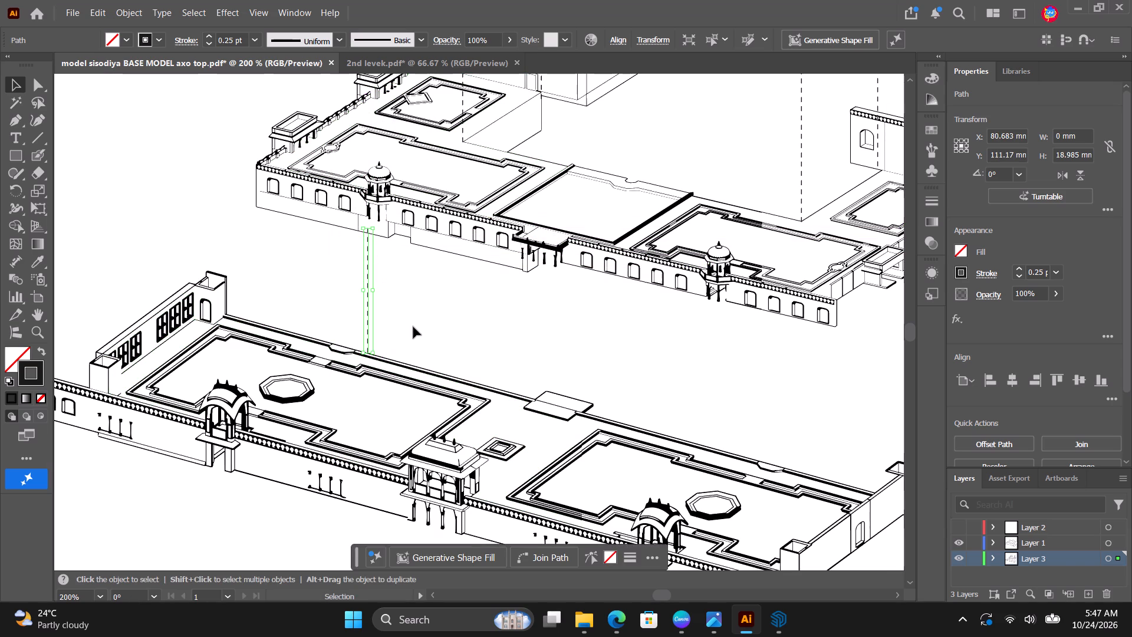
click(417, 319)
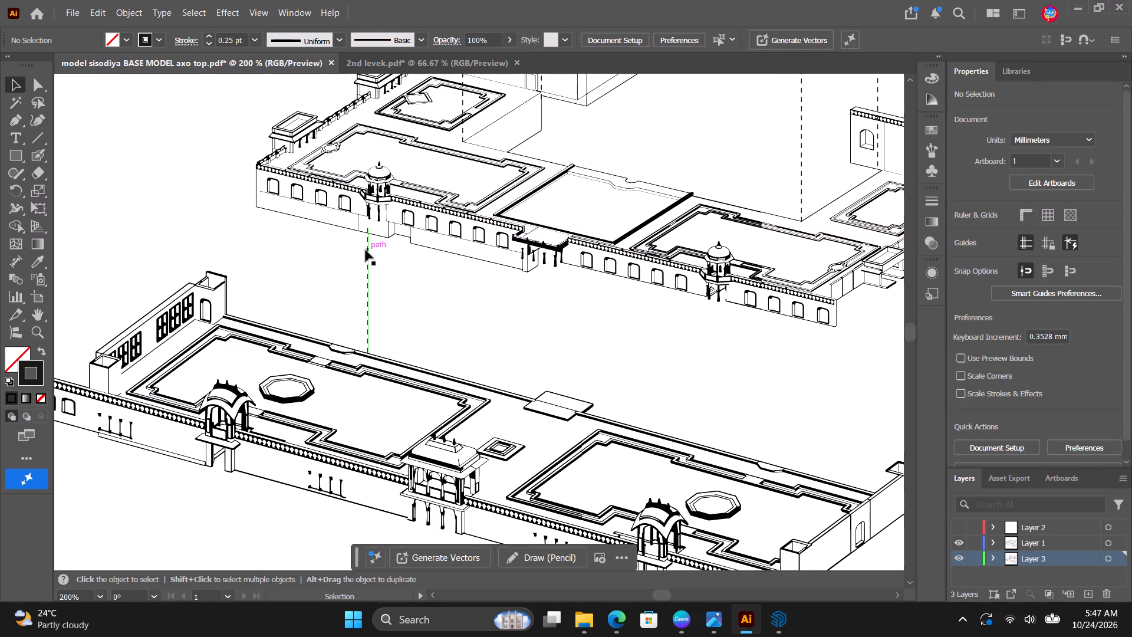
alt+scroll(364, 251, up, 3)
click(377, 244)
click(374, 243)
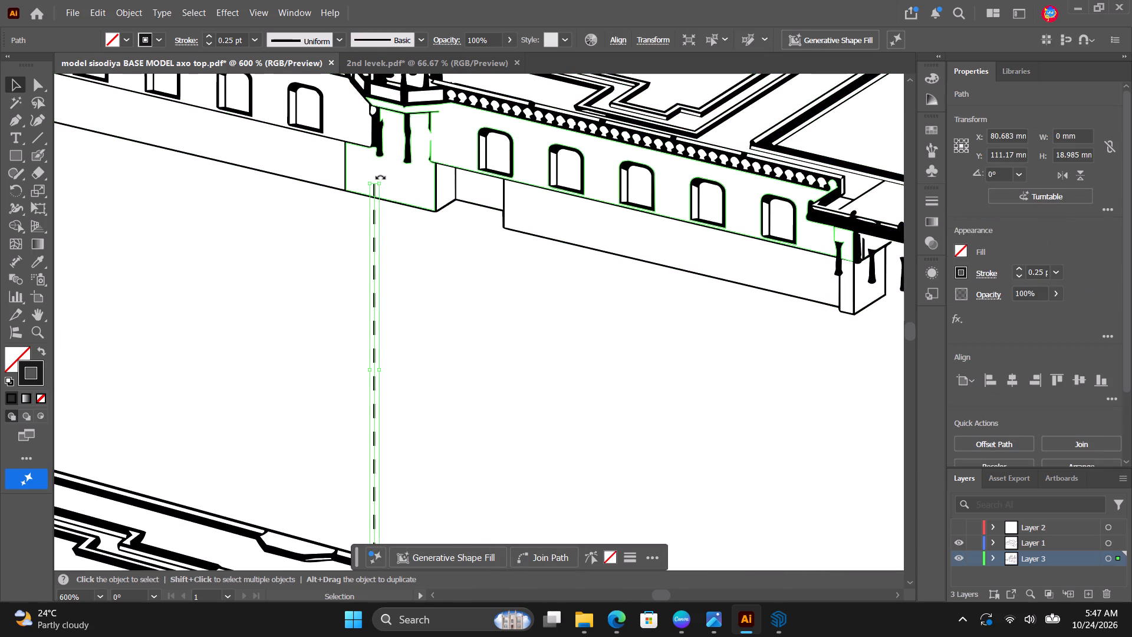
drag(373, 181, 373, 195)
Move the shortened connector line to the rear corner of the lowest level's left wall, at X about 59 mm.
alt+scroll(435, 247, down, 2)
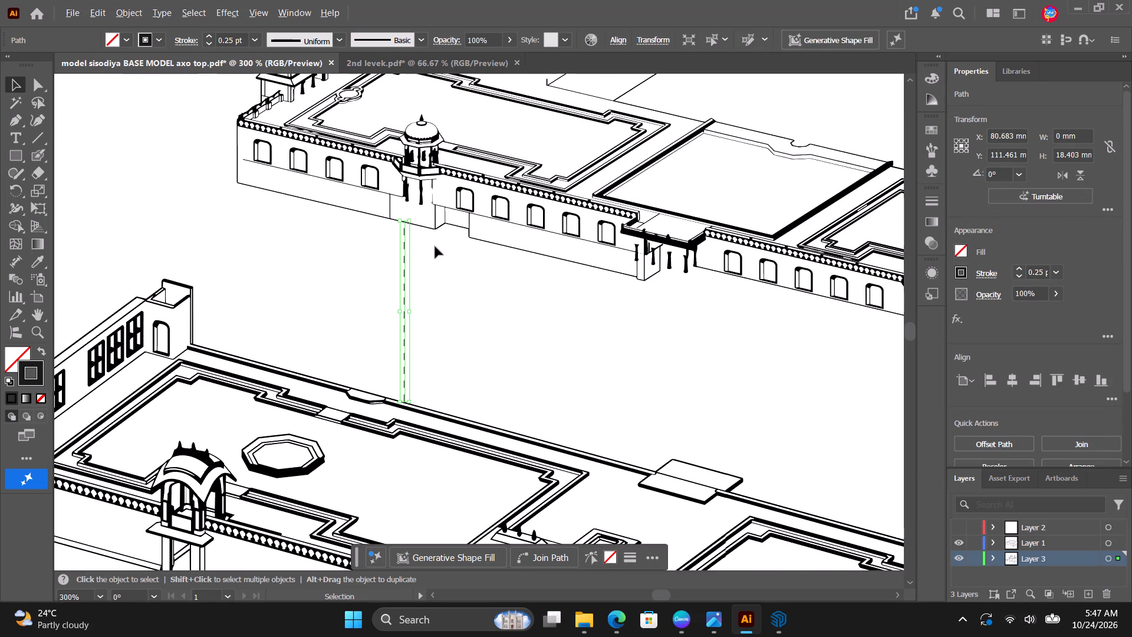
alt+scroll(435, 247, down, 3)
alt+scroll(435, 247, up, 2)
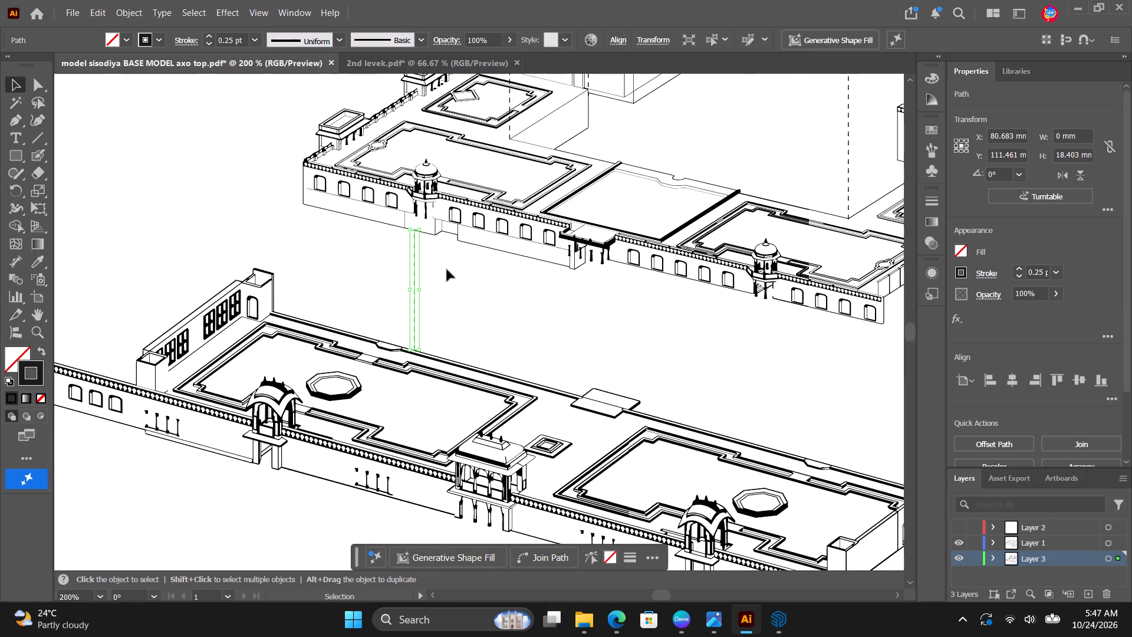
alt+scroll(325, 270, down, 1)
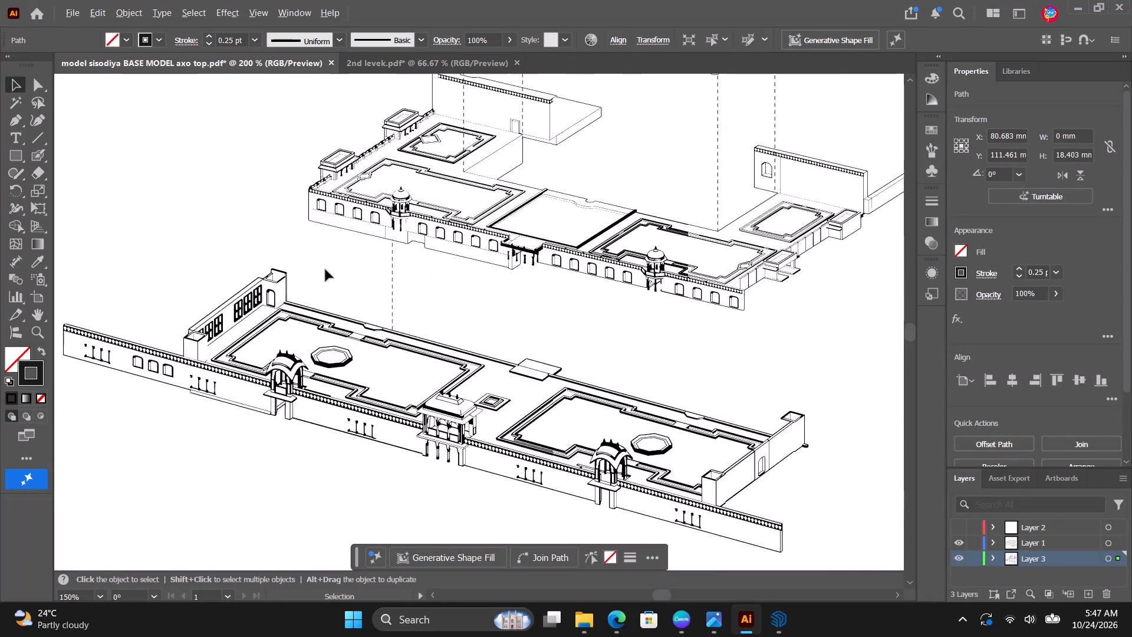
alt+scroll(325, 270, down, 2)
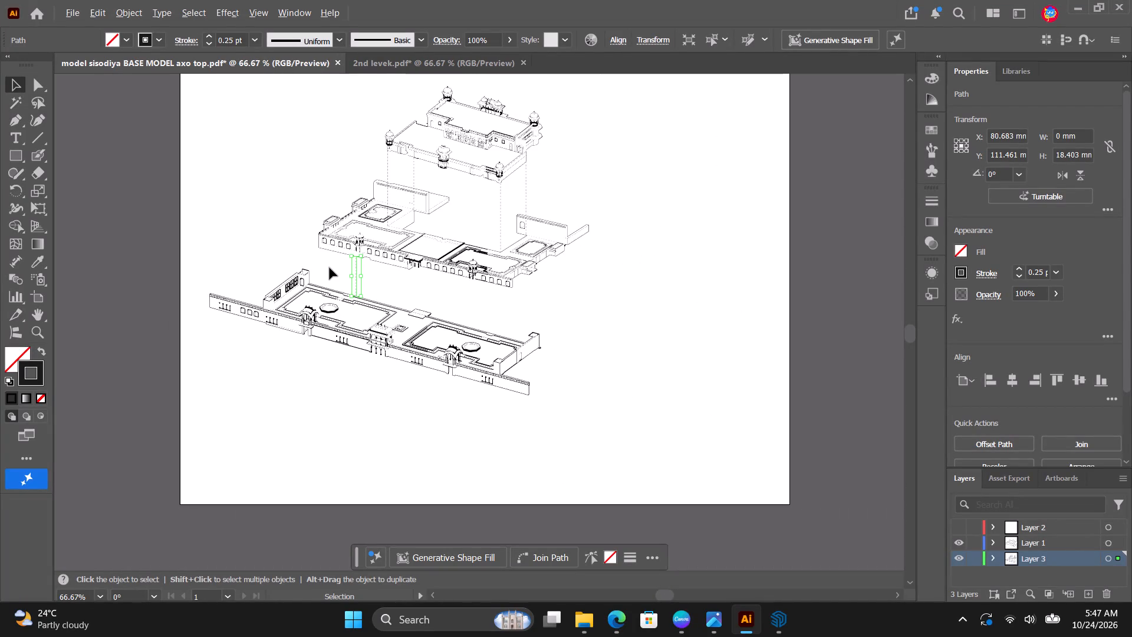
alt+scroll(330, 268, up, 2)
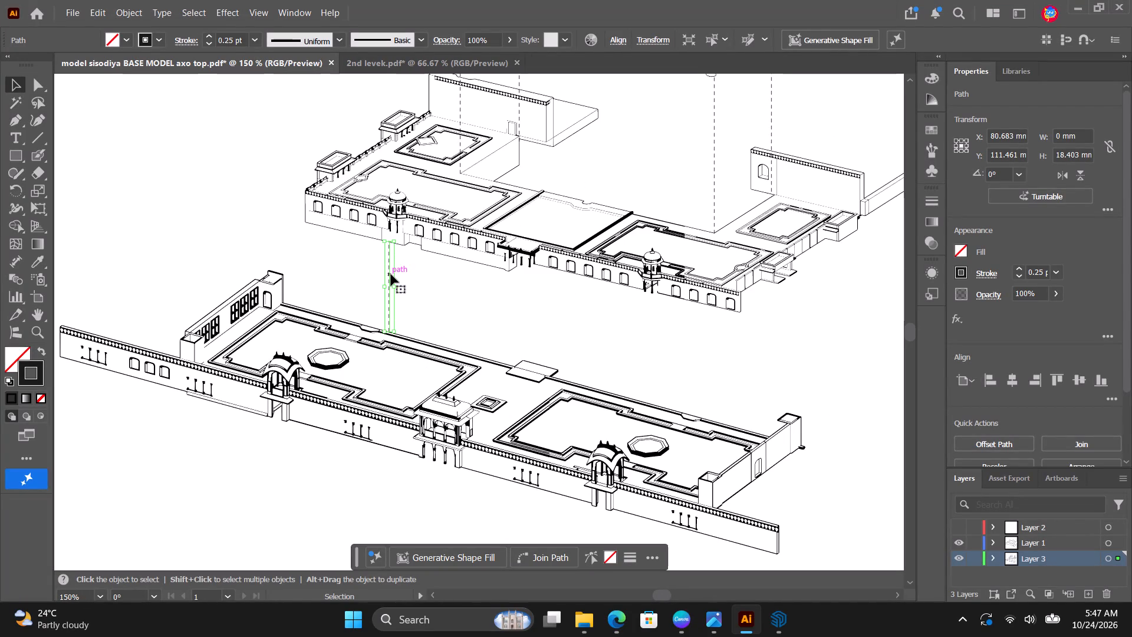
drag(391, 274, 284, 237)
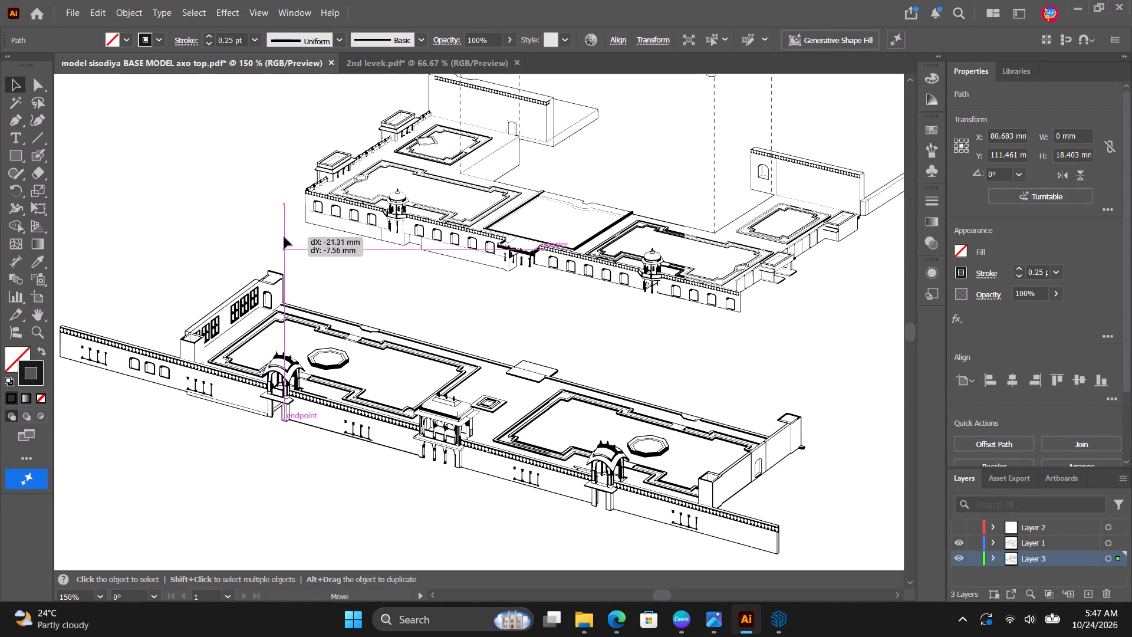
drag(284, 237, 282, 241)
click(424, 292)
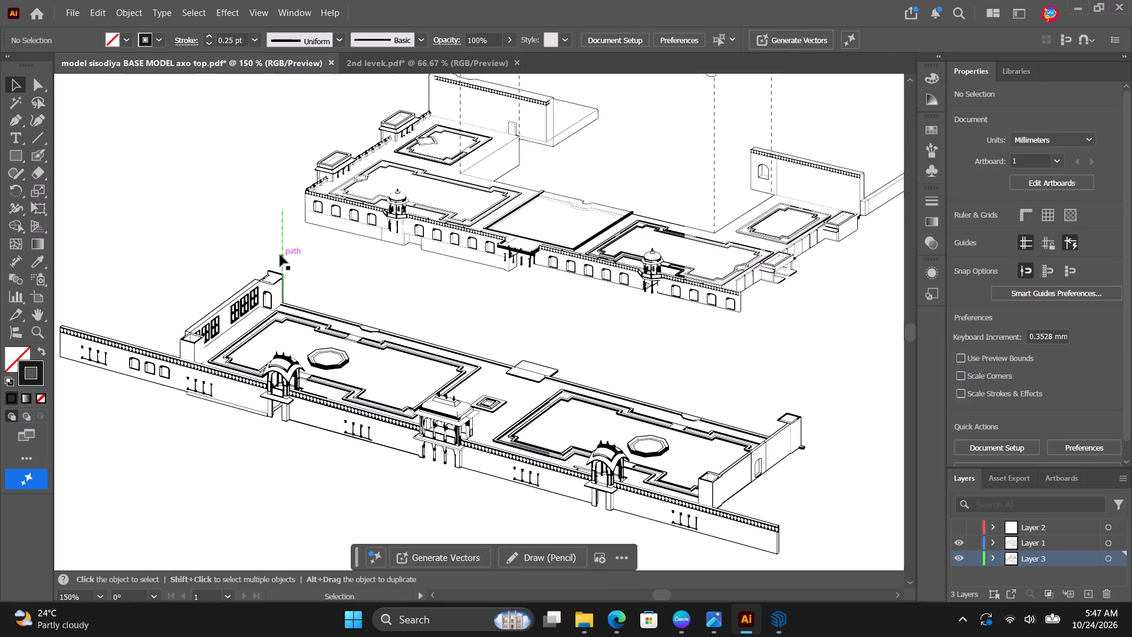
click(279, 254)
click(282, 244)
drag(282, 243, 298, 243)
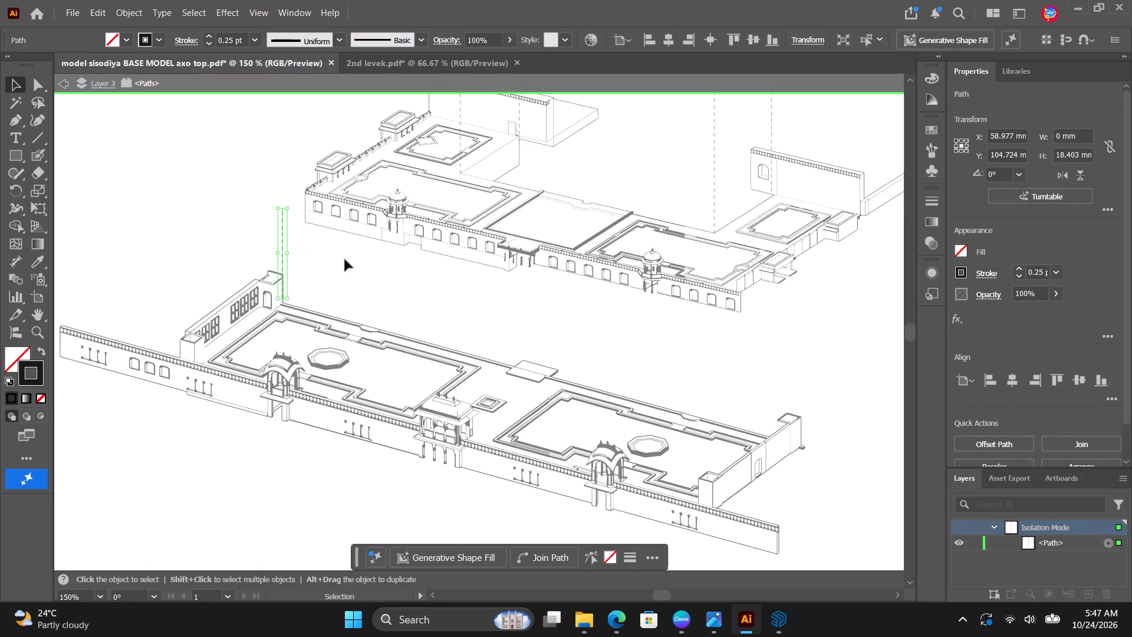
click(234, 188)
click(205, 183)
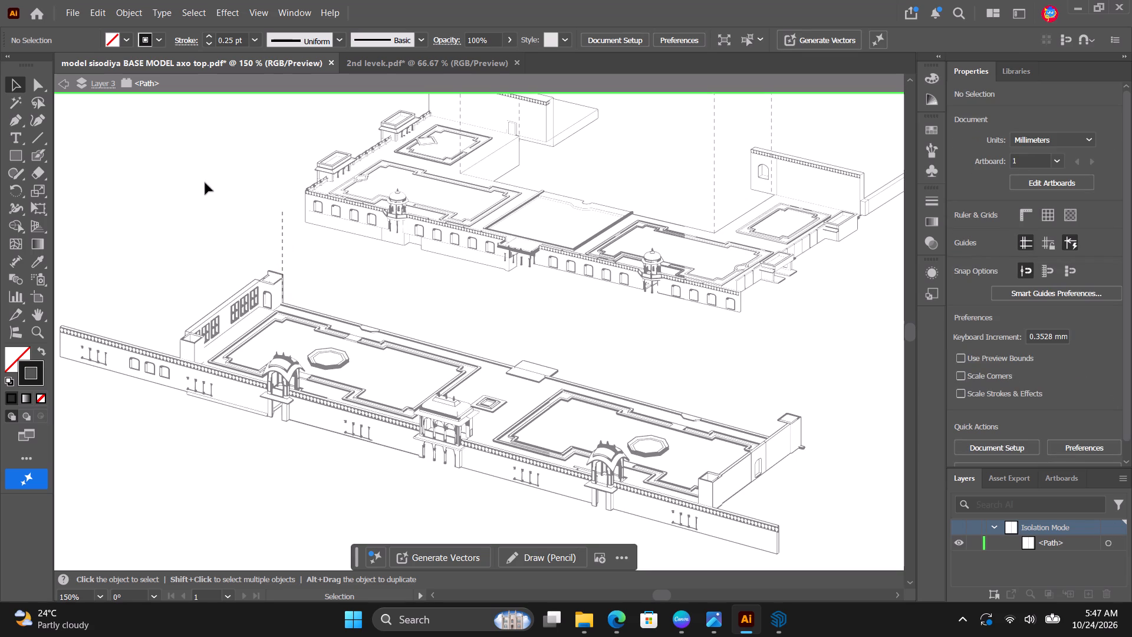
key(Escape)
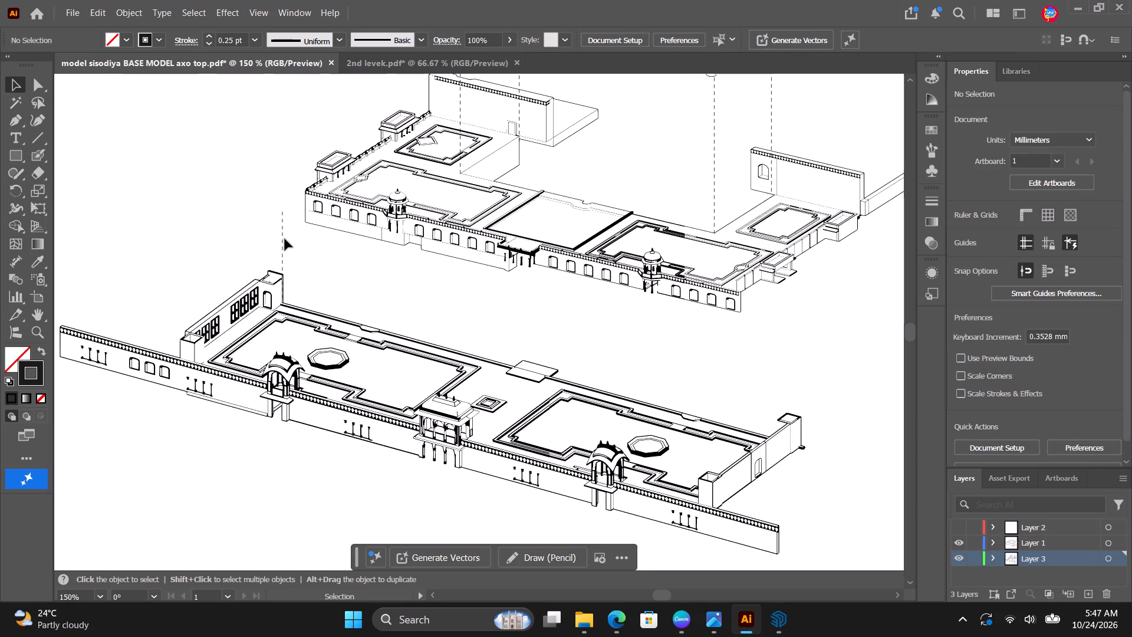
Move the shortened connector line to hang from the middle level's left front corner, down to the lowest level's rear edge.
click(284, 239)
key(m)
scroll(288, 219, up, 3)
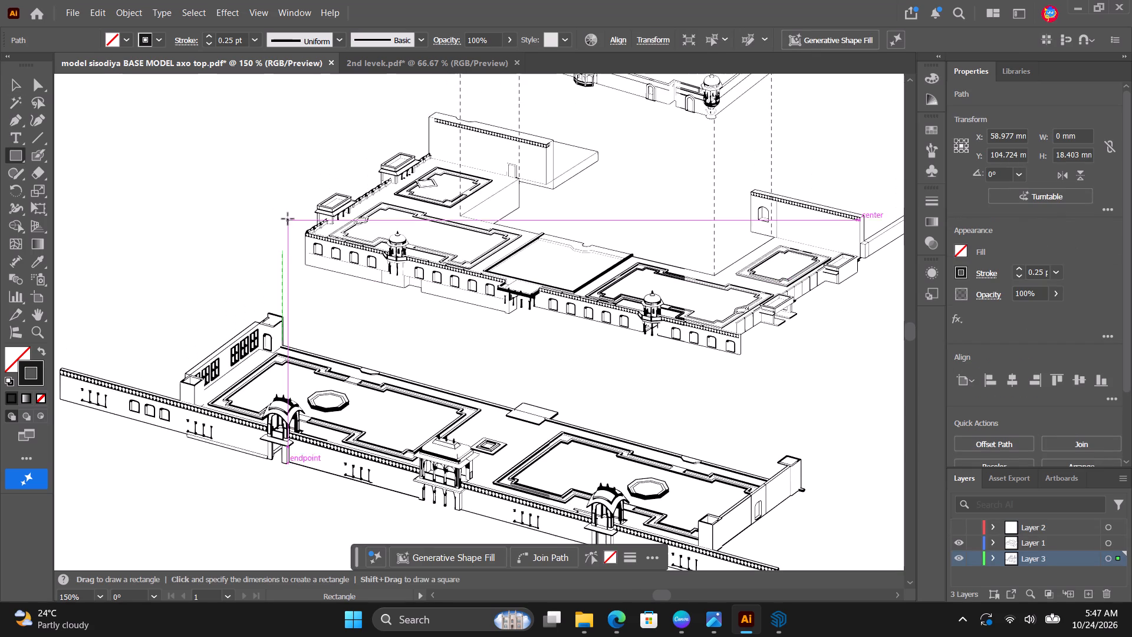
alt+scroll(288, 280, up, 4)
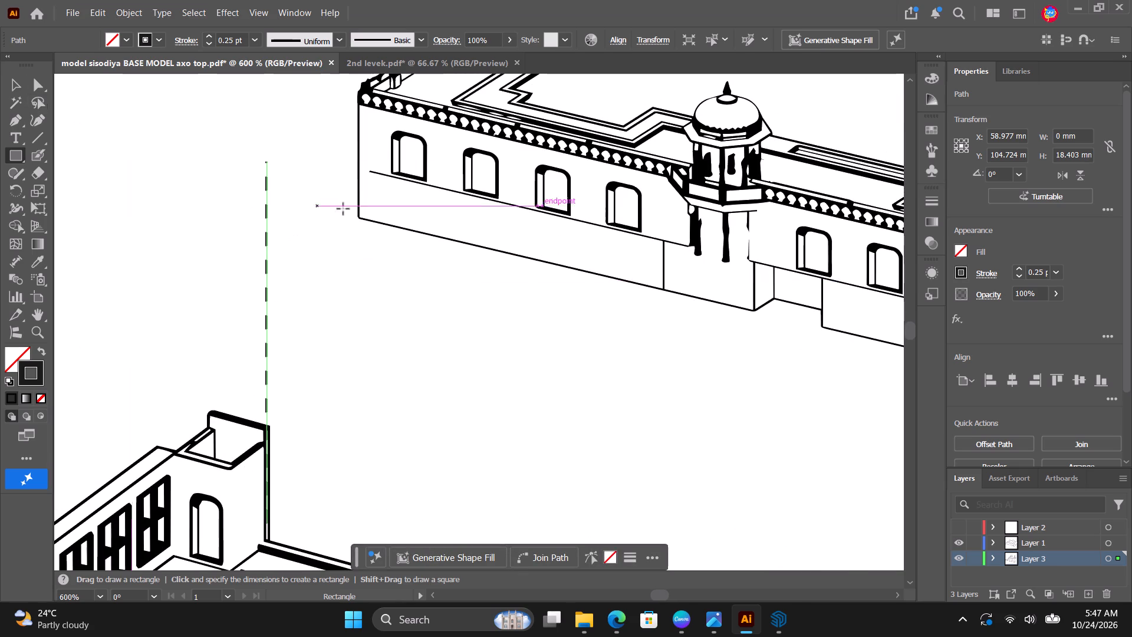
key(Escape)
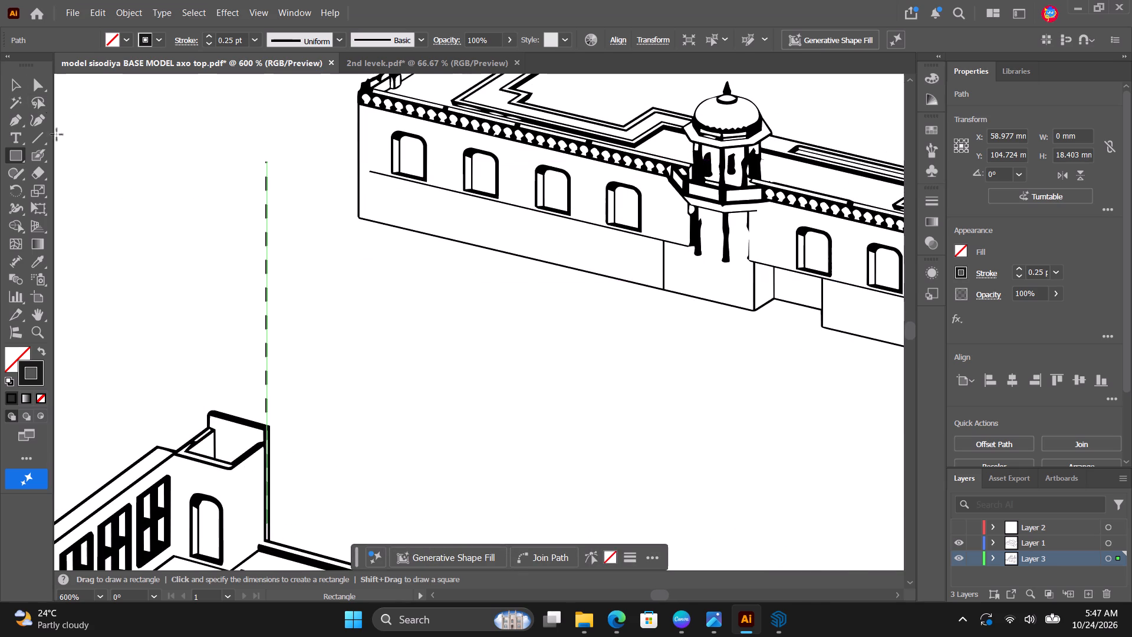
click(24, 87)
drag(266, 194, 280, 236)
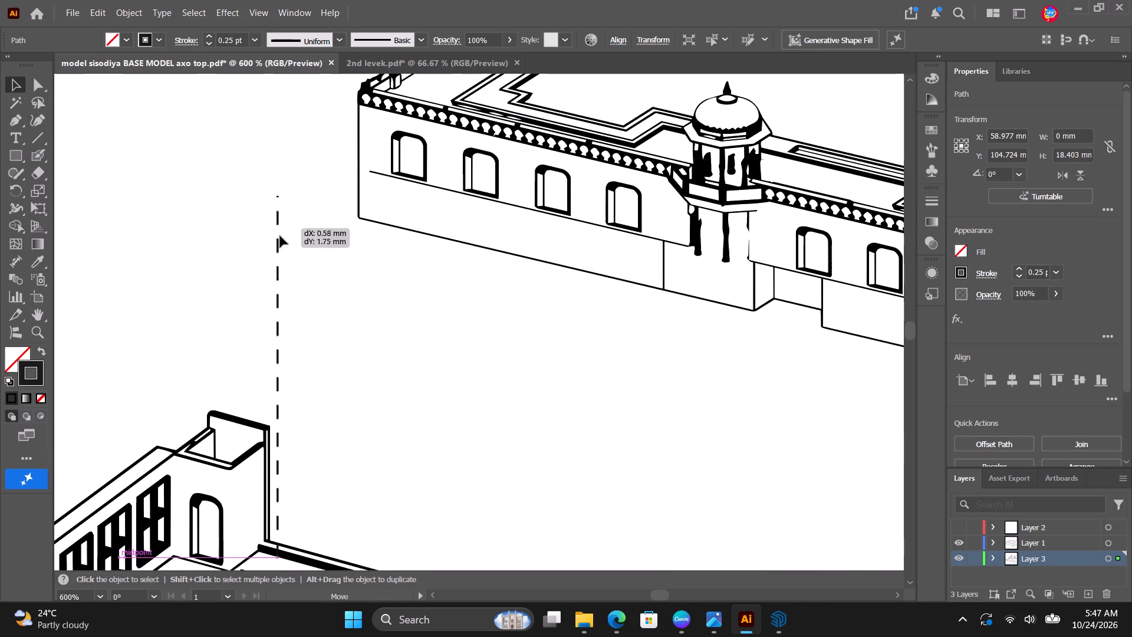
drag(280, 236, 359, 236)
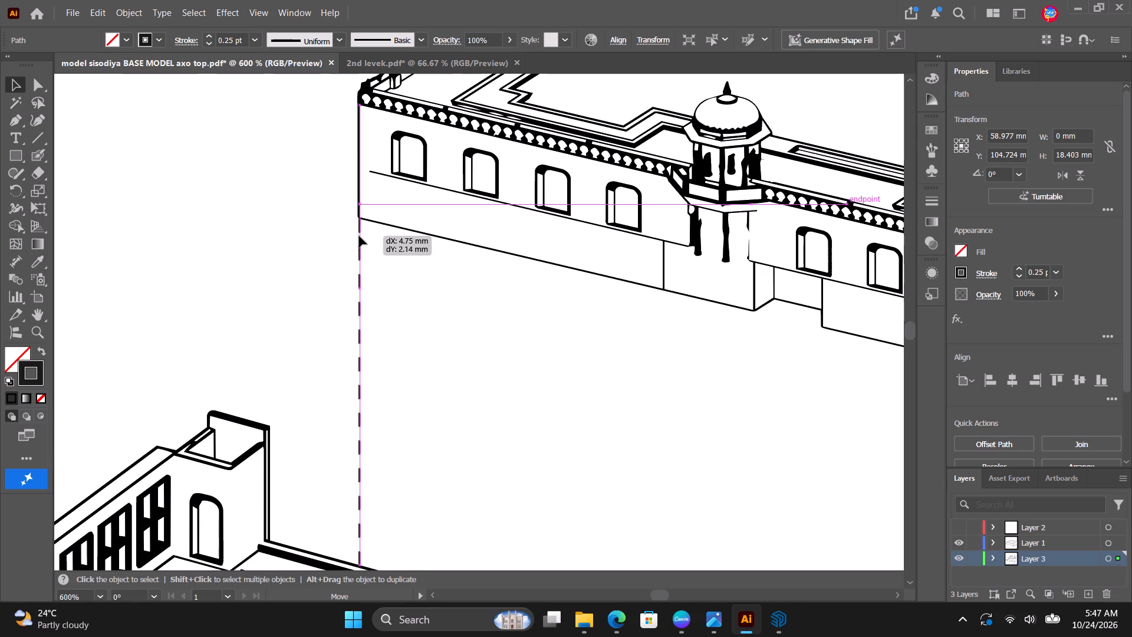
drag(359, 236, 359, 235)
click(437, 250)
Duplicate the dashed connector line at the middle level's left front corner and hang the copy from its right front corner.
alt+scroll(324, 203, down, 3)
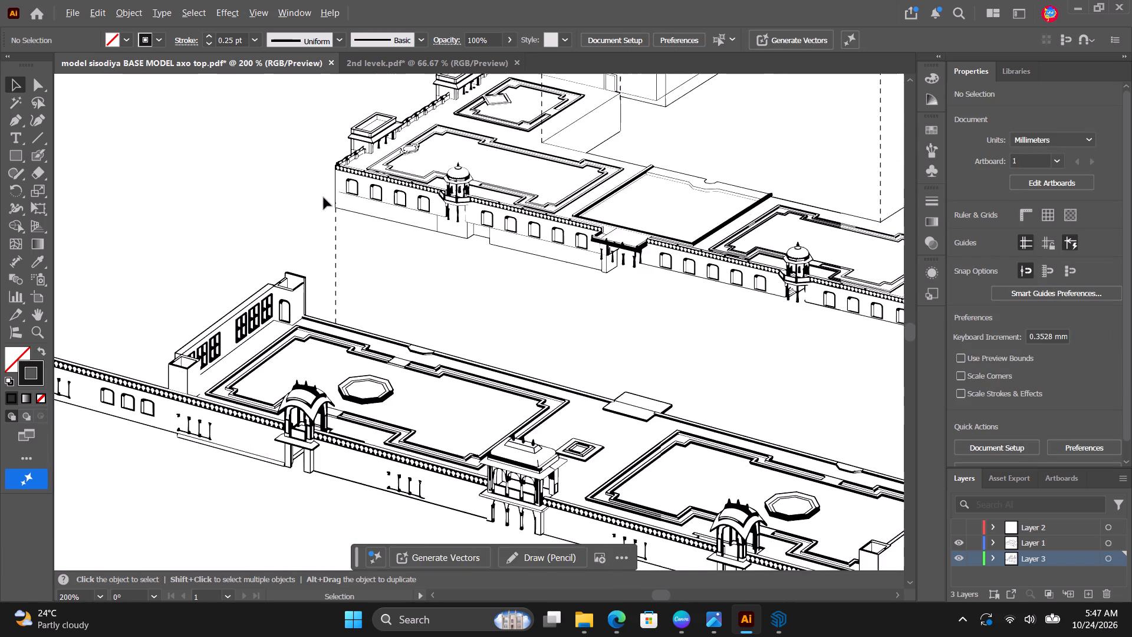
alt+scroll(336, 303, up, 2)
alt+click(337, 301)
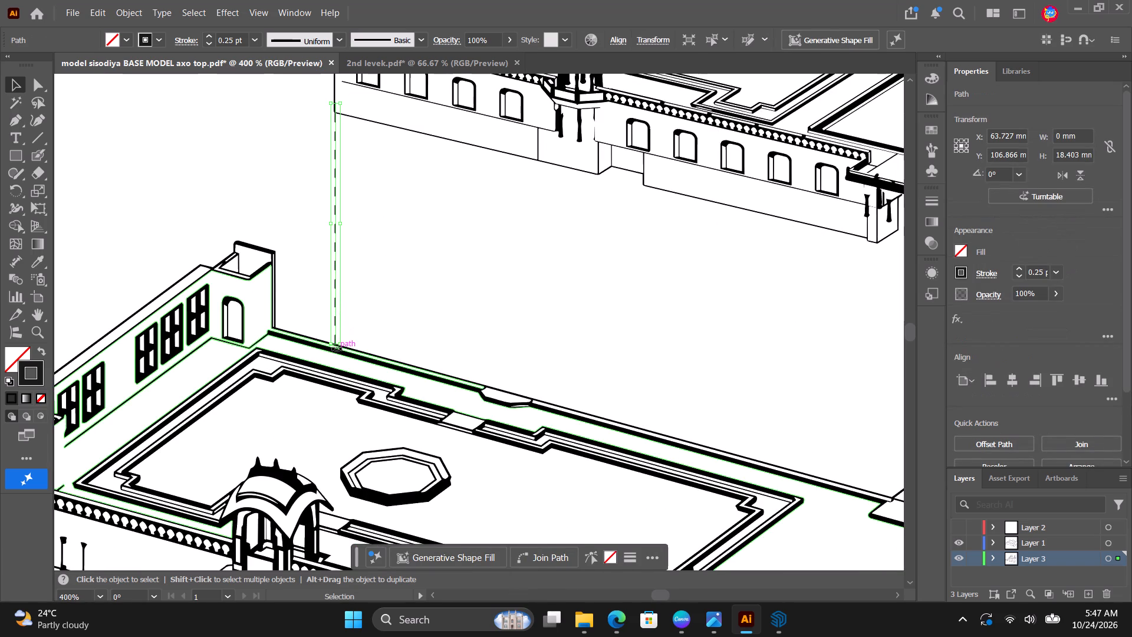
alt+scroll(377, 330, down, 6)
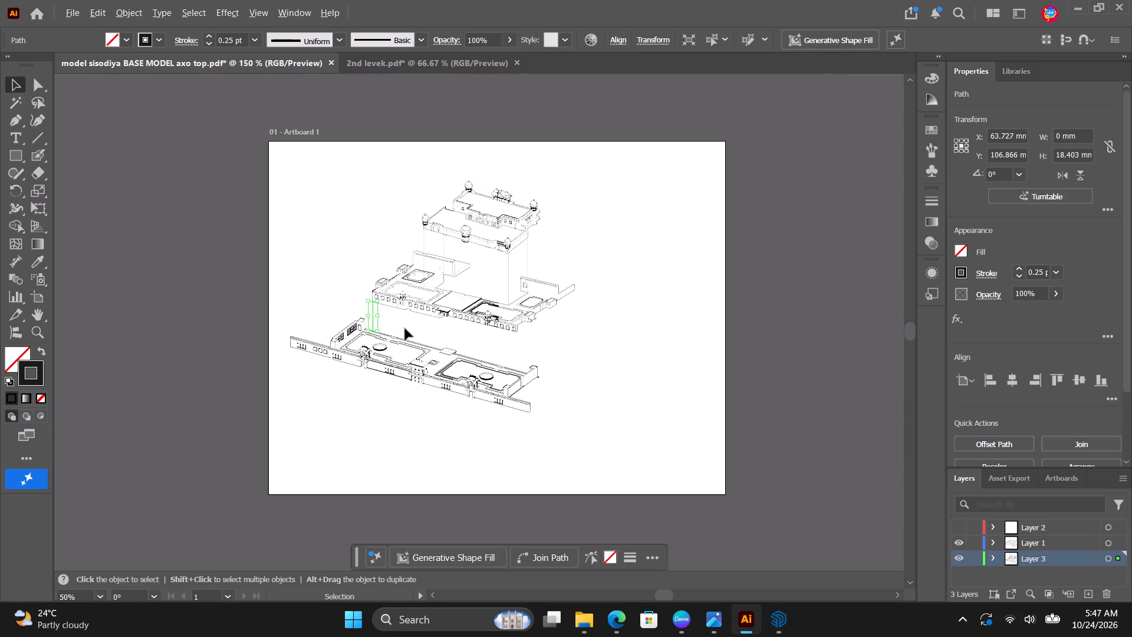
alt+scroll(449, 328, up, 2)
click(656, 354)
alt+scroll(486, 360, up, 2)
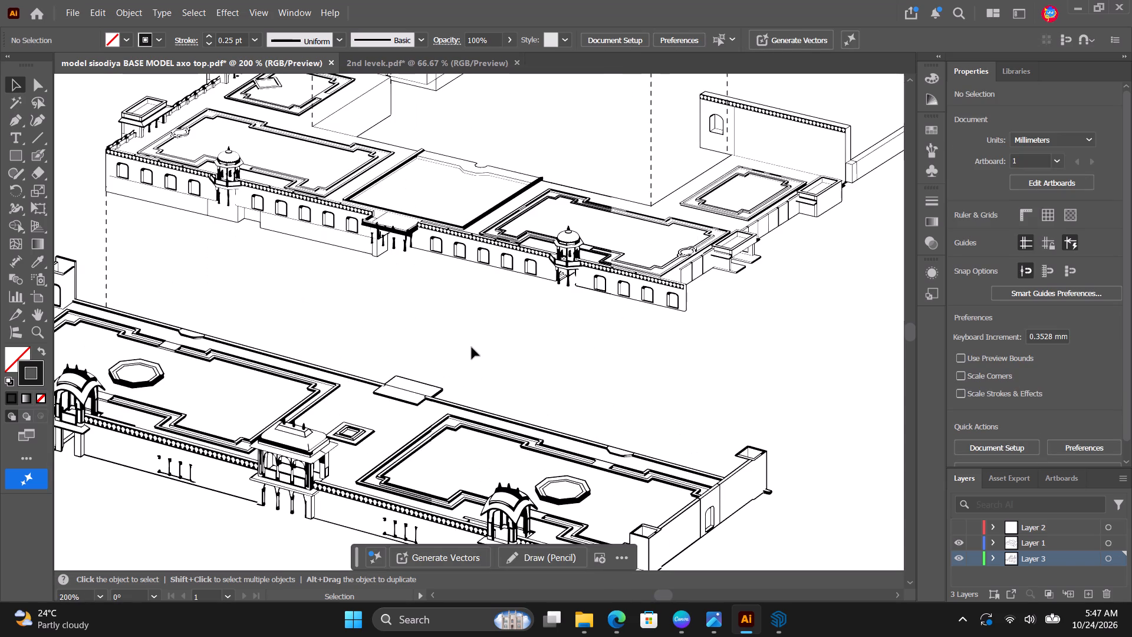
click(104, 233)
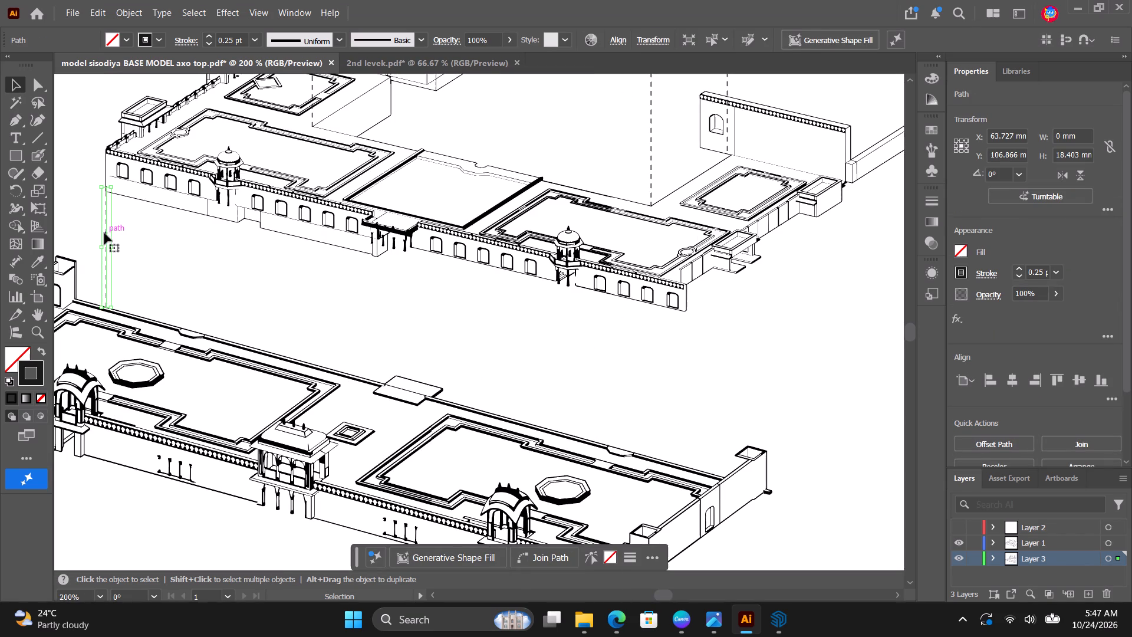
key(ctrl+c)
key(ctrl+v)
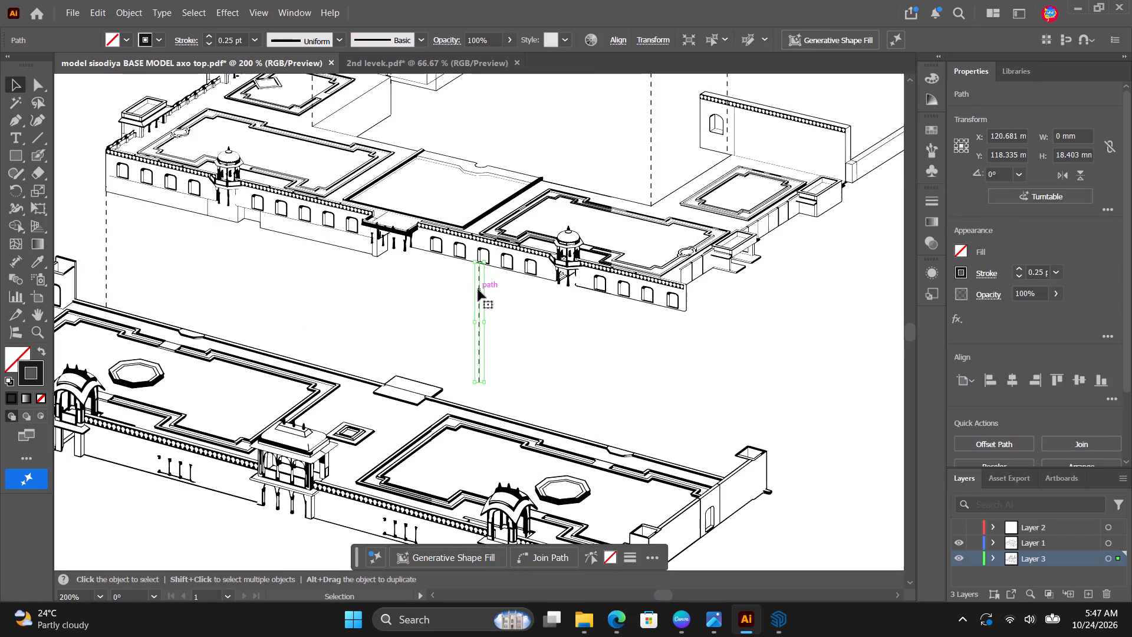
drag(478, 290, 695, 344)
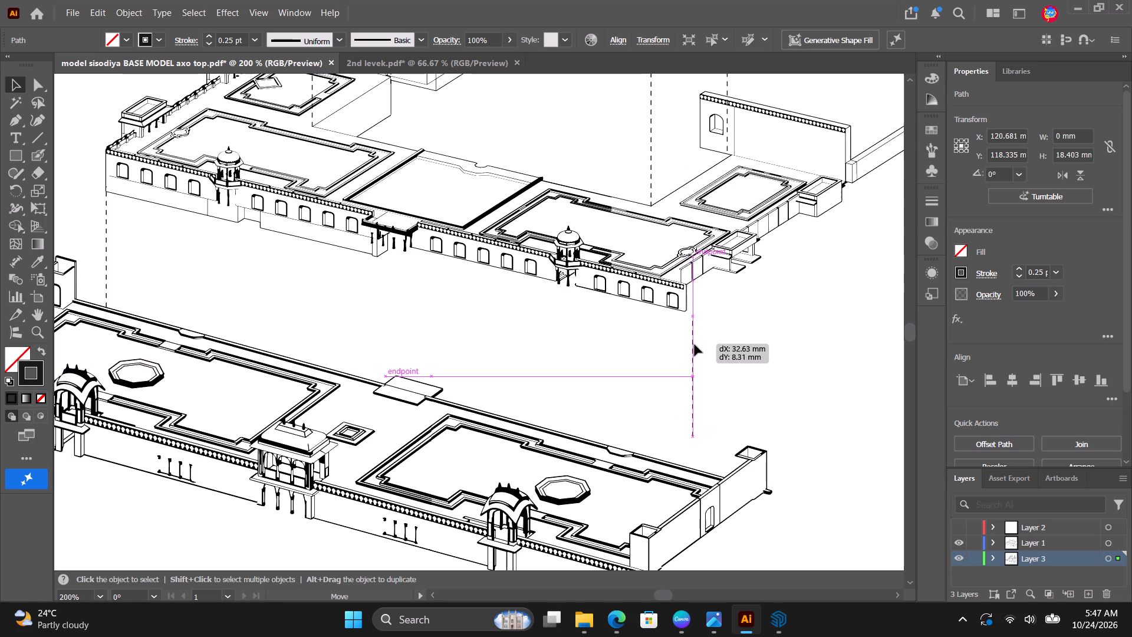
drag(695, 344, 688, 342)
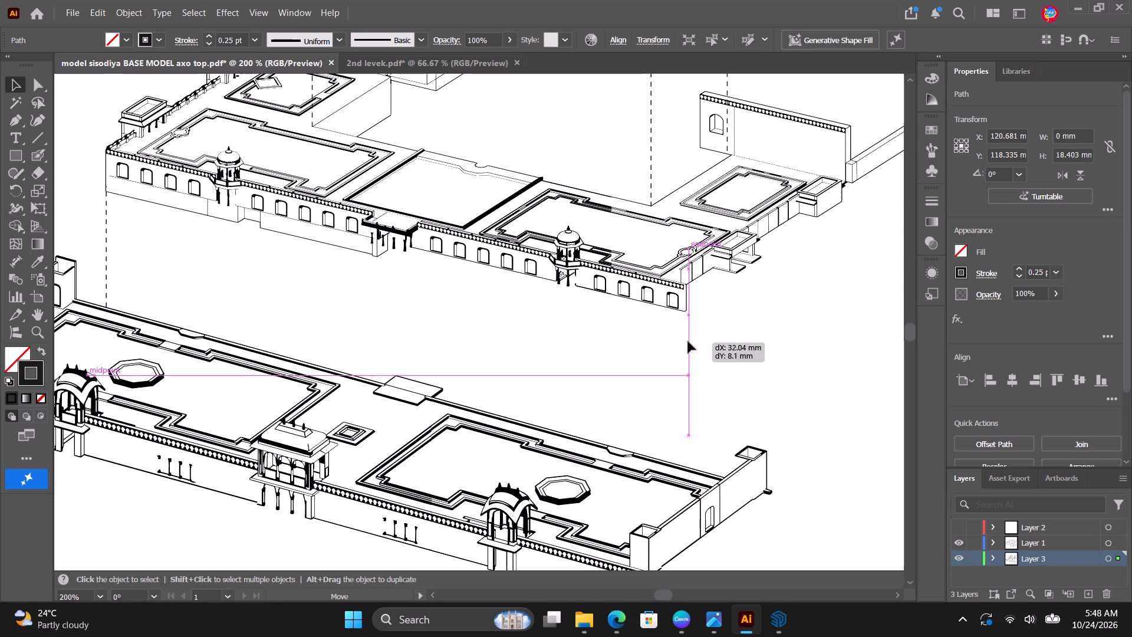
drag(688, 342, 686, 339)
click(772, 345)
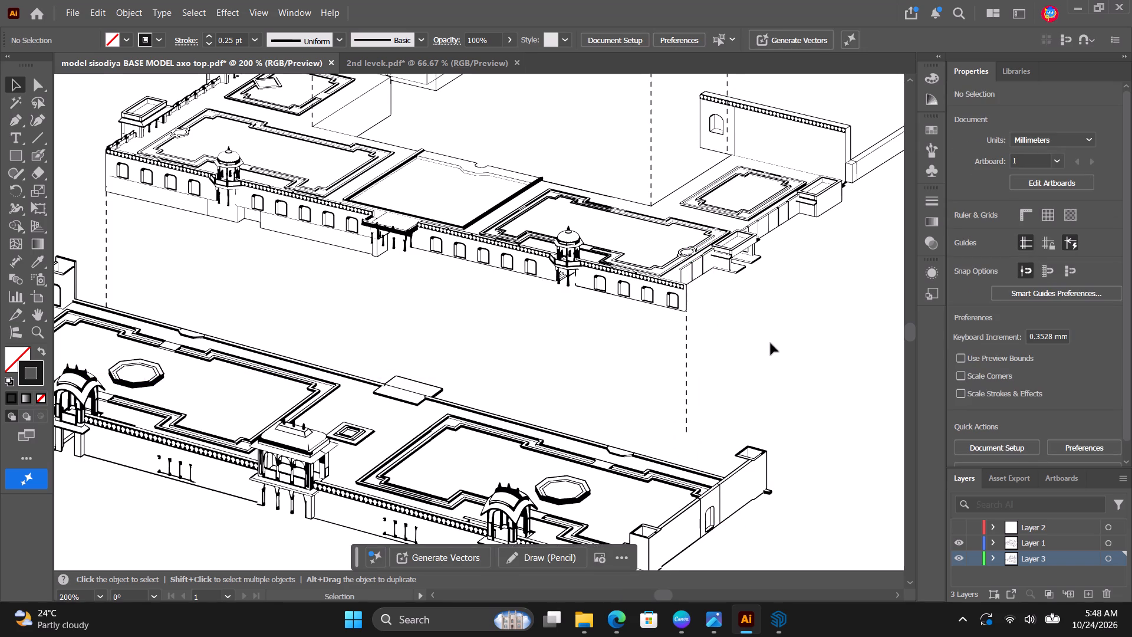
Scale the lowest level group proportionally to about 123.6 mm wide by 47.1 mm high.
alt+scroll(771, 343, down, 3)
click(724, 430)
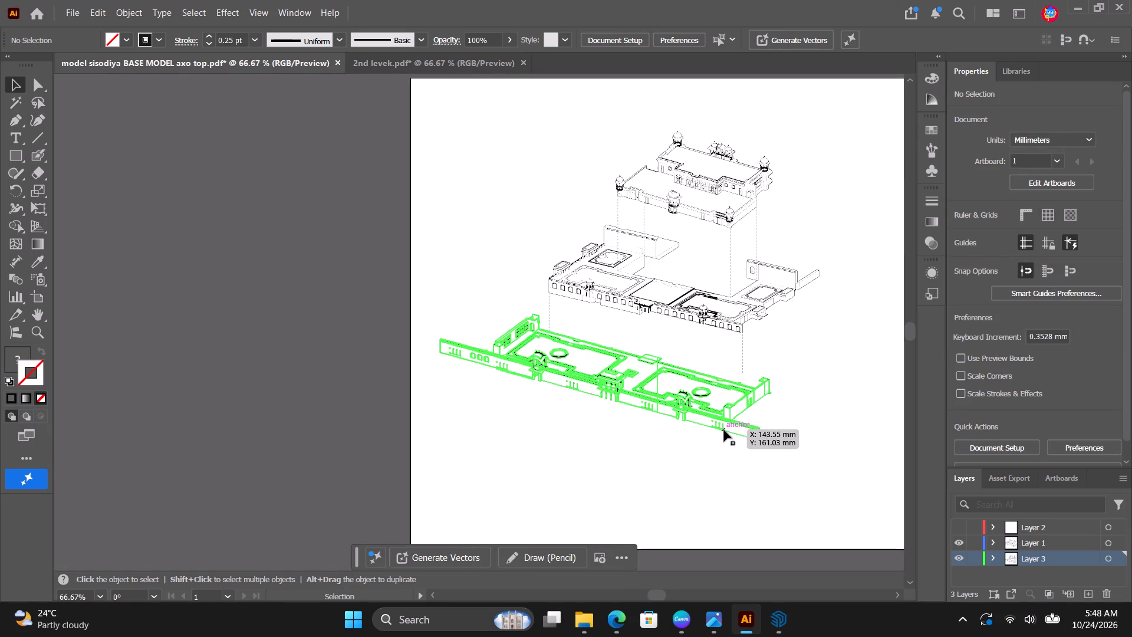
alt+scroll(775, 444, up, 2)
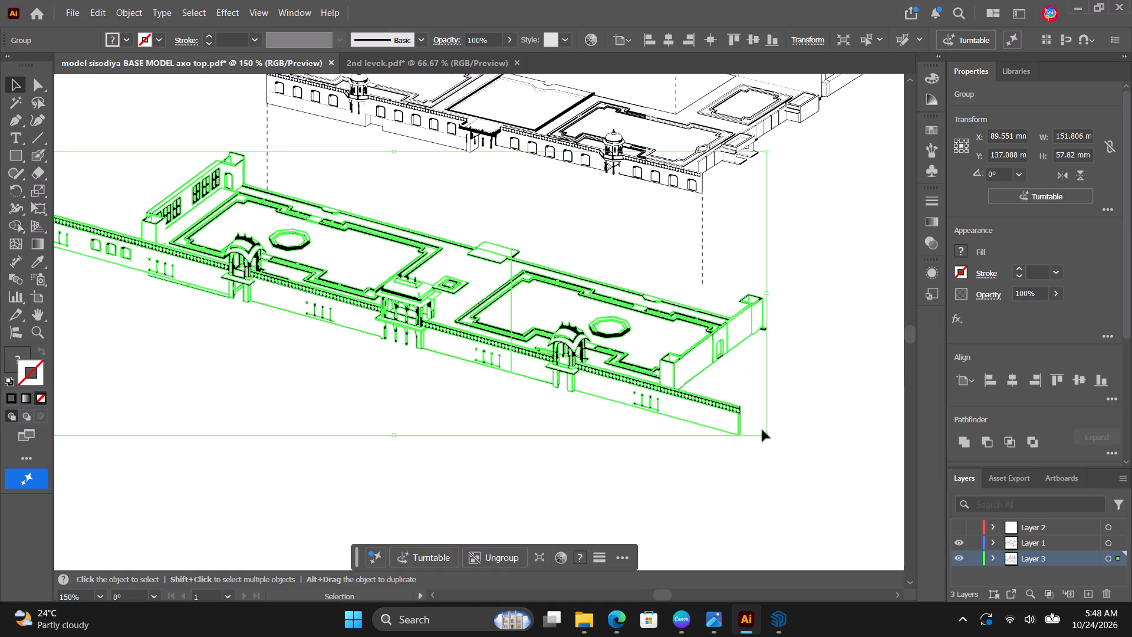
shift+drag(767, 435, 739, 412)
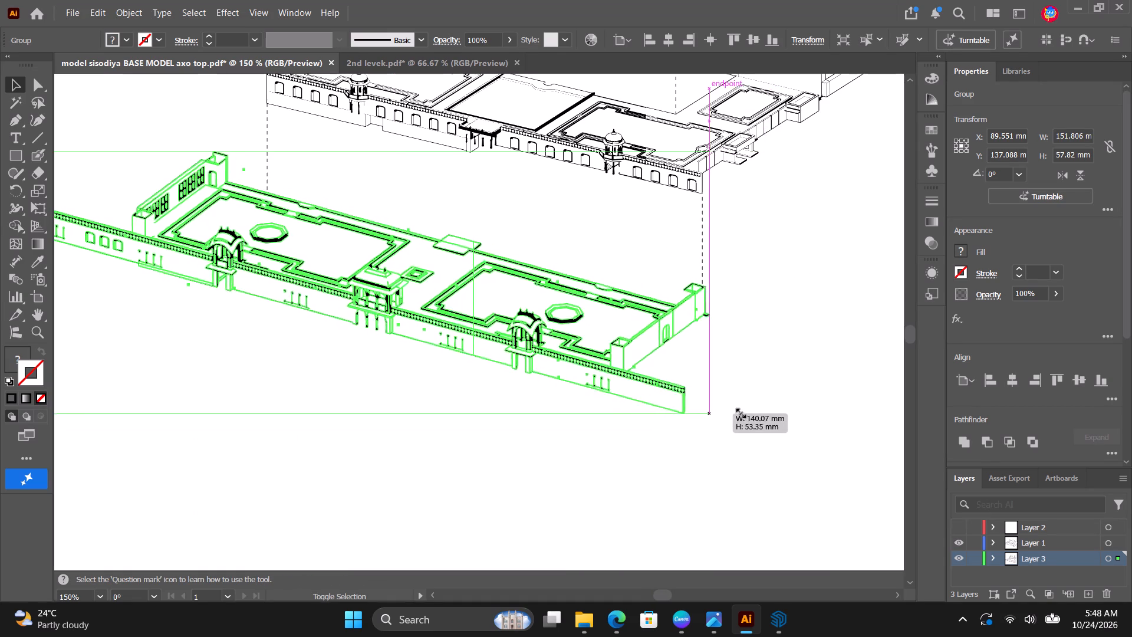
shift+drag(739, 412, 739, 412)
click(615, 350)
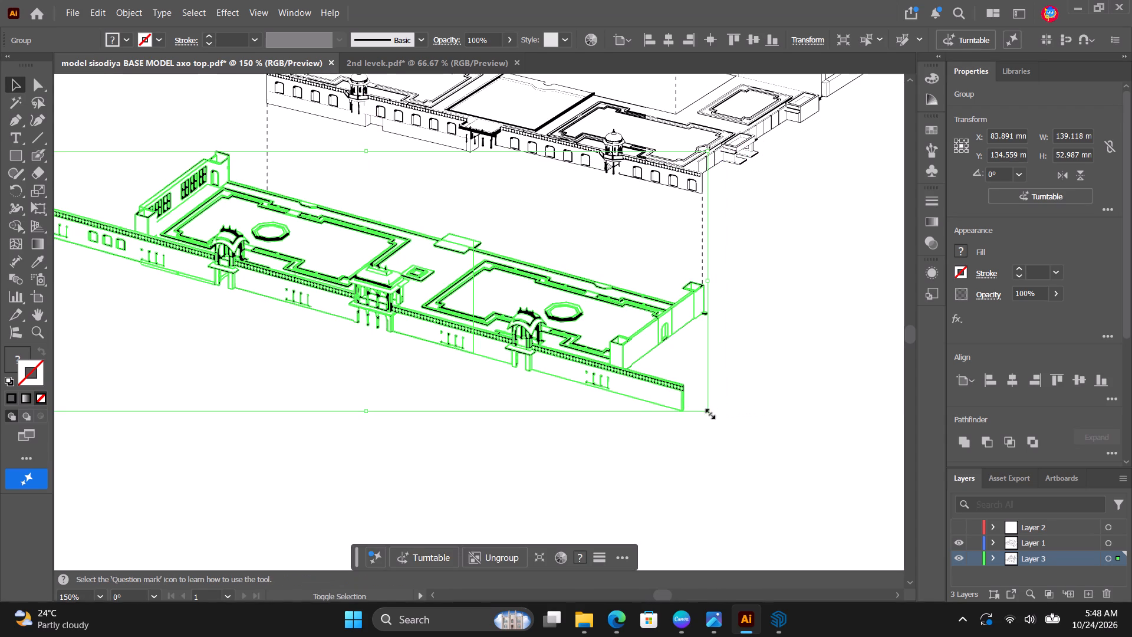
shift+drag(709, 412, 580, 366)
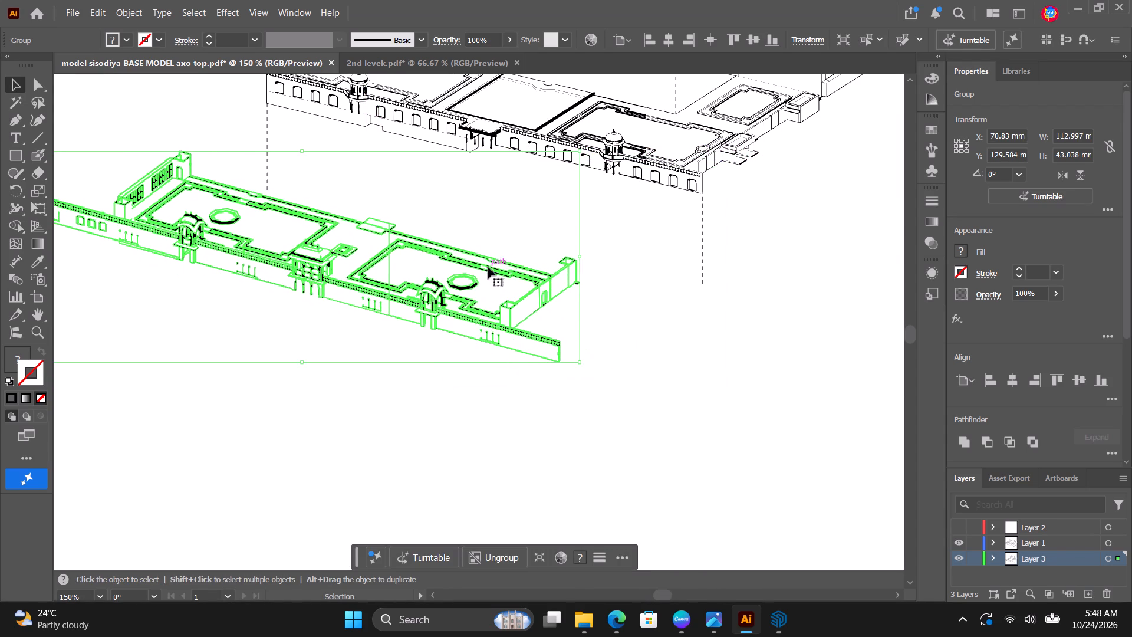
drag(489, 267, 617, 288)
shift+drag(705, 383, 728, 408)
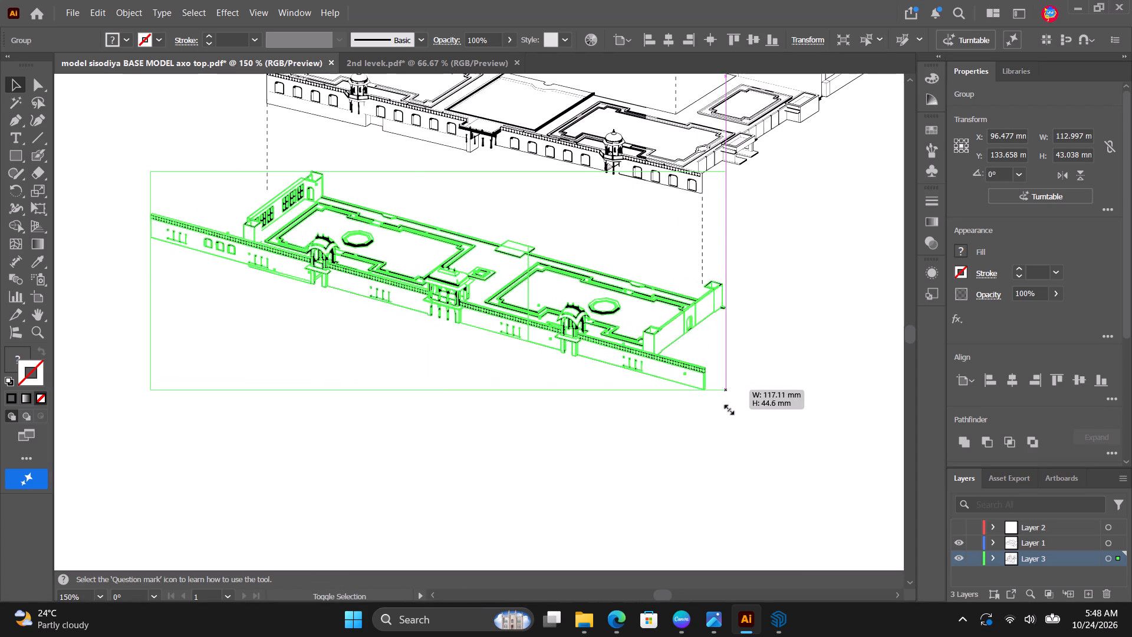
shift+drag(728, 408, 758, 445)
Move the scaled lowest level so its left and right rear corner towers meet the two lower connector lines.
drag(723, 310, 673, 294)
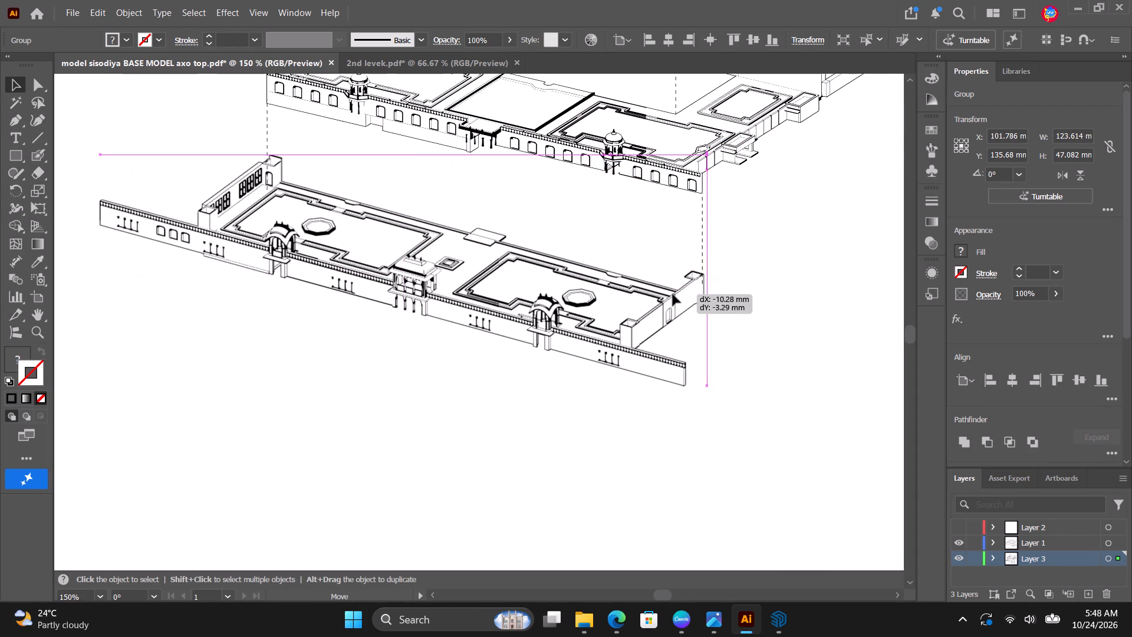
drag(673, 294, 671, 295)
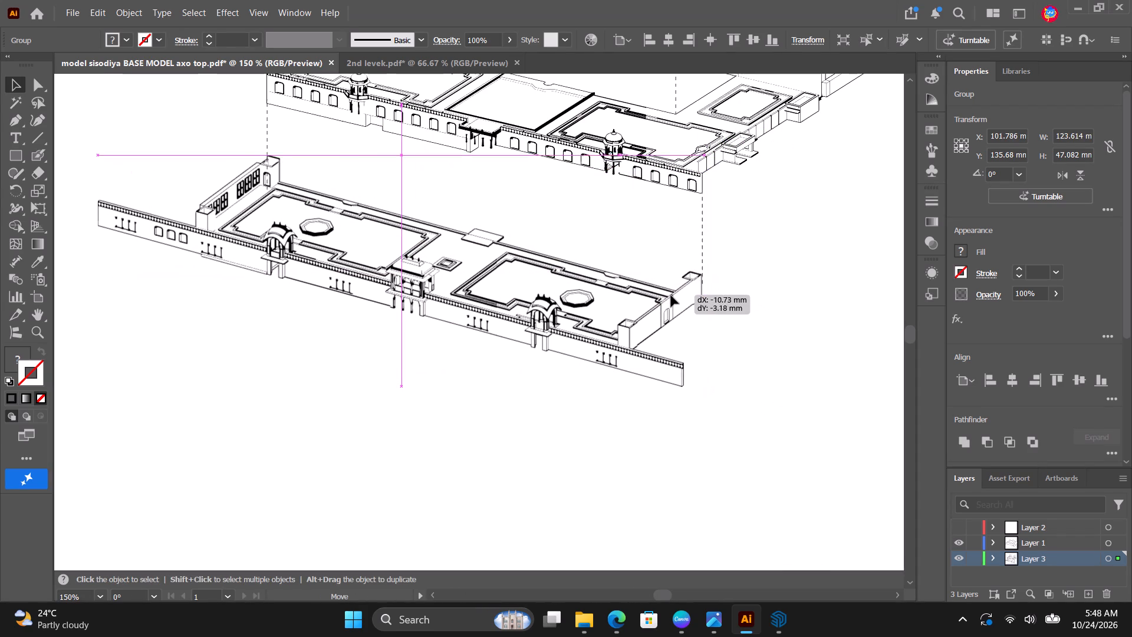
drag(671, 295, 671, 304)
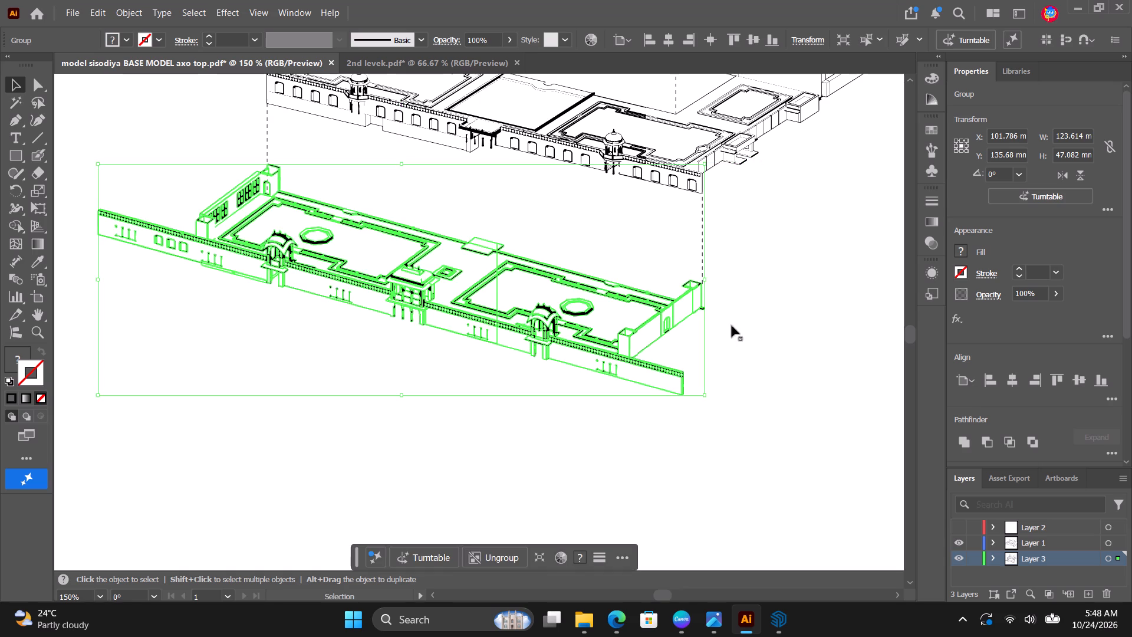
click(777, 332)
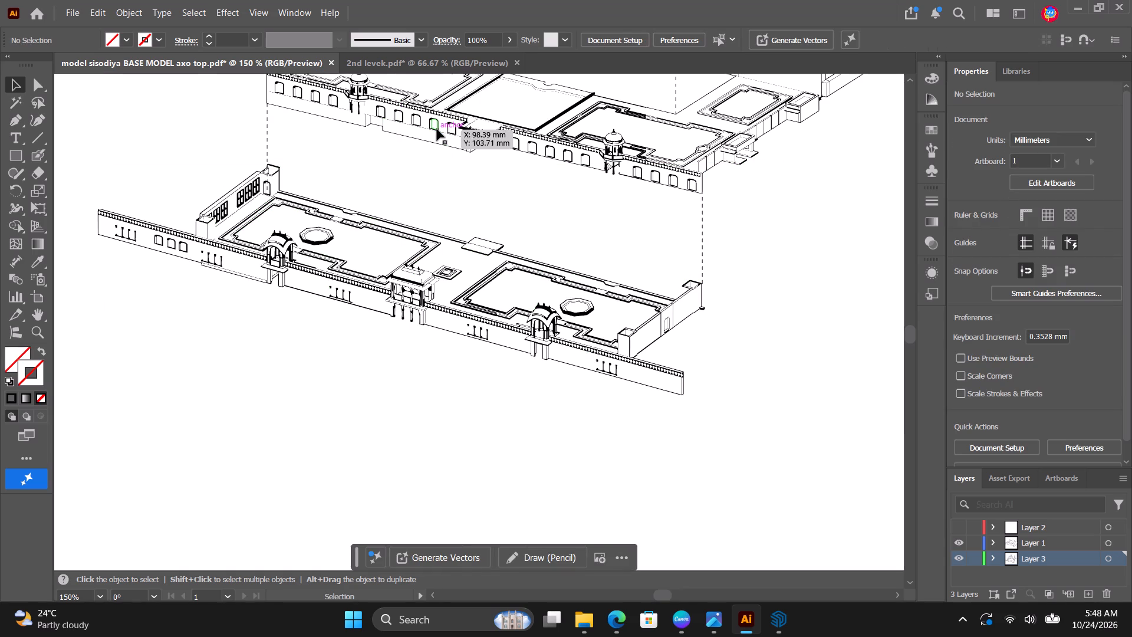
Examine the overall alignment of the stacked levels and their connector lines on the artboard.
alt+scroll(621, 274, down, 2)
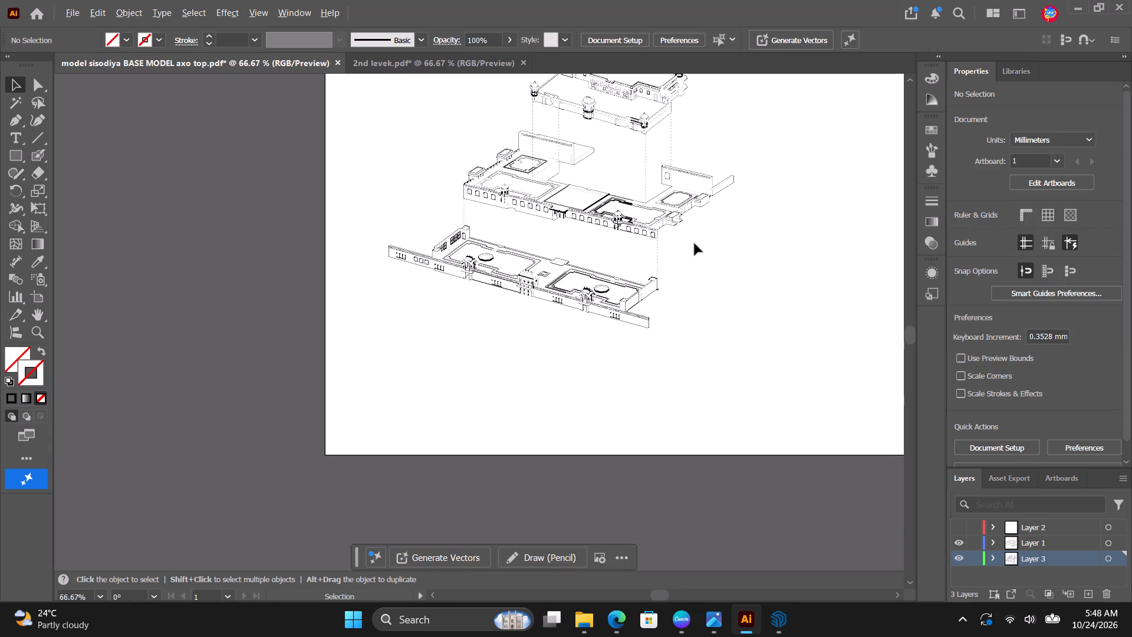
alt+scroll(693, 244, down, 1)
alt+scroll(702, 238, up, 3)
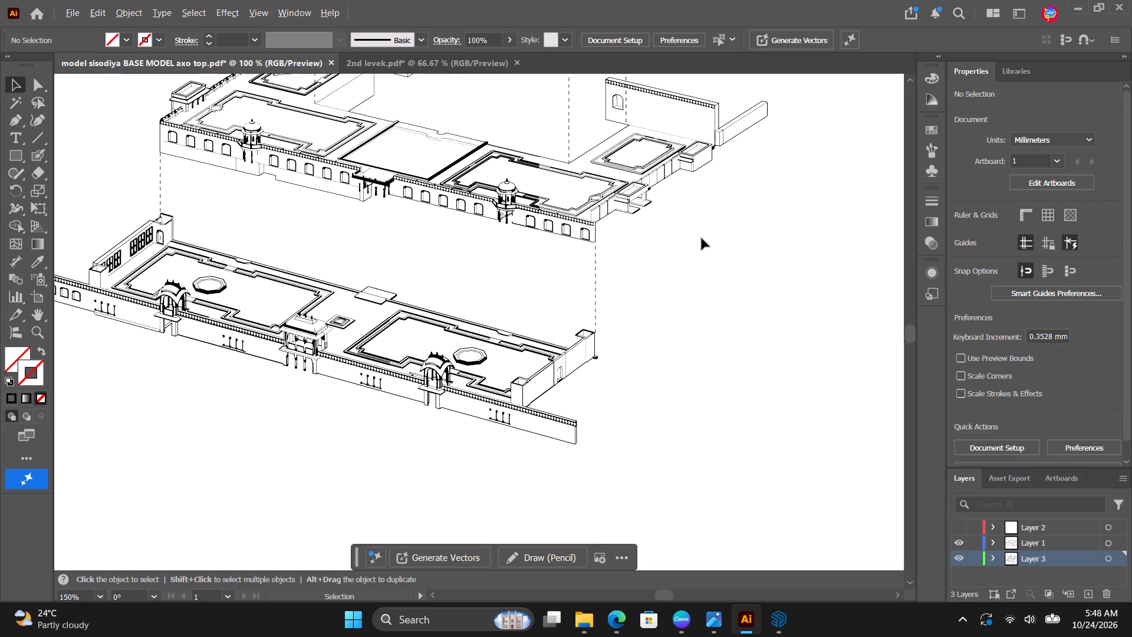
alt+scroll(702, 238, down, 5)
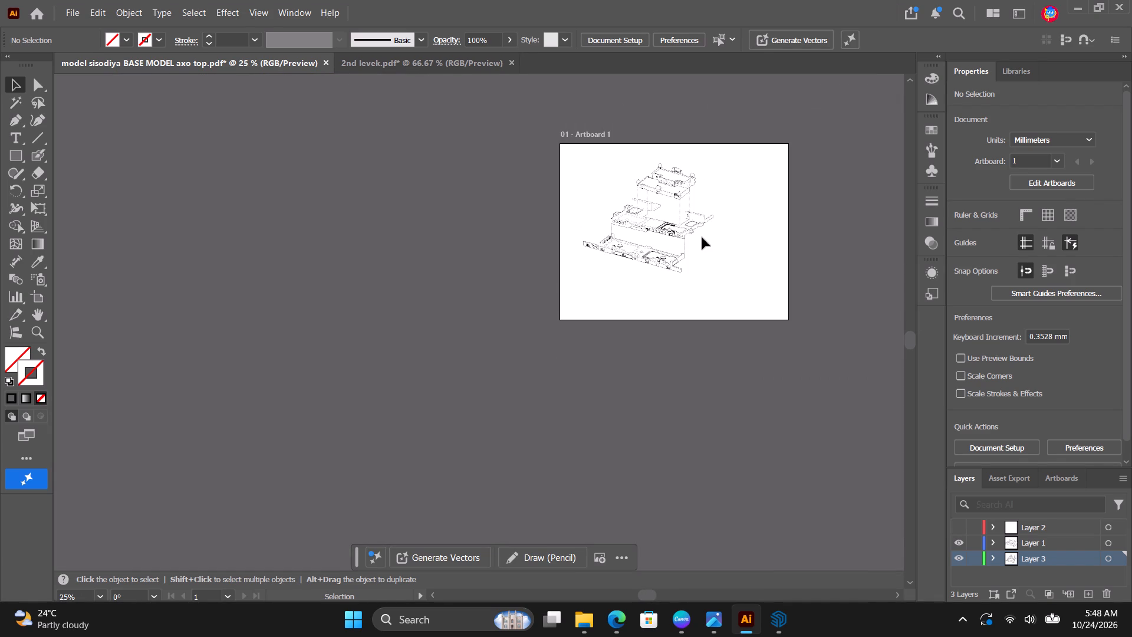
alt+scroll(654, 296, up, 3)
alt+scroll(692, 231, down, 3)
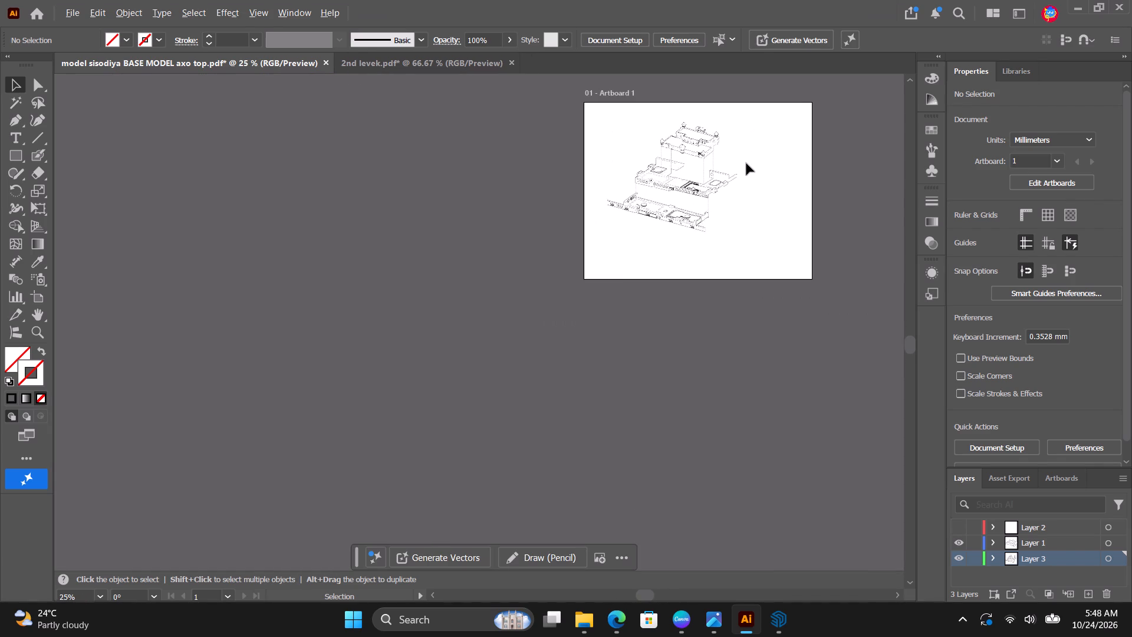
alt+scroll(746, 162, up, 2)
alt+scroll(699, 117, up, 2)
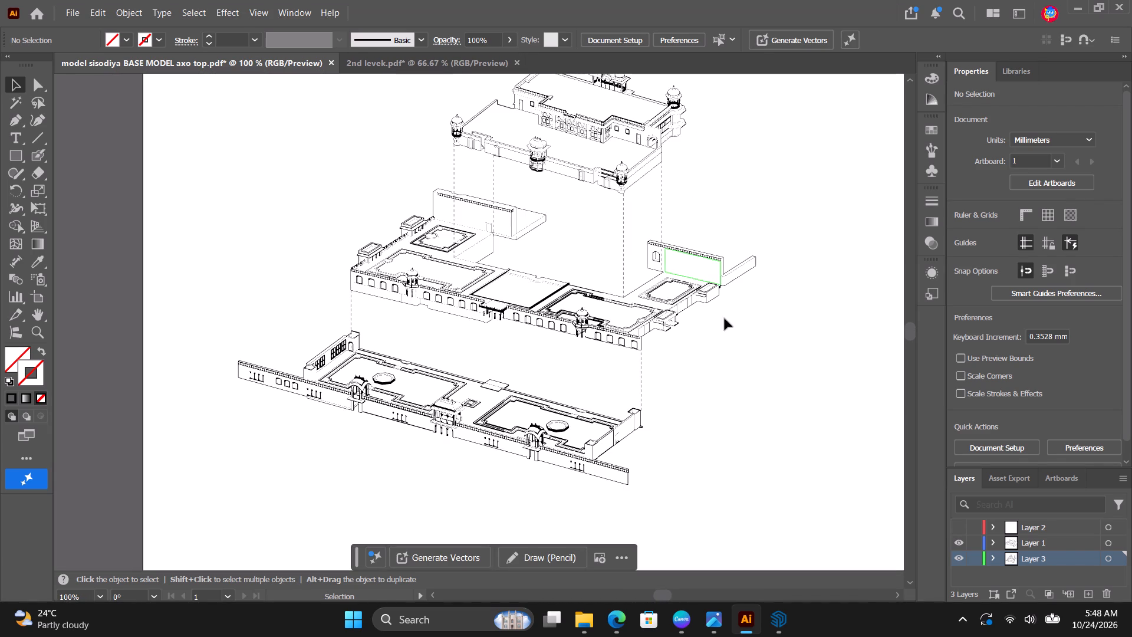
Open the "lowest lvl" PDF from the axo folder in Illustrator.
click(585, 627)
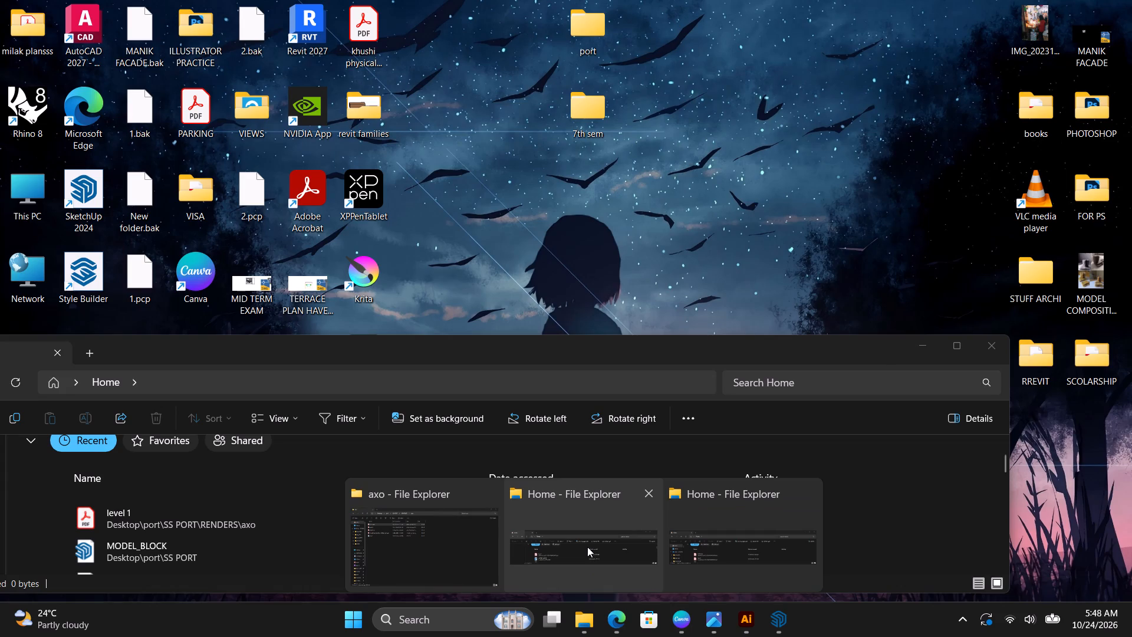
click(468, 546)
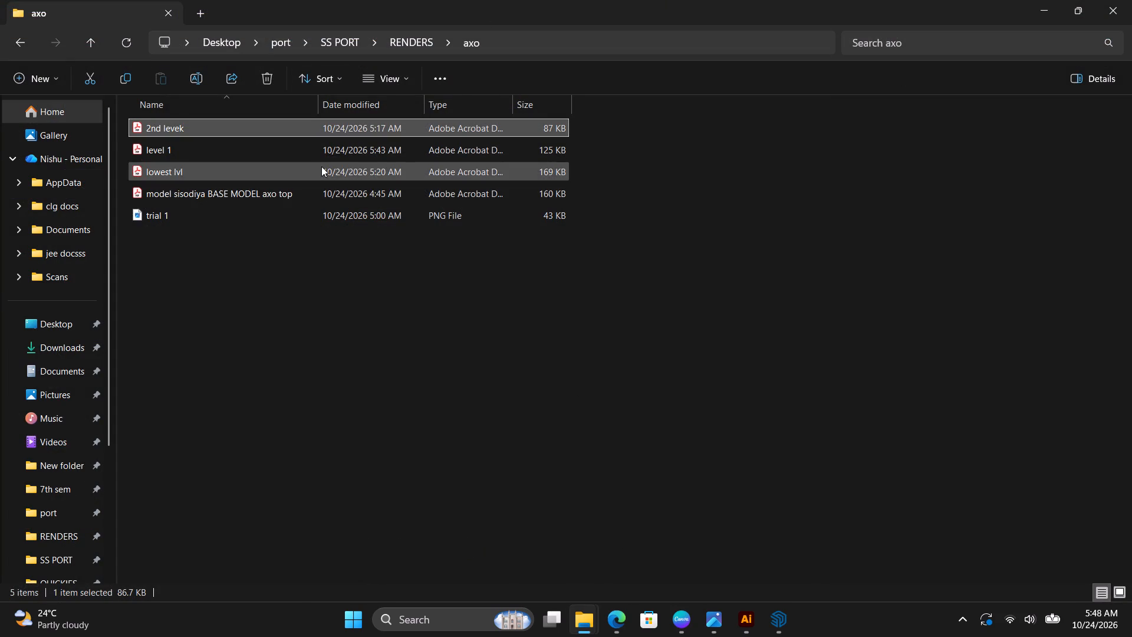
click(290, 166)
right_click(290, 170)
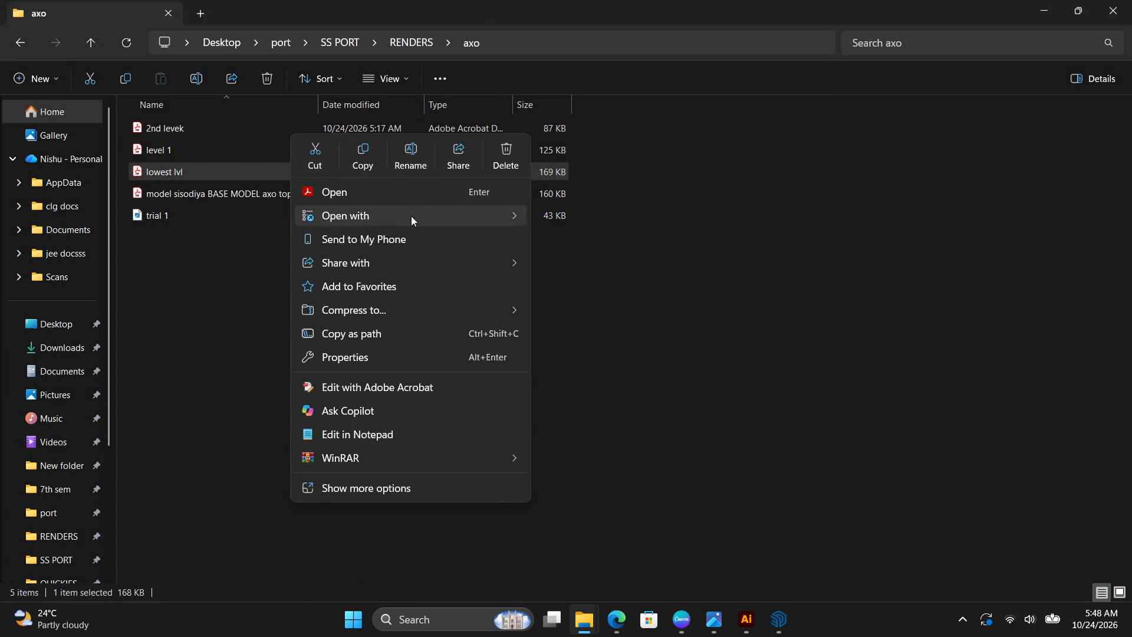
click(580, 239)
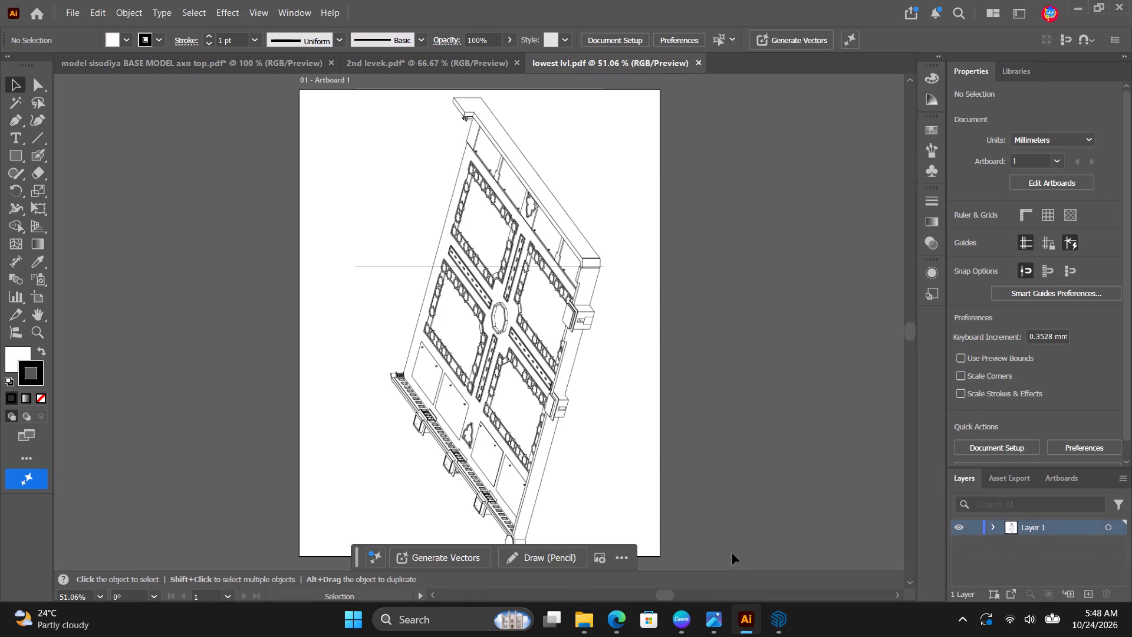
Switch the artboard to landscape and extend its bottom and top edges to 279.4 by 279.4 mm, enclosing the whole garden level drawing.
click(46, 303)
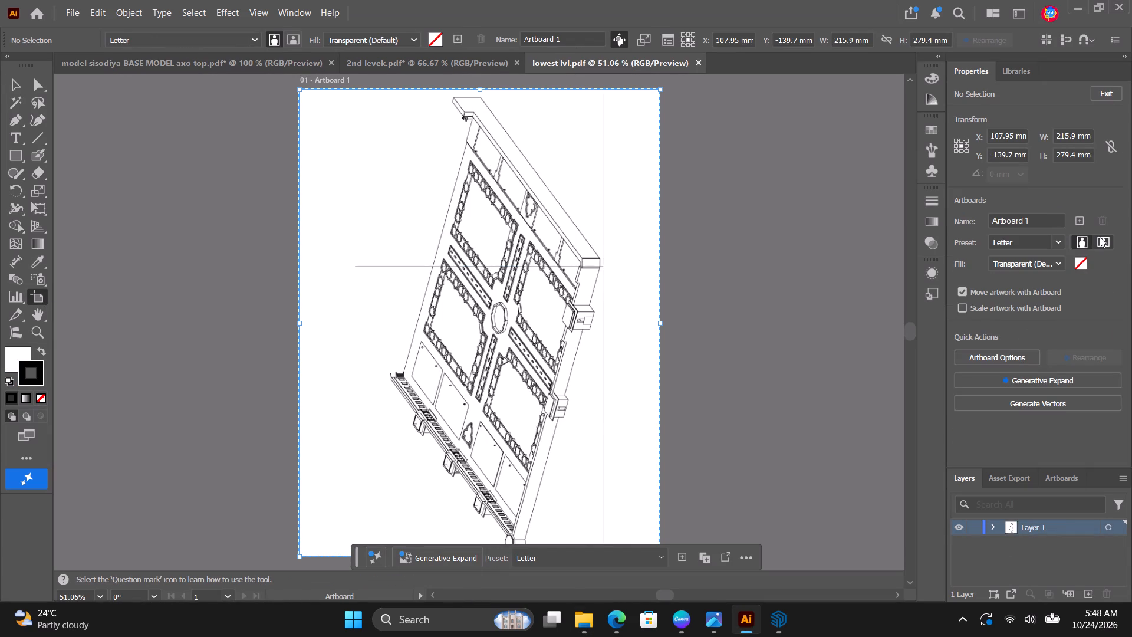
click(1100, 237)
scroll(531, 464, down, 3)
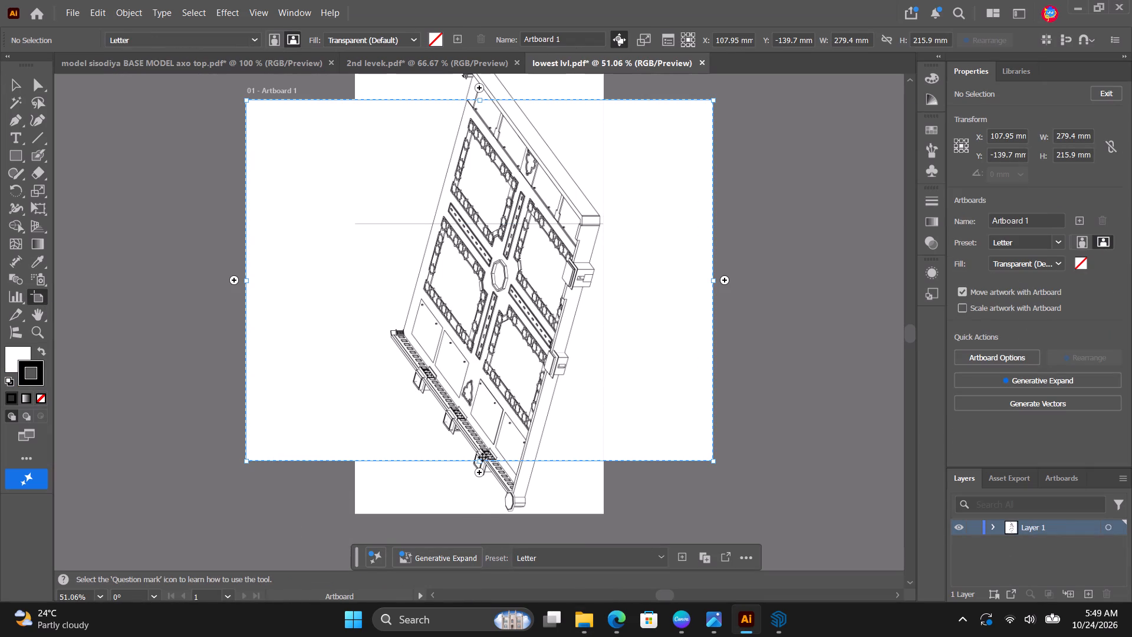
drag(481, 461, 475, 516)
scroll(530, 503, up, 3)
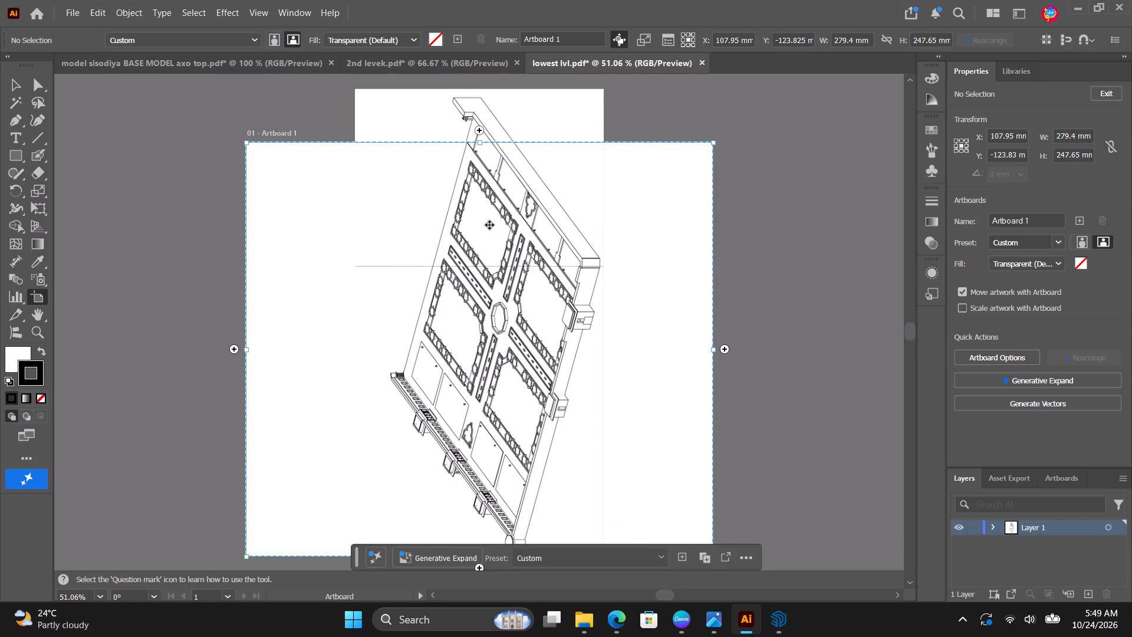
scroll(464, 126, up, 3)
click(481, 187)
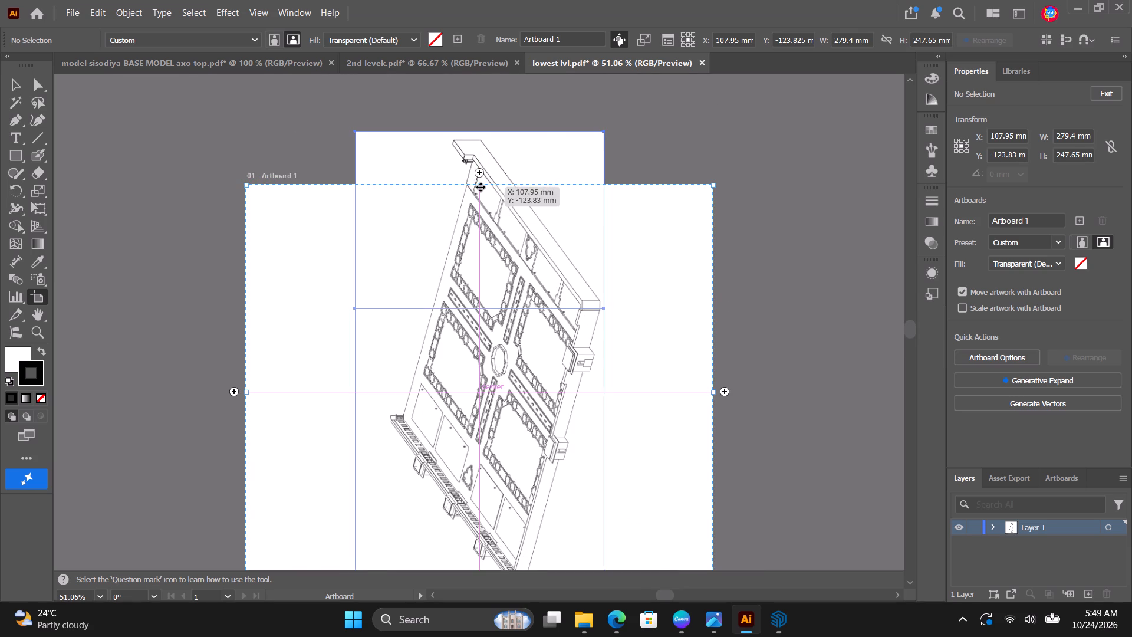
drag(481, 183, 489, 134)
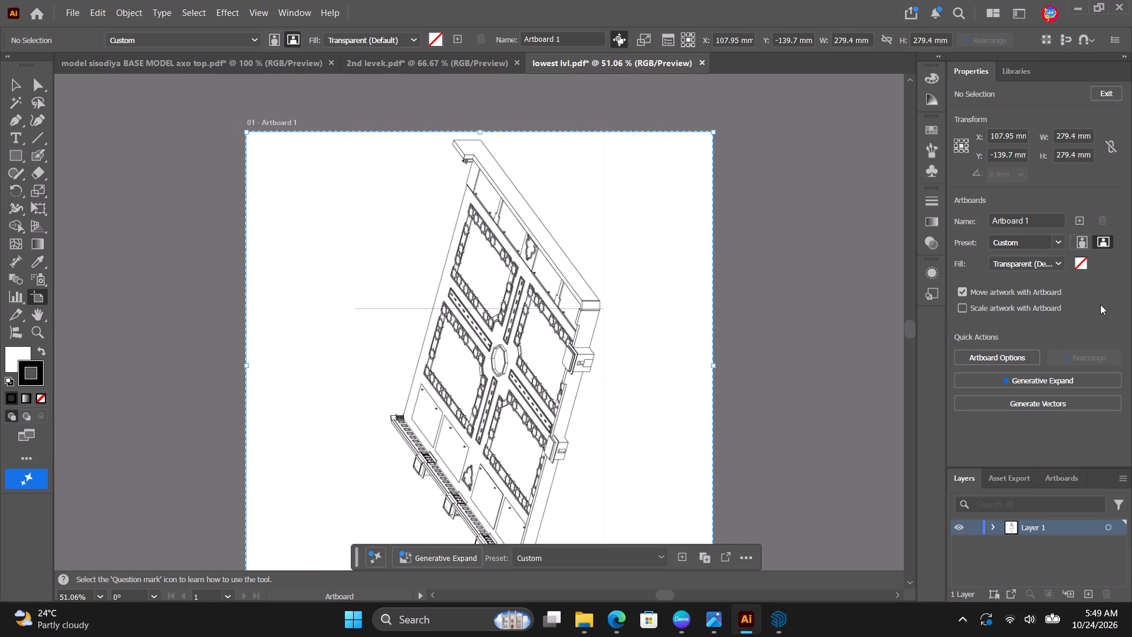
click(835, 465)
scroll(817, 442, down, 5)
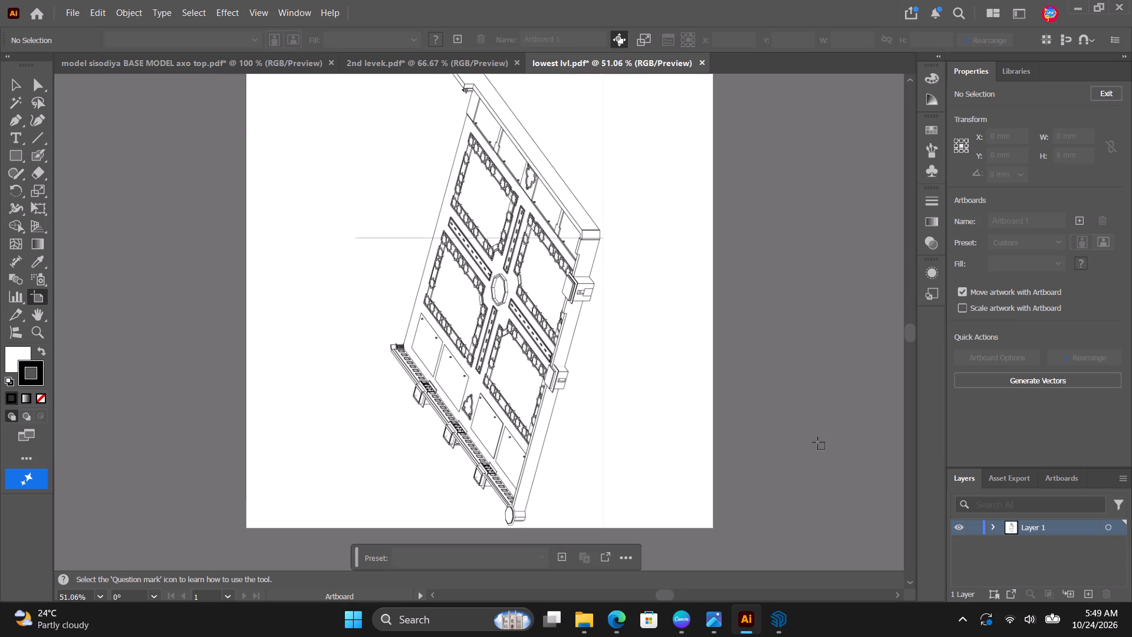
scroll(817, 442, up, 1)
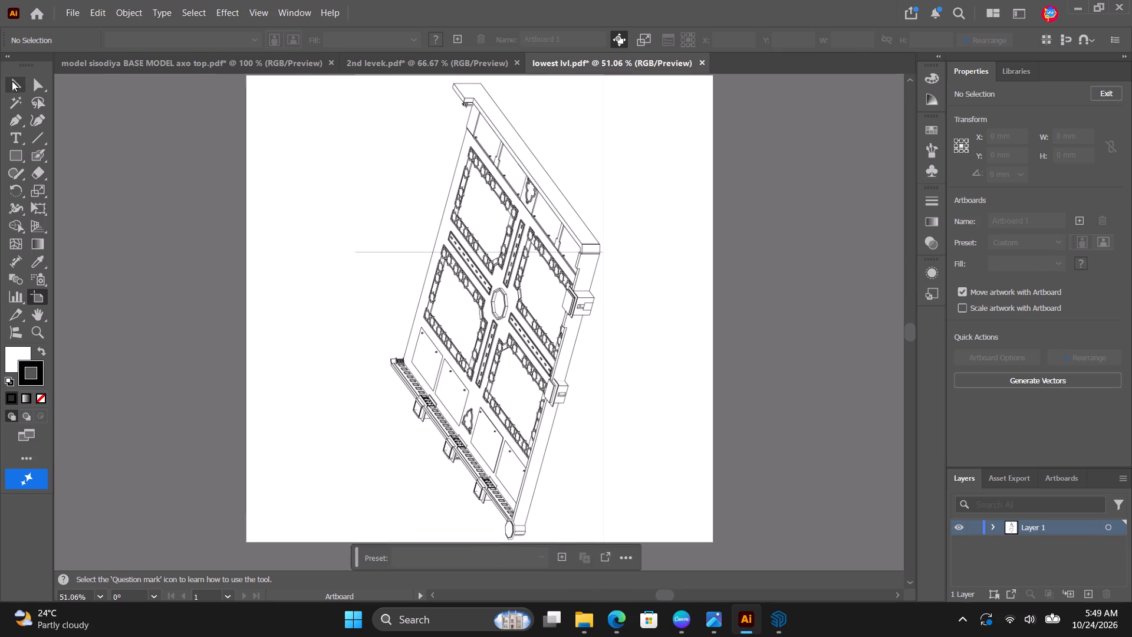
Release the clipping masks from both image pieces of the garden level drawing.
click(12, 81)
click(470, 160)
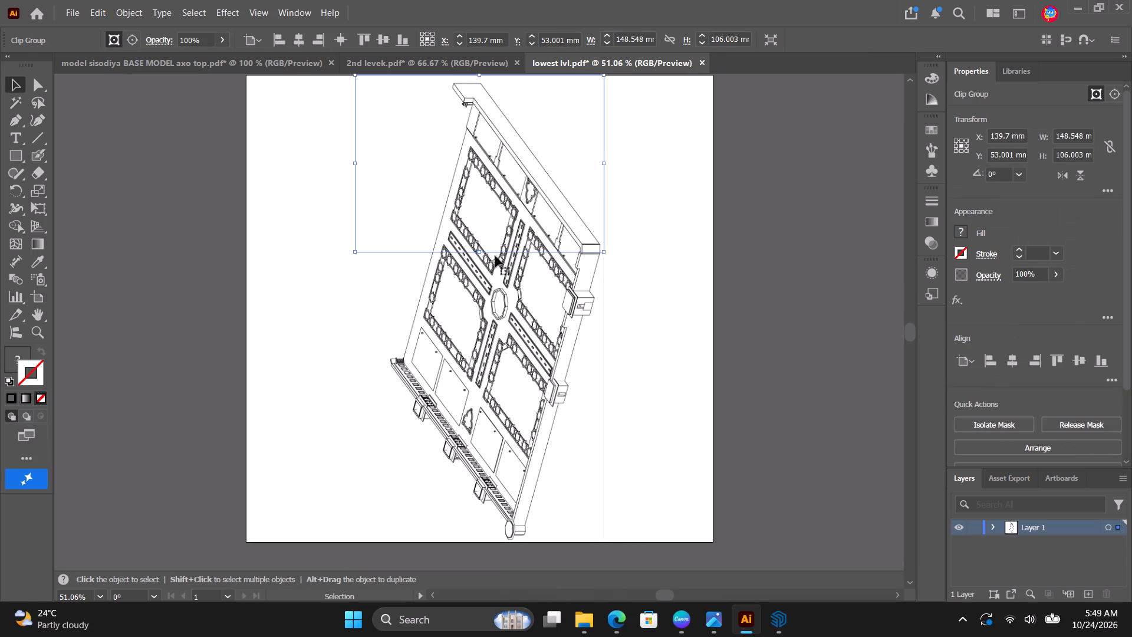
ctrl+click(512, 298)
alt+scroll(768, 496, down, 1)
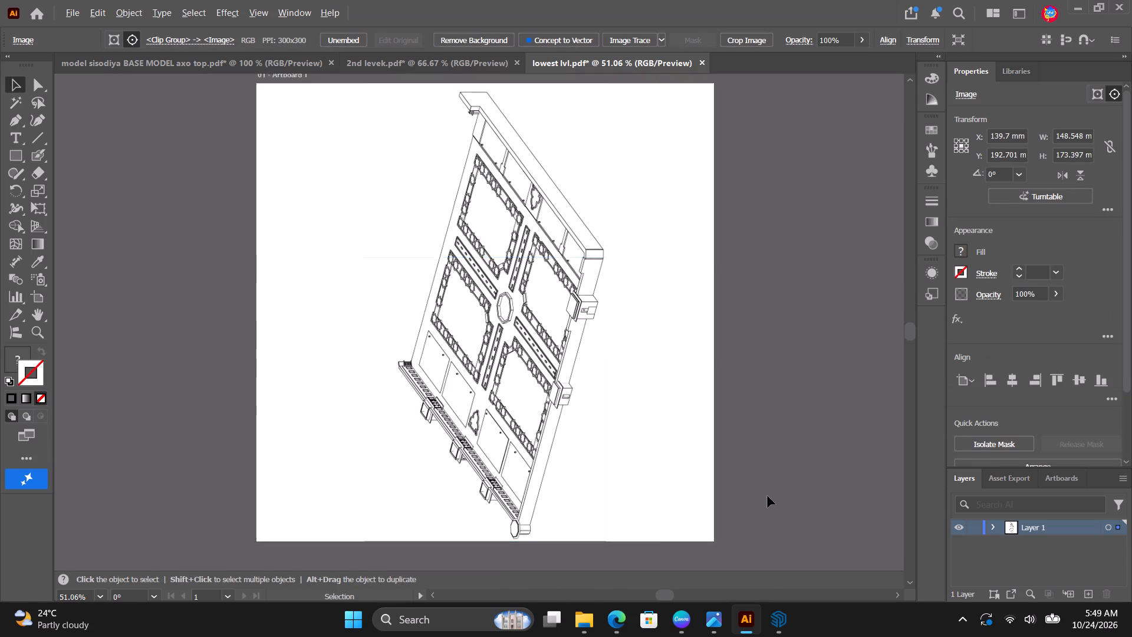
alt+scroll(768, 496, down, 1)
drag(785, 524, 455, 190)
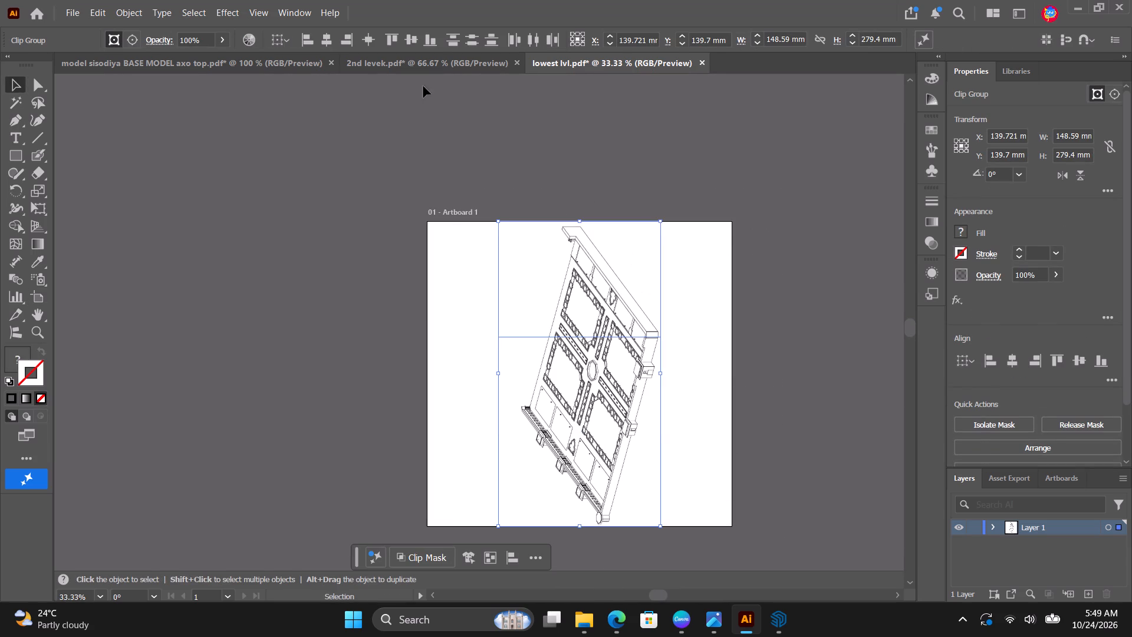
right_click(612, 262)
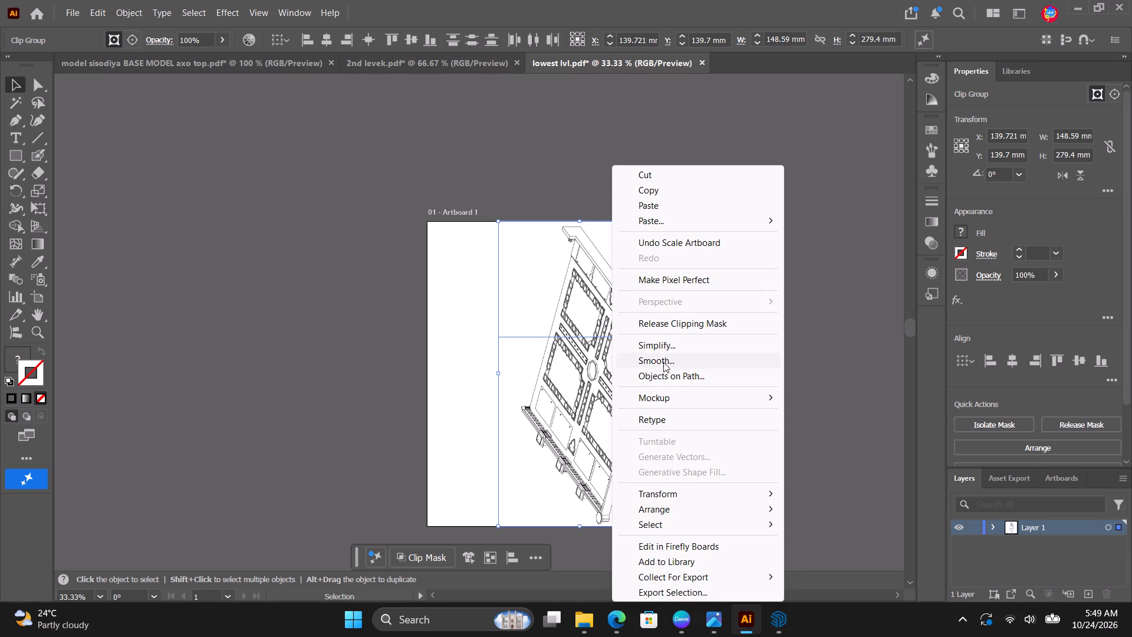
click(763, 317)
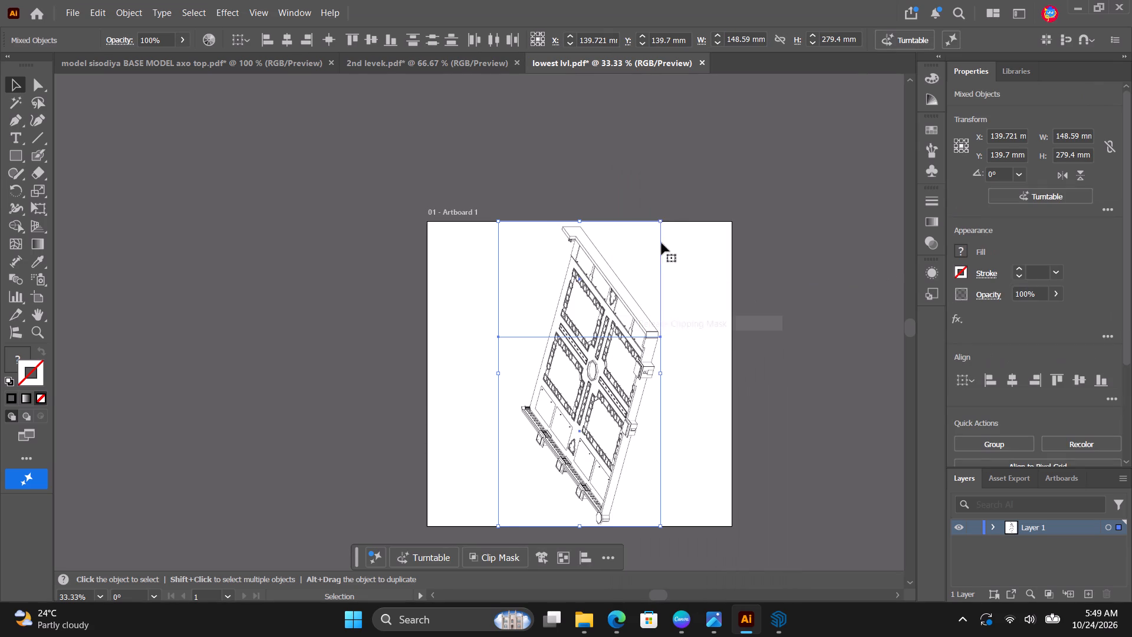
Rotate both image pieces of the garden level together to 270° so the drawing lies horizontally across the artboard.
drag(667, 217, 709, 418)
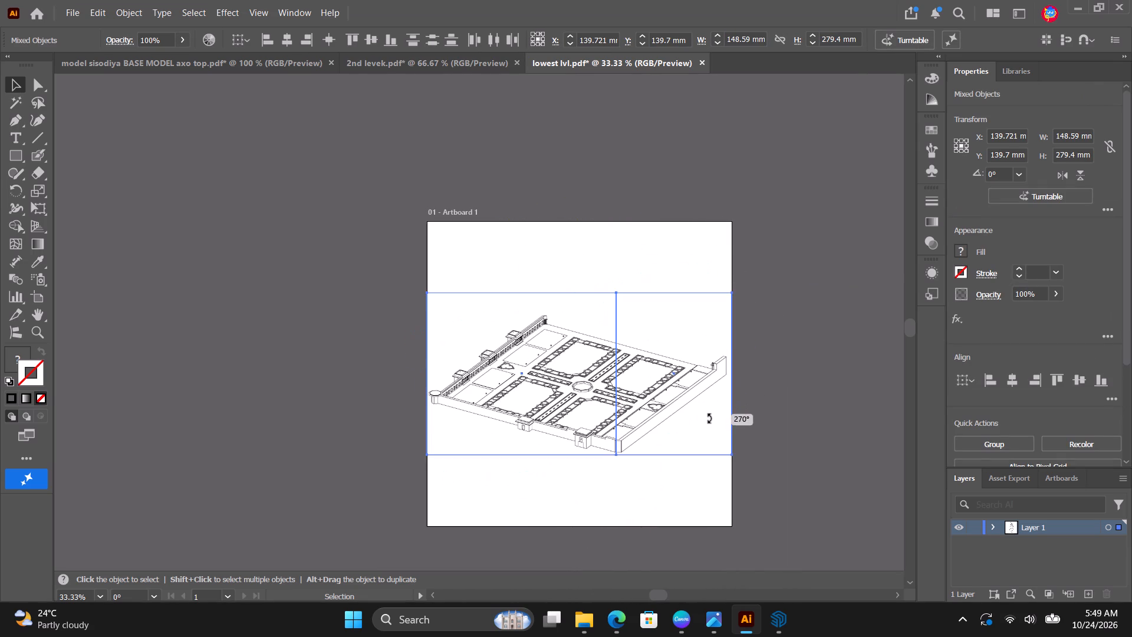
drag(709, 418, 711, 430)
click(778, 428)
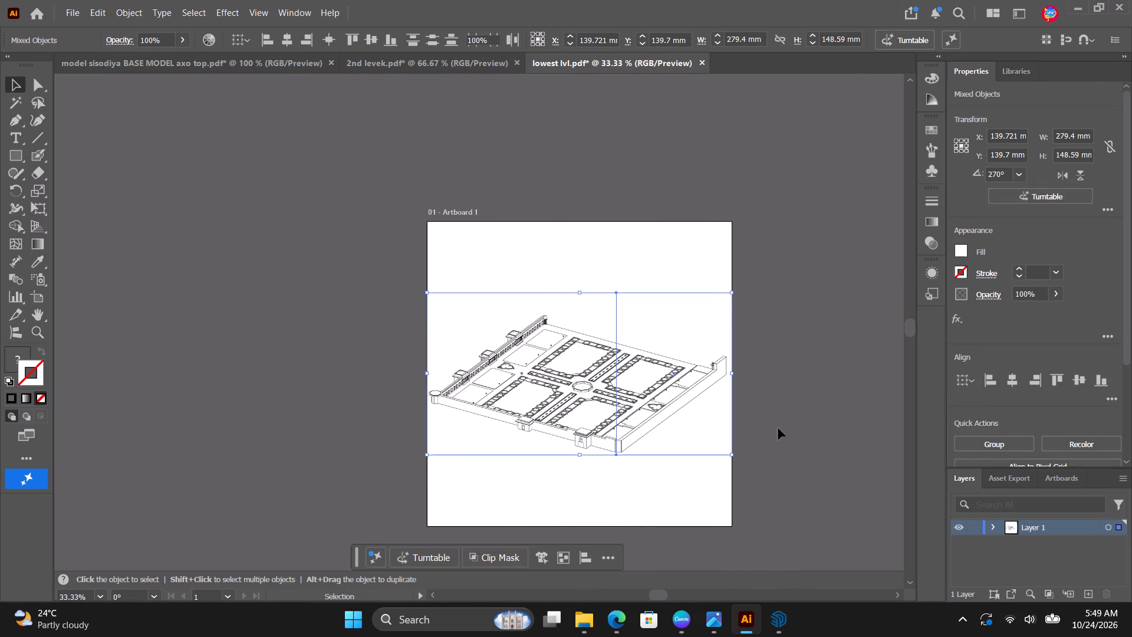
Apply Image Trace with the default preset to both image pieces of the garden level, accepting the large-image tracing.
click(674, 396)
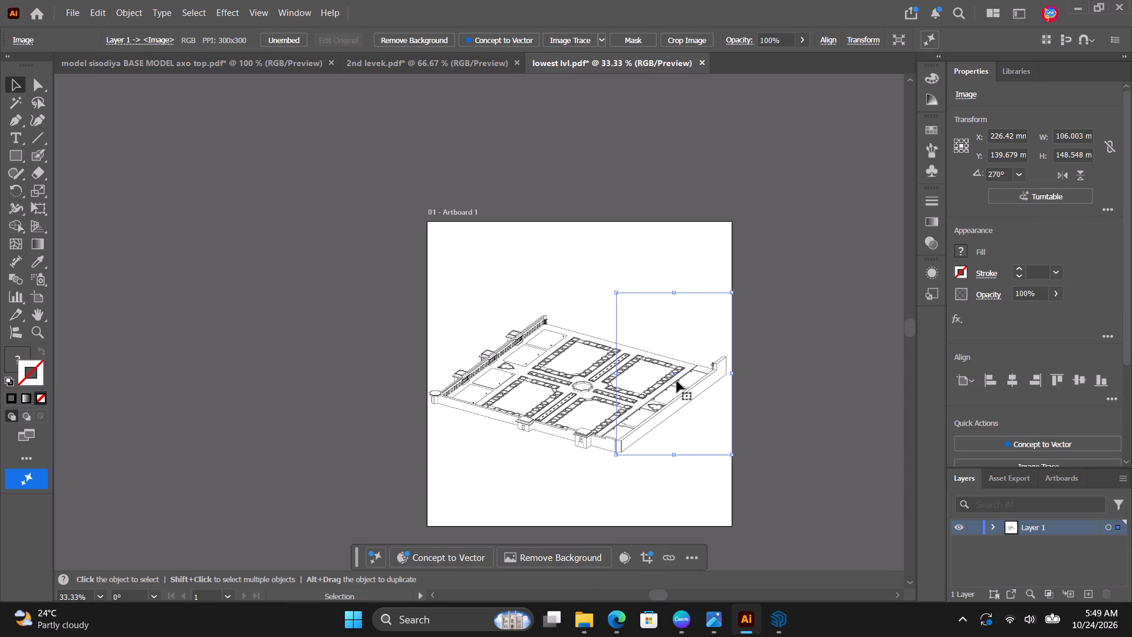
click(566, 36)
click(555, 379)
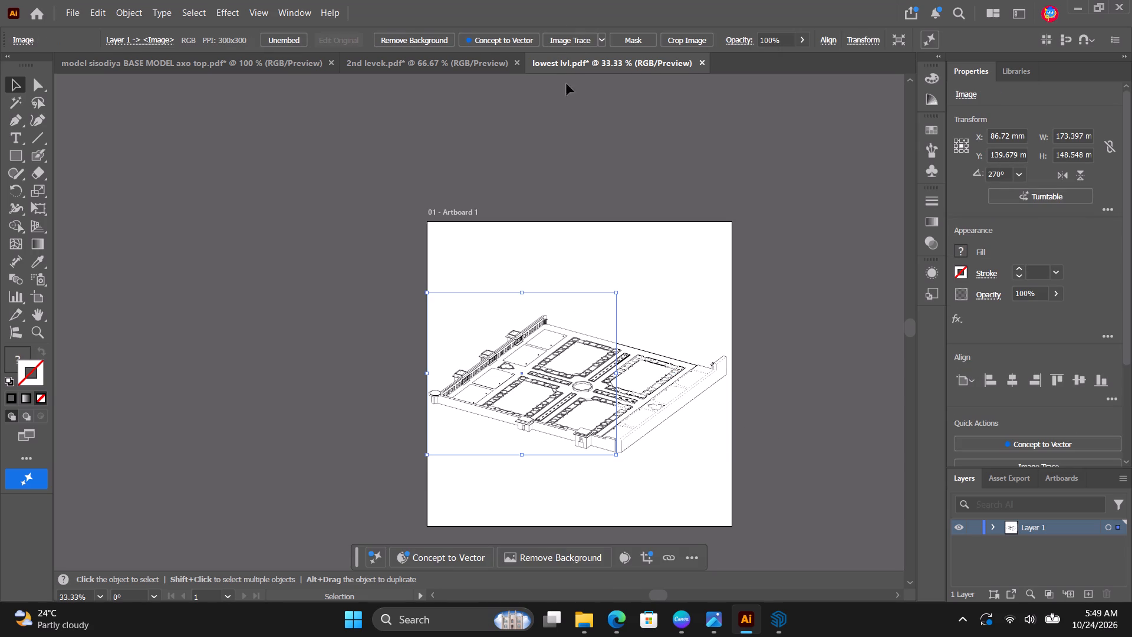
click(576, 37)
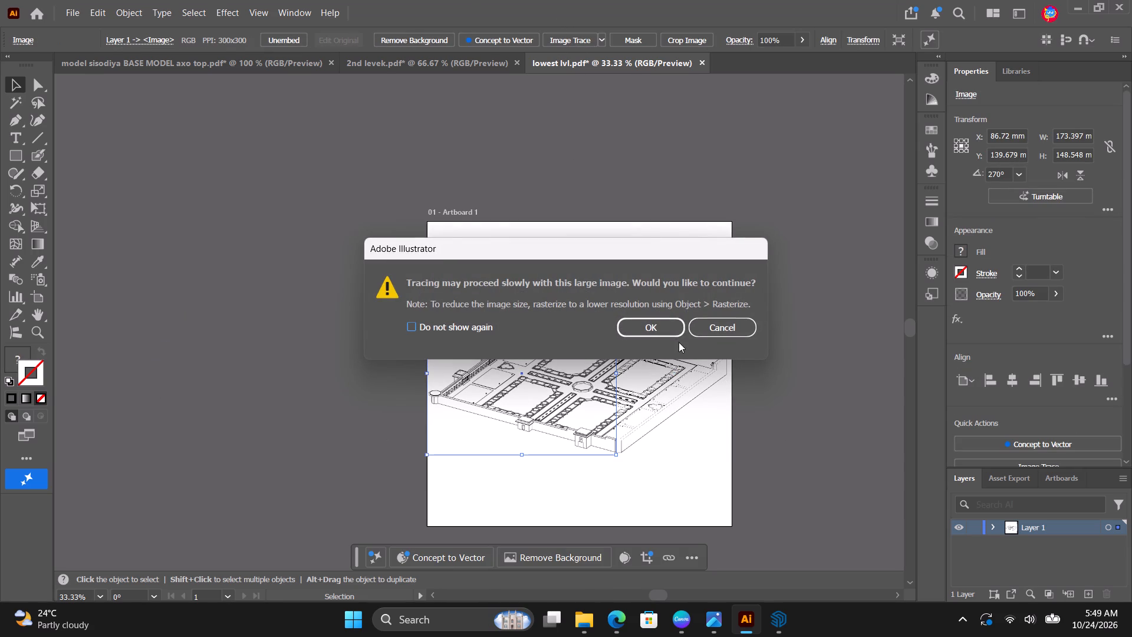
click(661, 329)
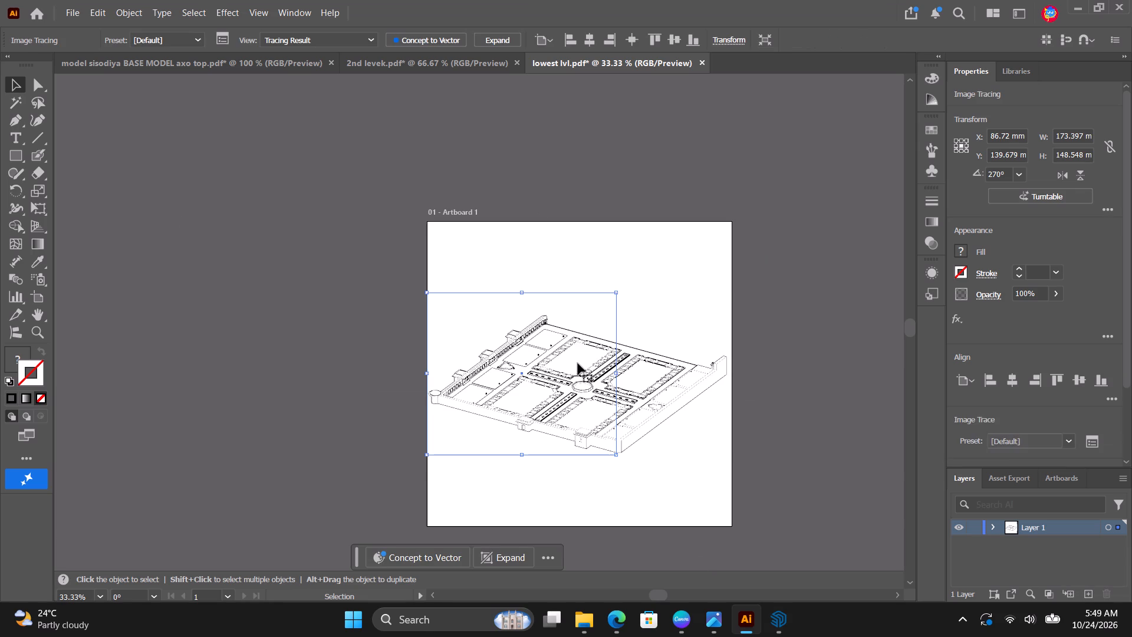
alt+scroll(623, 434, up, 3)
alt+scroll(621, 428, down, 1)
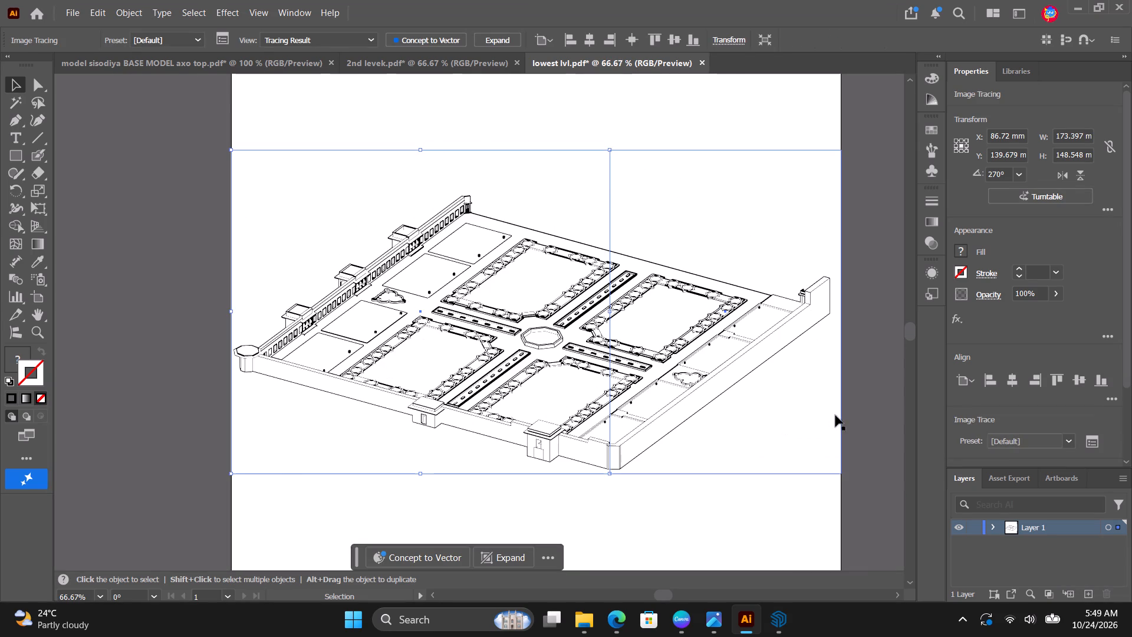
alt+scroll(725, 398, down, 2)
click(854, 398)
alt+scroll(783, 431, up, 2)
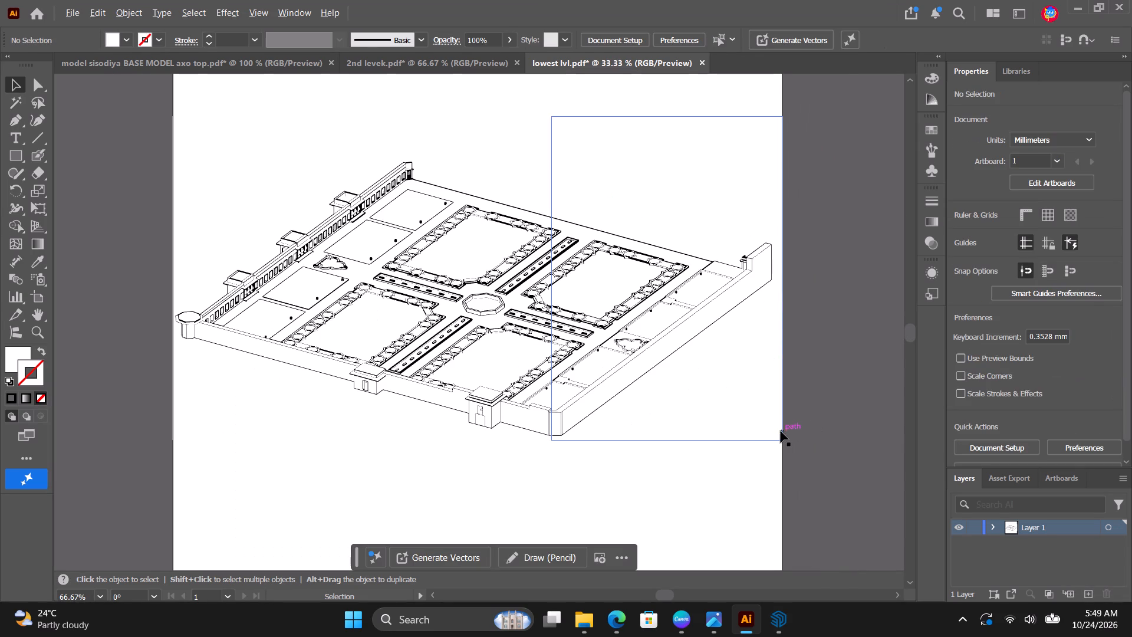
Expand the tracing with the garden's outer wall on the smaller image piece and ungroup its paths.
click(648, 433)
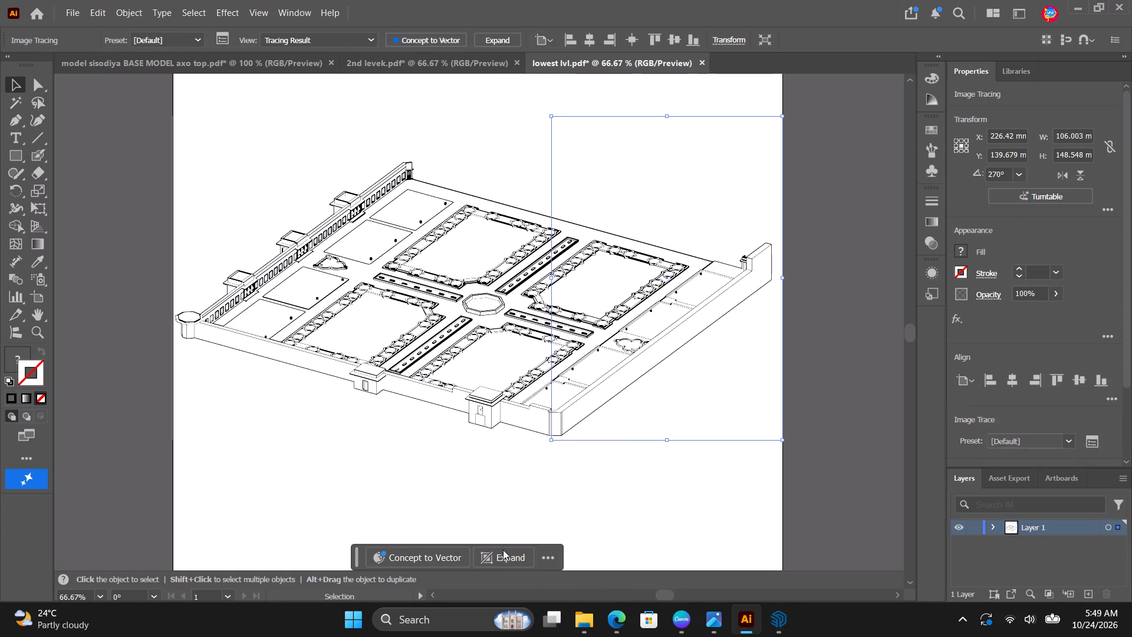
click(509, 556)
click(492, 559)
click(706, 505)
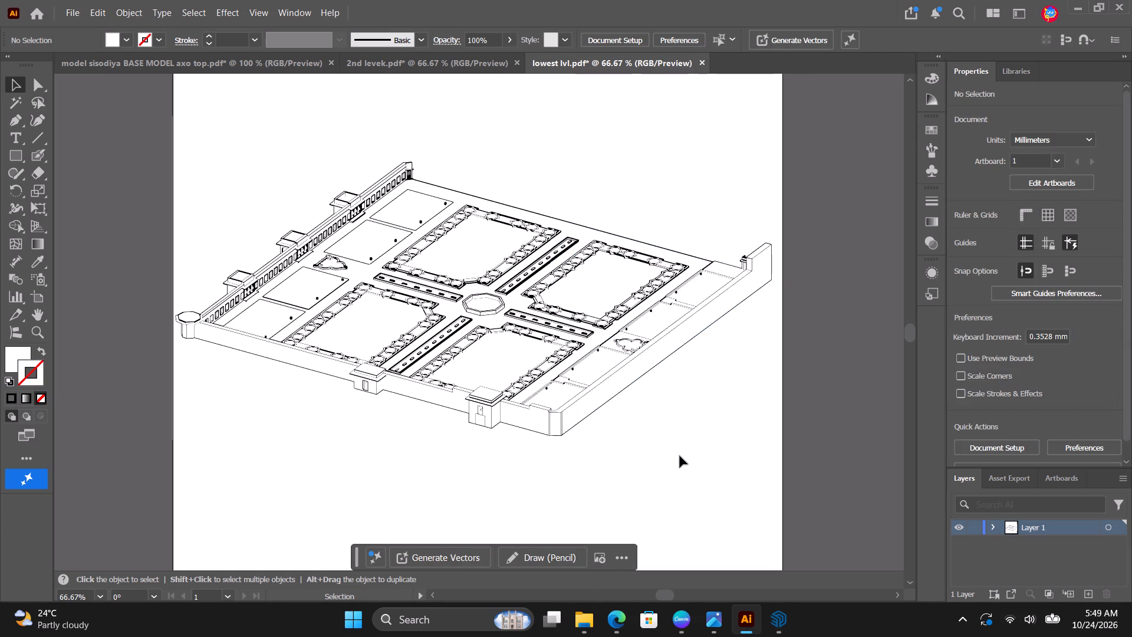
Delete the white background path of the smaller traced piece and the full-width white rectangle behind the drawing.
click(669, 437)
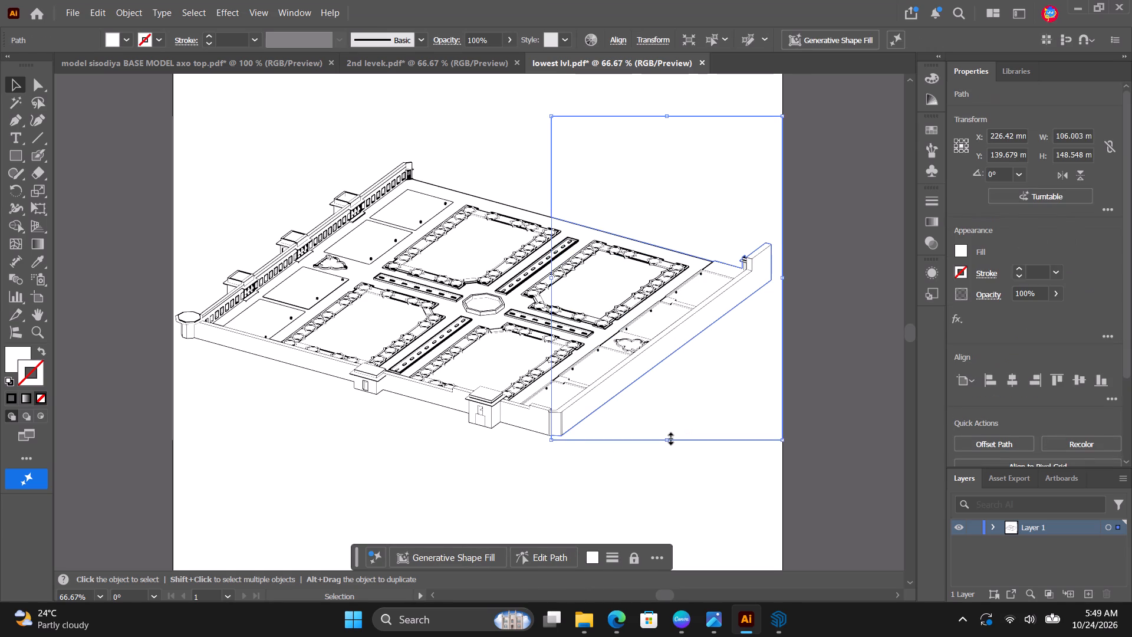
key(Delete)
click(667, 438)
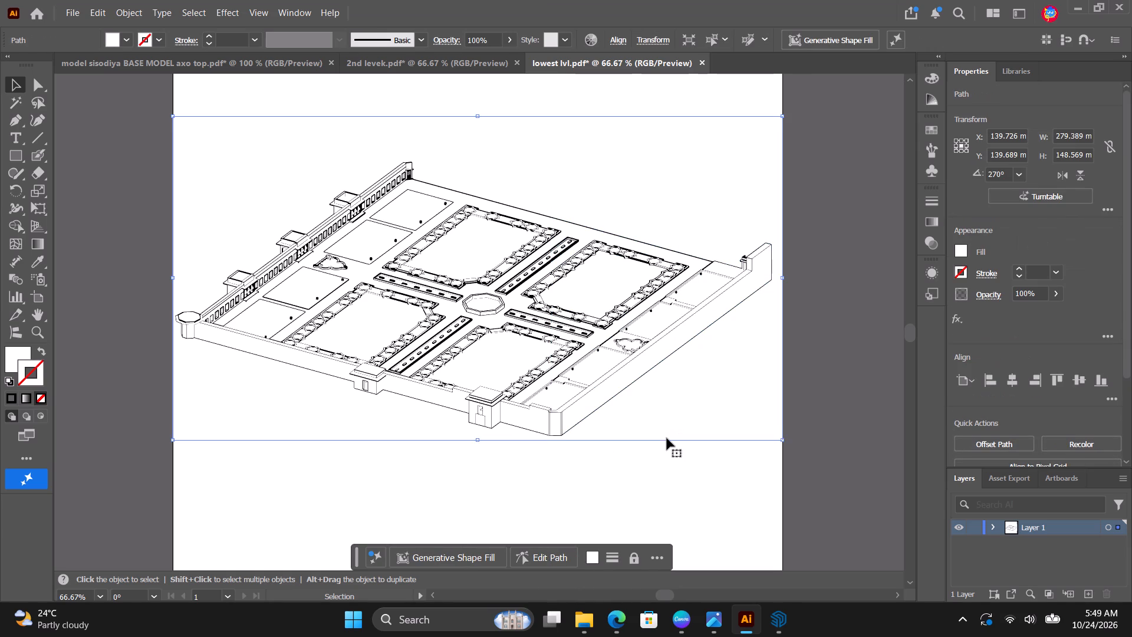
key(Delete)
Expand the larger traced piece of the garden level and ungroup its paths.
click(430, 350)
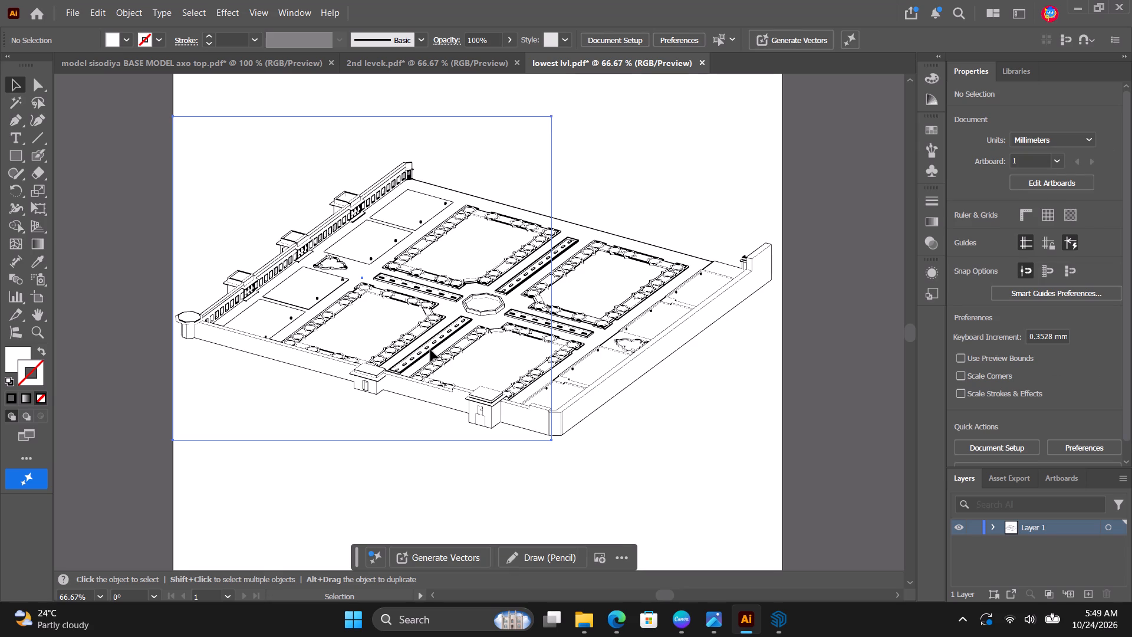
click(507, 550)
click(507, 555)
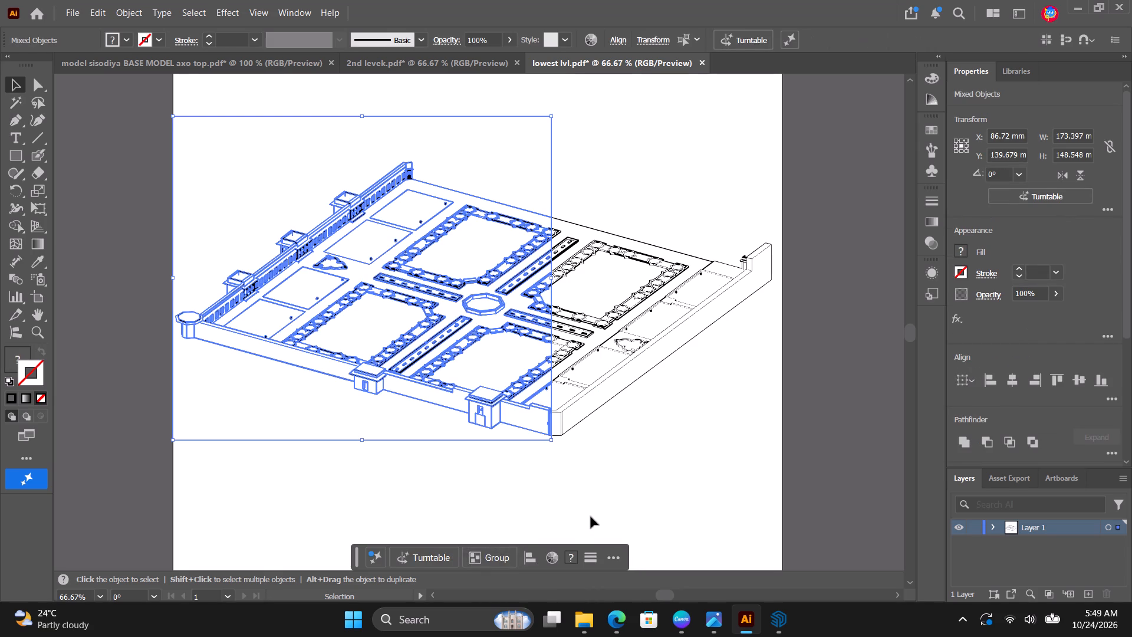
click(591, 517)
Delete the larger piece's background path and the remaining unfilled frame rectangles around the garden drawing.
click(371, 436)
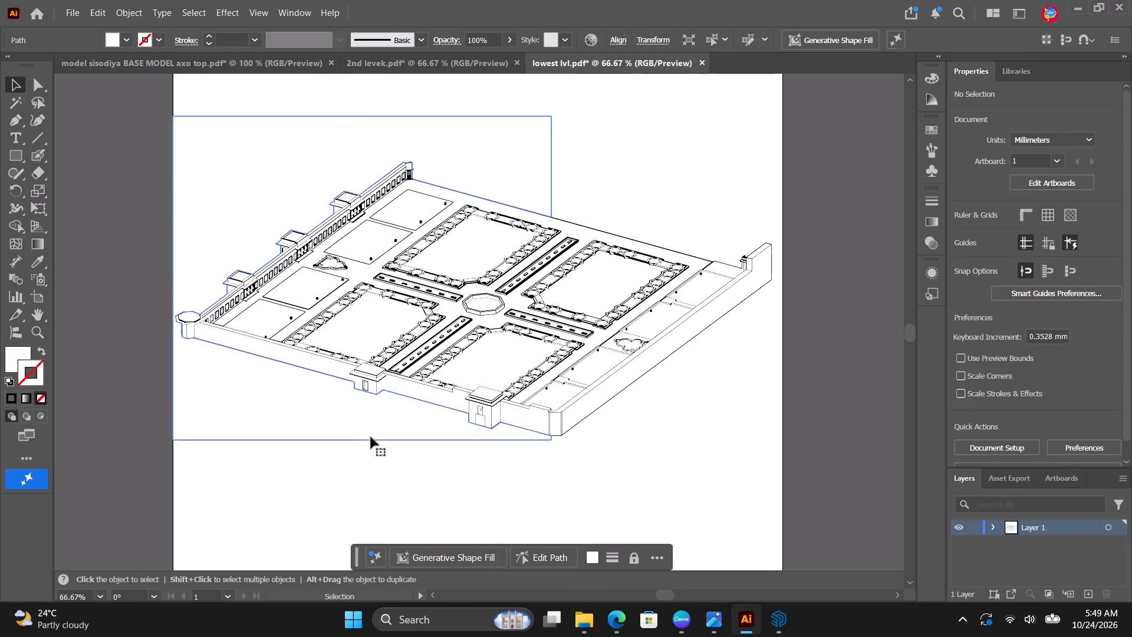
click(319, 440)
key(Delete)
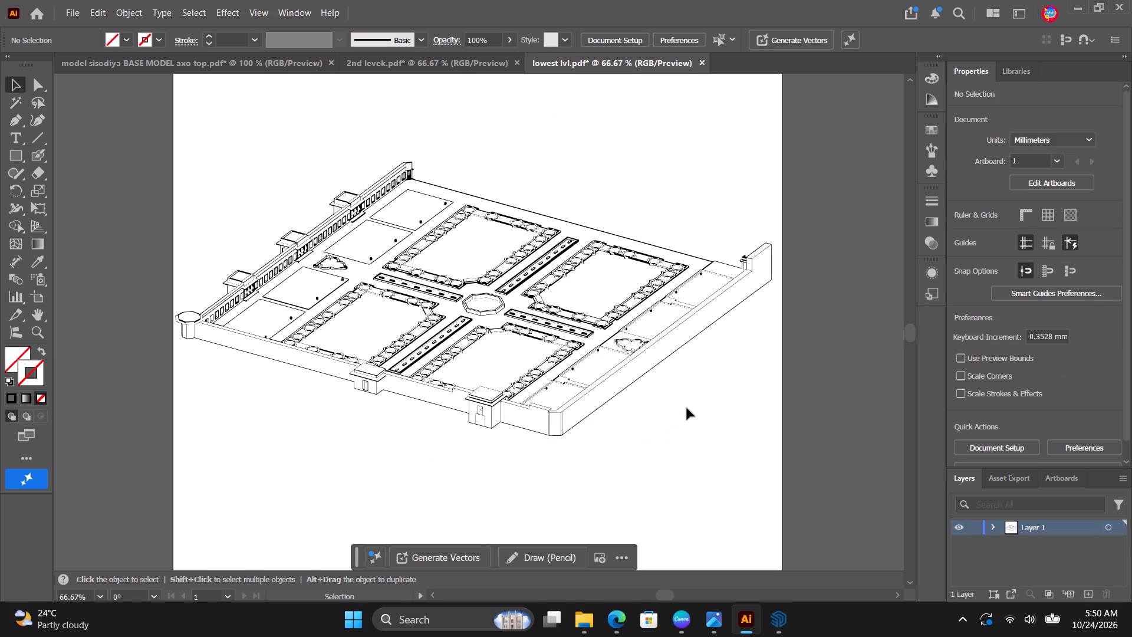
click(661, 440)
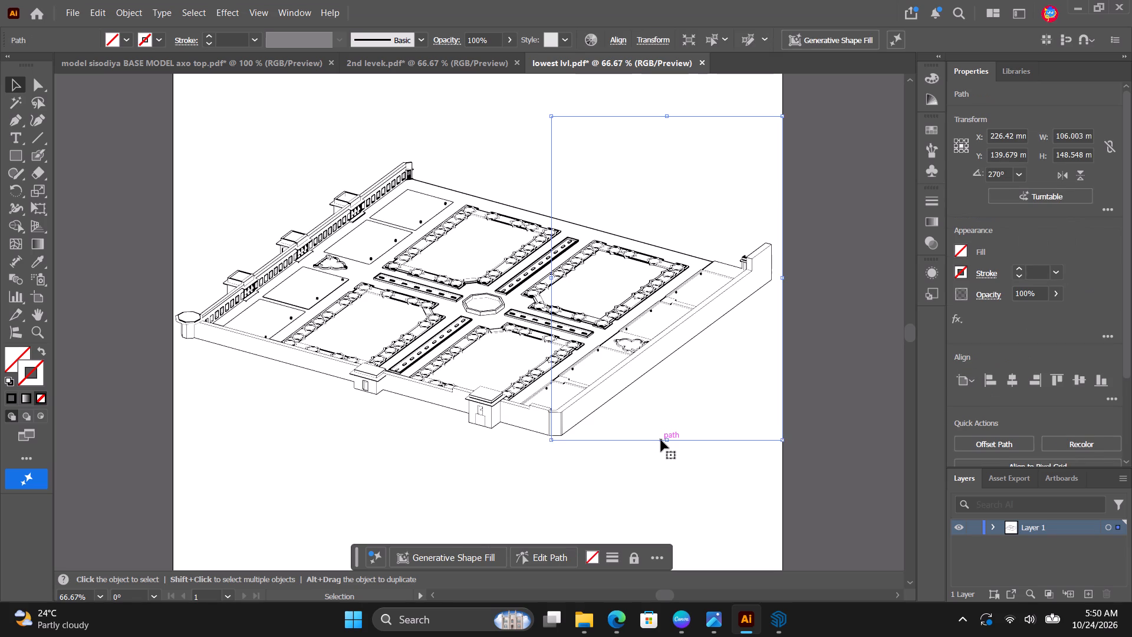
key(Delete)
click(641, 441)
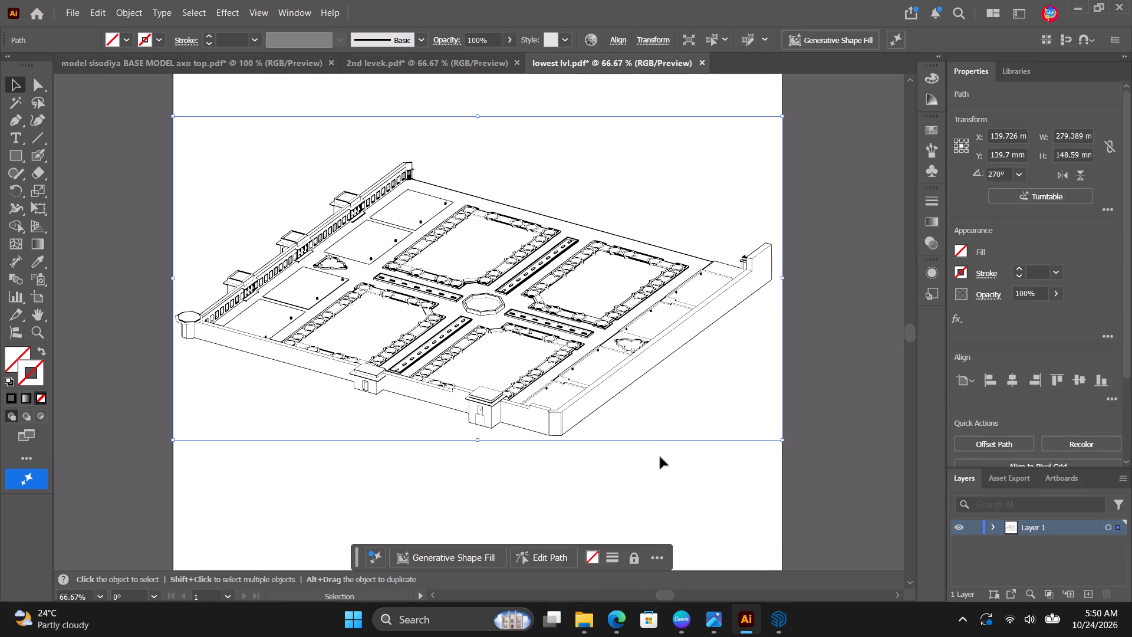
key(Delete)
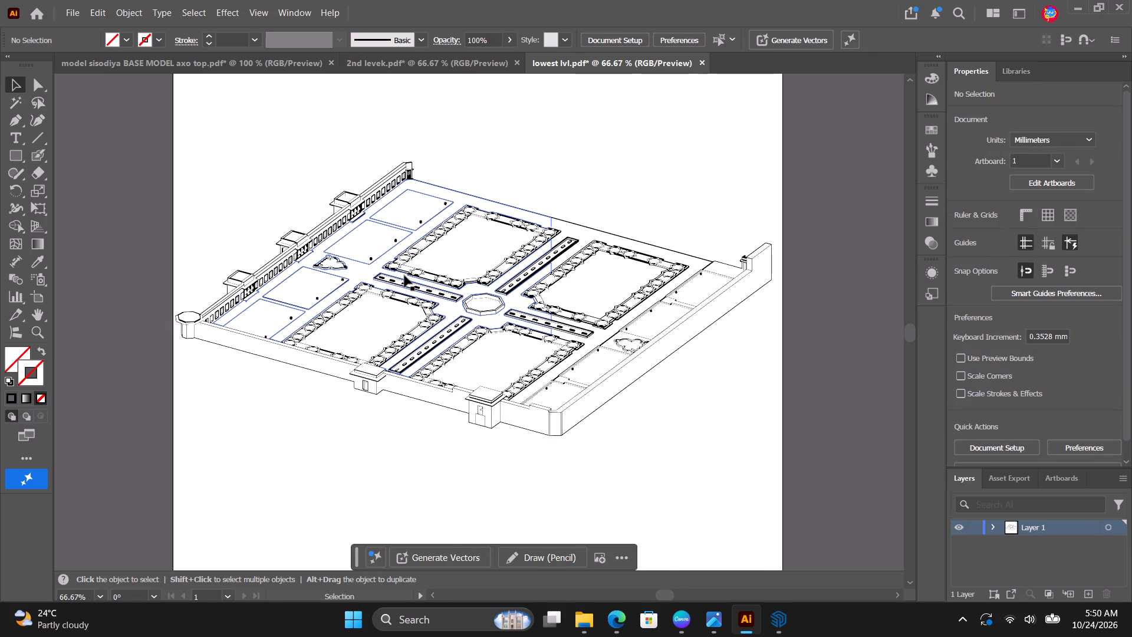
Select all the traced garden paths, shift them to check for leftover background pieces, and group them.
alt+scroll(373, 275, down, 3)
alt+scroll(372, 276, up, 3)
alt+scroll(372, 276, down, 1)
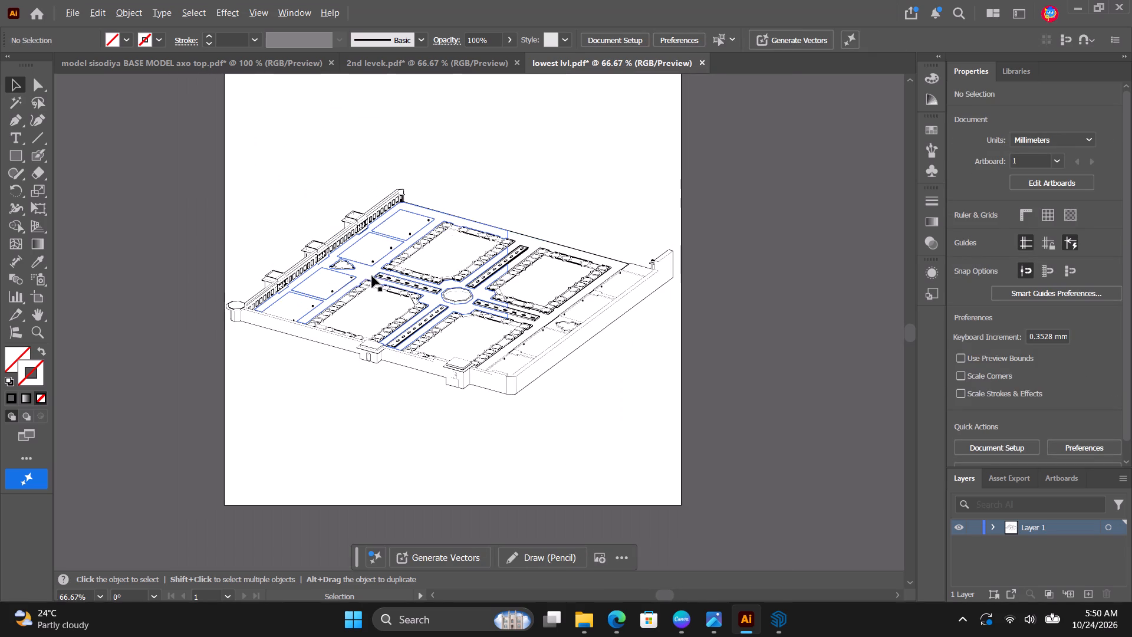
drag(137, 157, 730, 408)
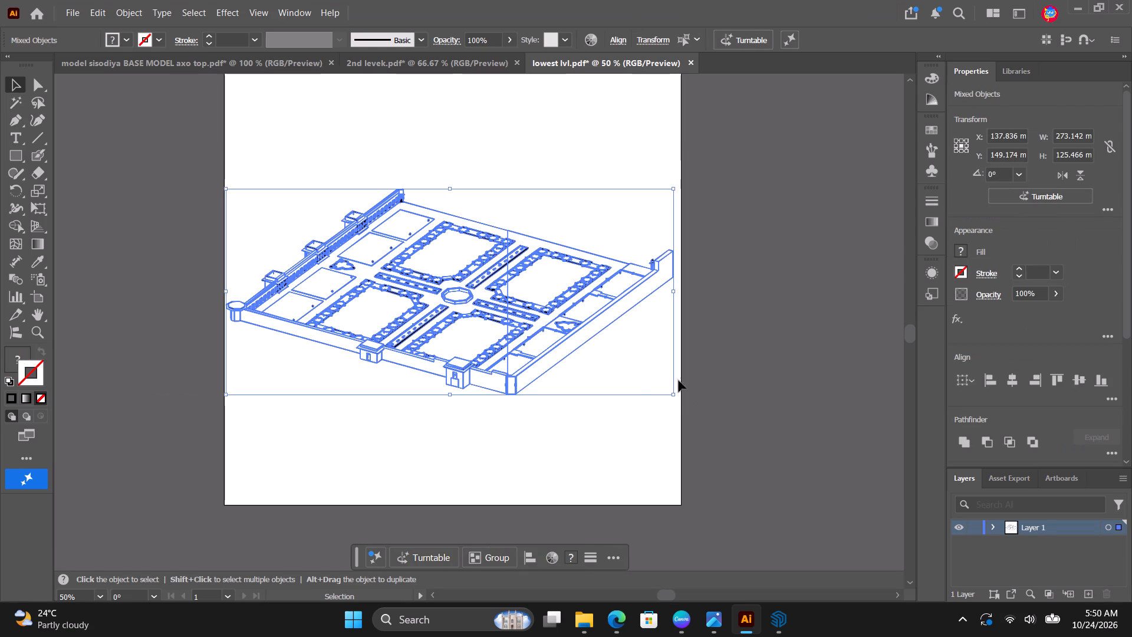
drag(479, 300, 271, 305)
drag(261, 303, 486, 304)
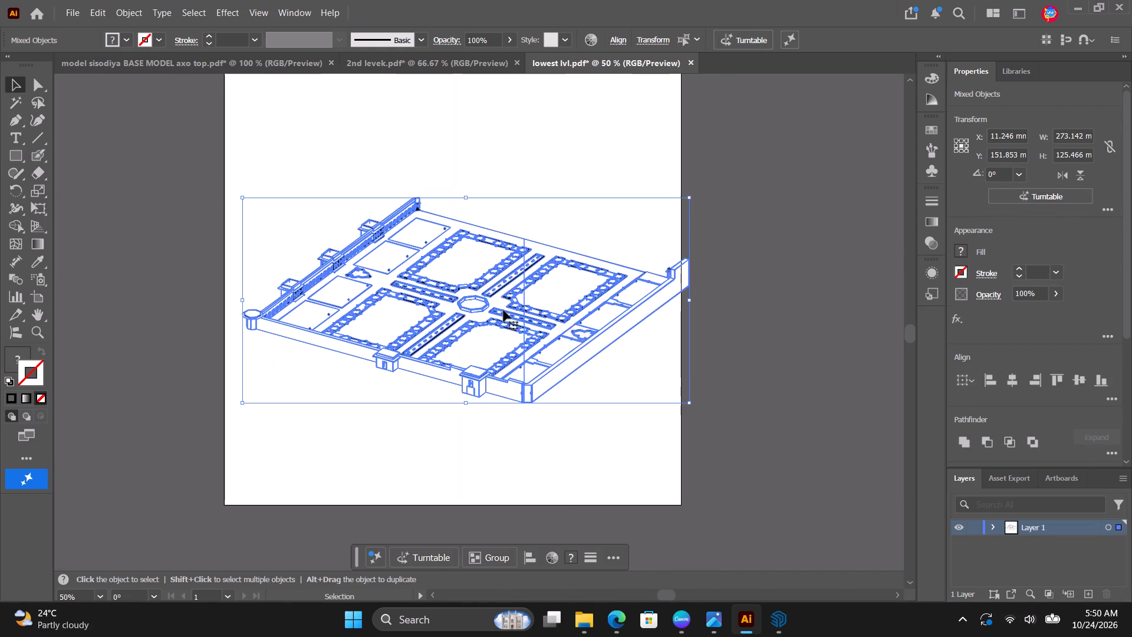
click(491, 553)
click(733, 458)
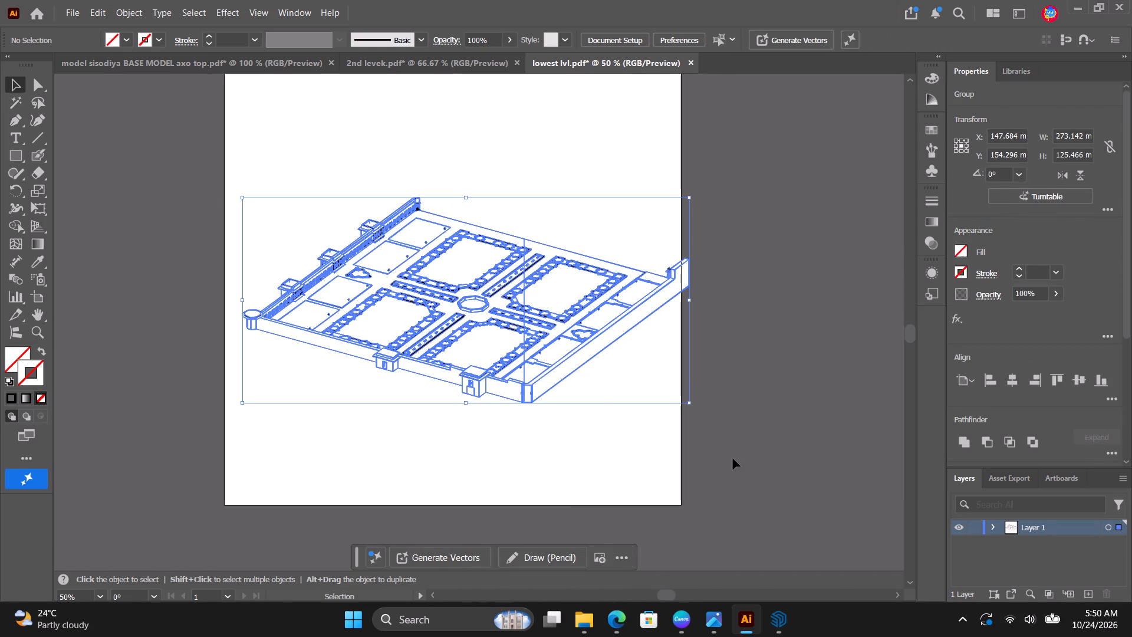
Copy the grouped garden level into the "model sisodiya BASE MODEL axo top" document and place it below the stacked levels.
click(541, 242)
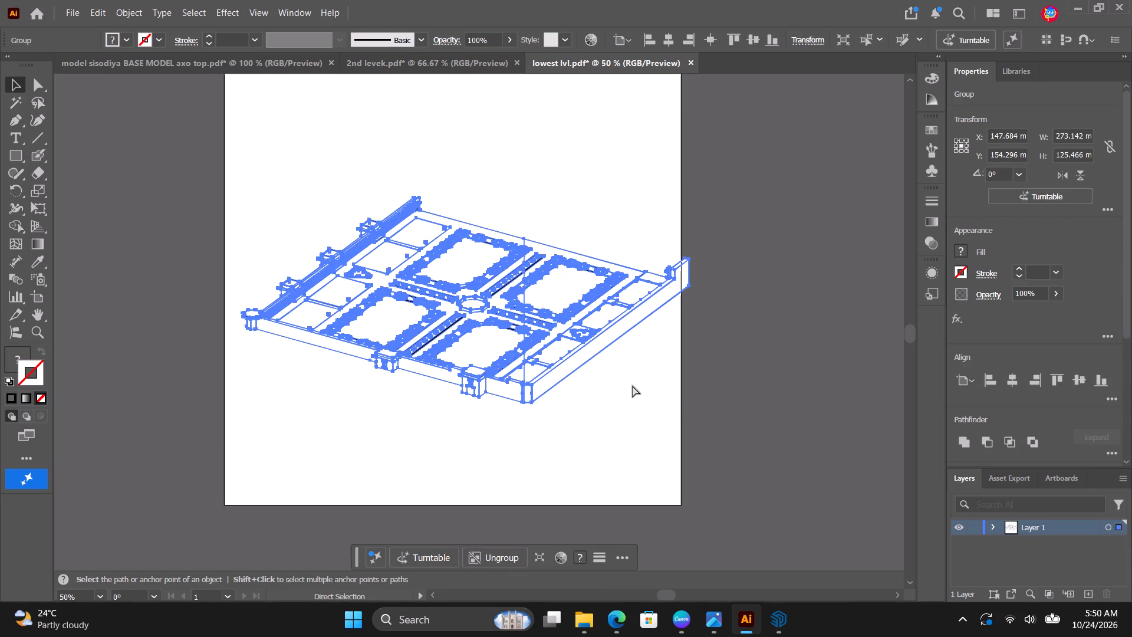
key(ctrl+c)
click(261, 66)
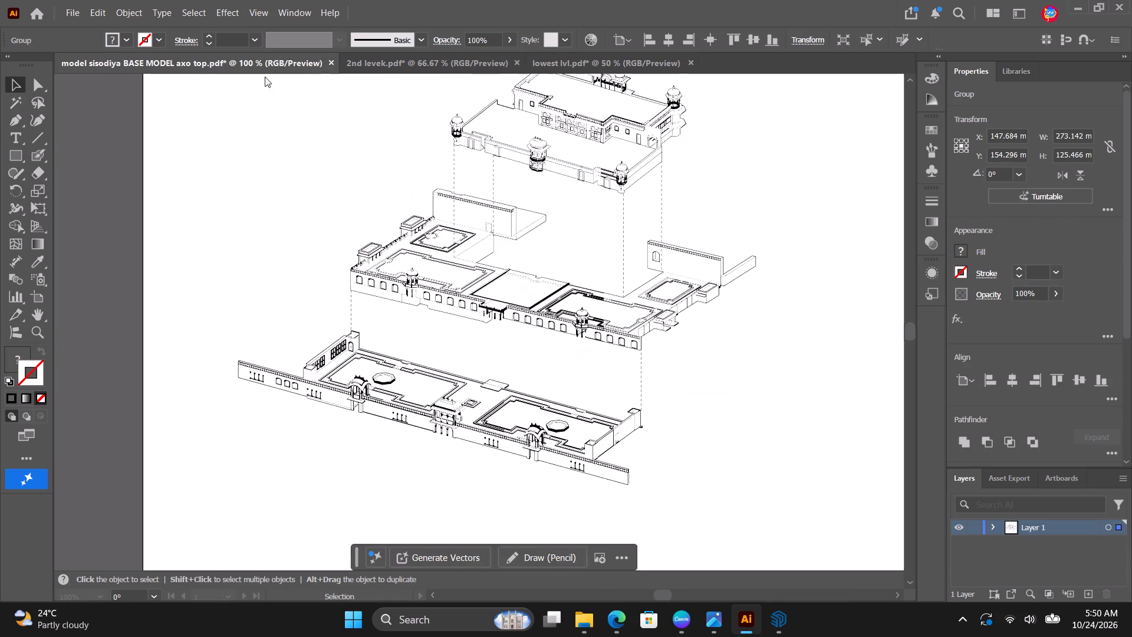
alt+scroll(442, 268, down, 3)
alt+scroll(447, 267, up, 1)
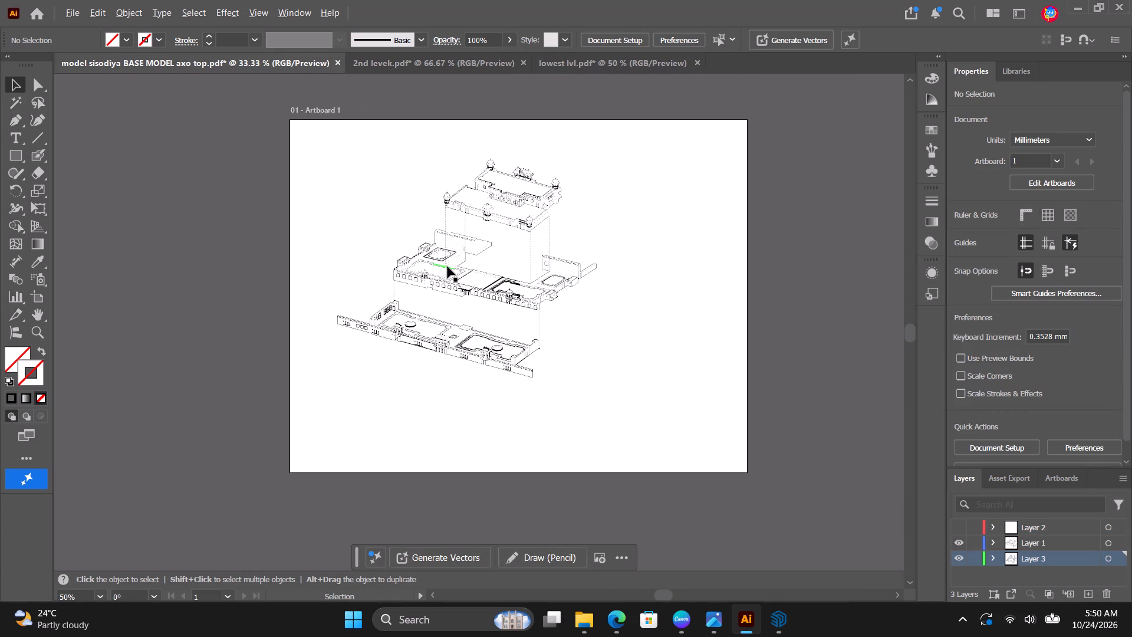
key(ctrl+v)
drag(549, 329, 529, 367)
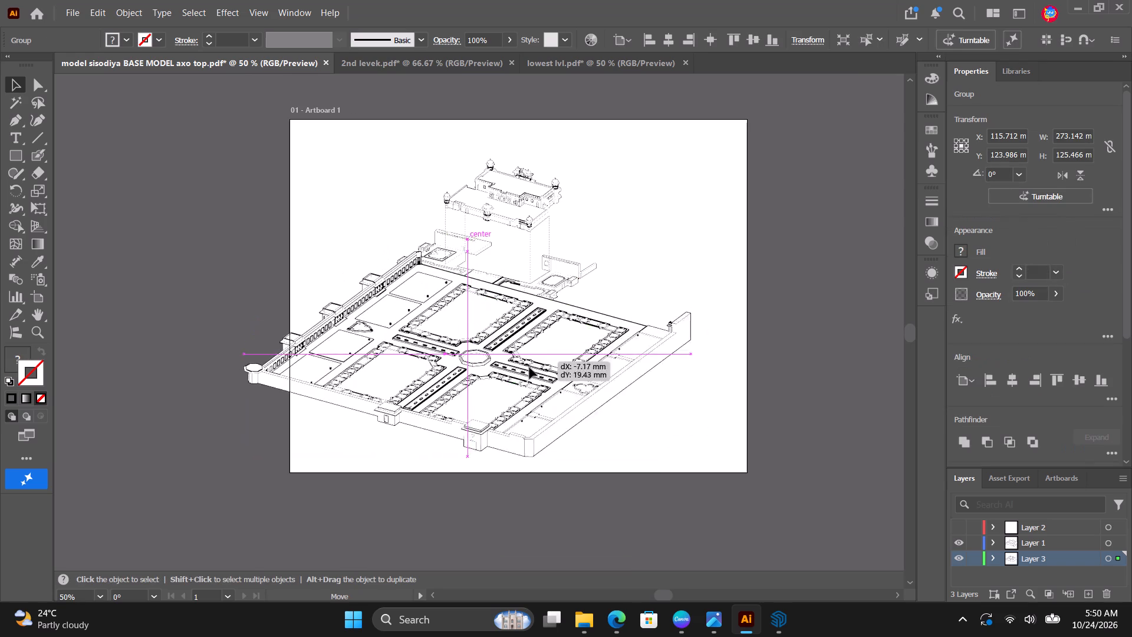
drag(529, 367, 429, 454)
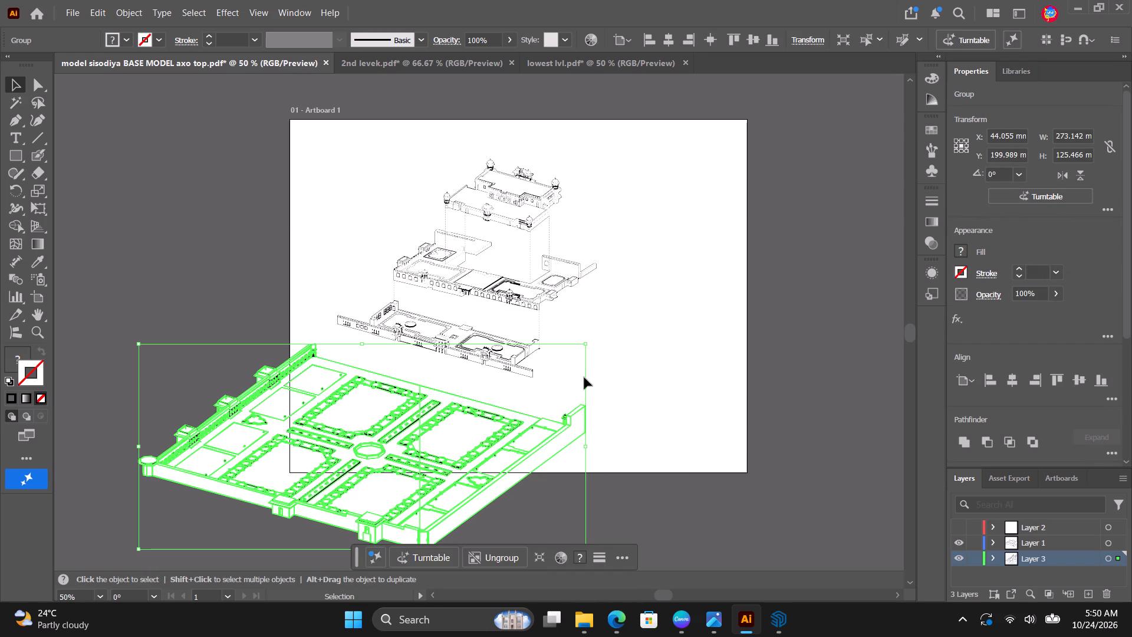
Scale the garden level down to about 149 by 68 mm and move it onto the artboard beneath the stacked levels.
shift+drag(587, 342, 502, 423)
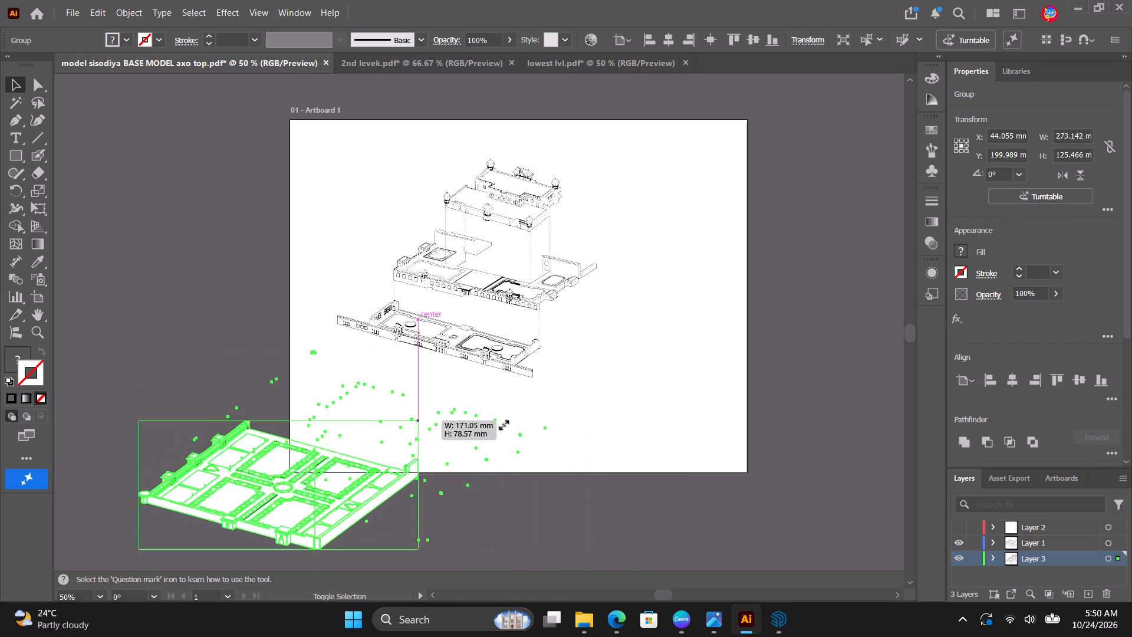
shift+drag(502, 423, 472, 437)
drag(288, 484, 423, 412)
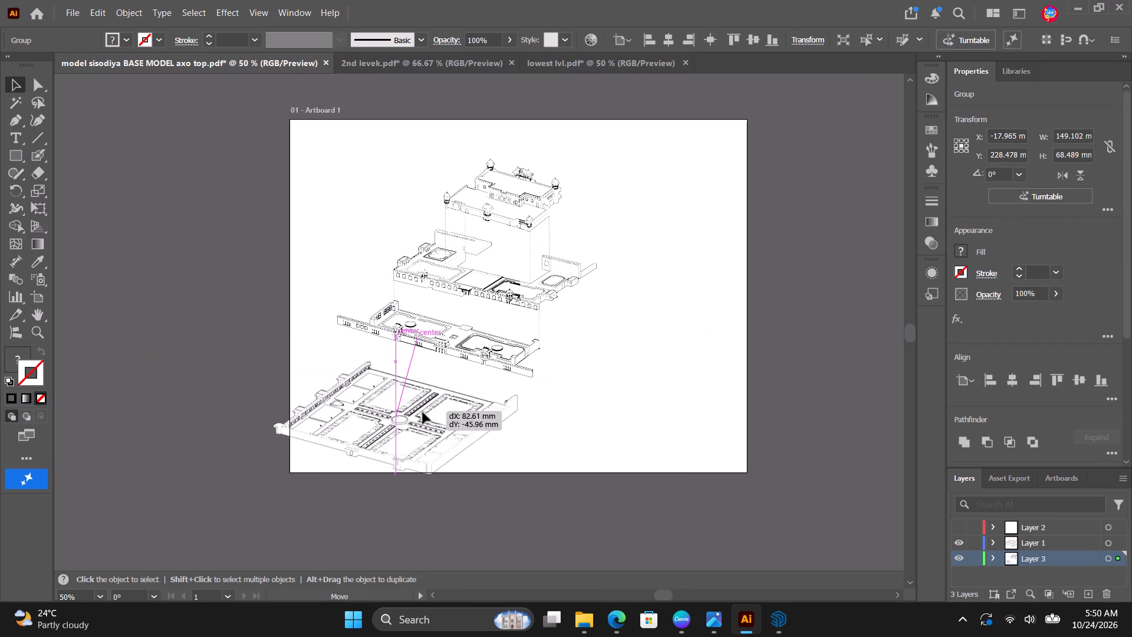
drag(423, 412, 442, 407)
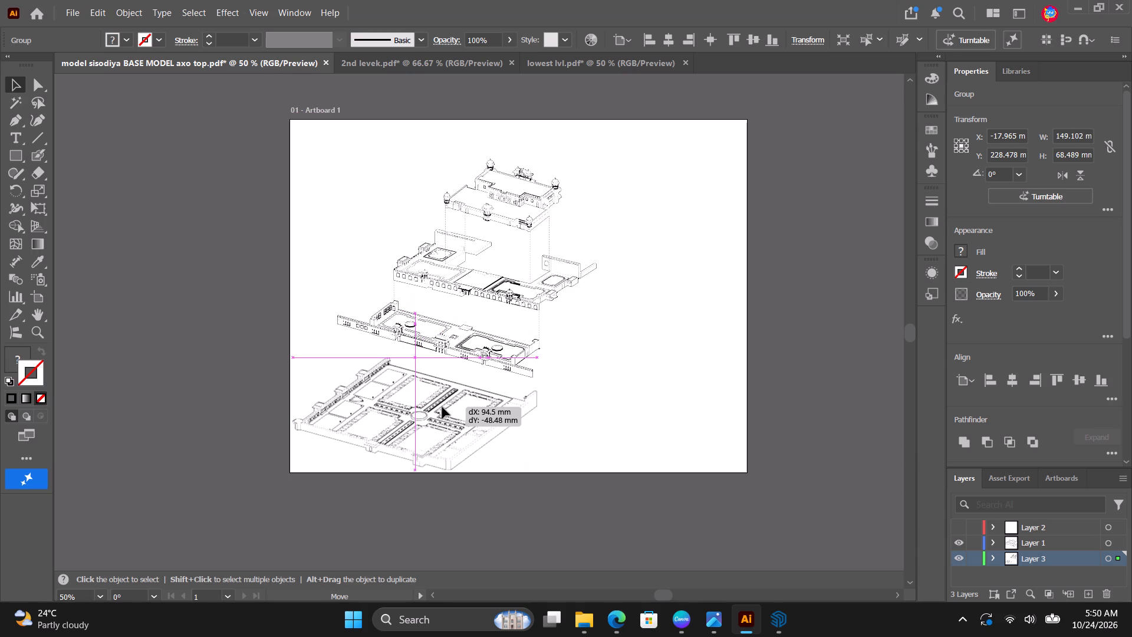
Select all the stacked levels together with the garden and scale them down proportionally to about 160 by 164 mm.
alt+scroll(528, 384, down, 2)
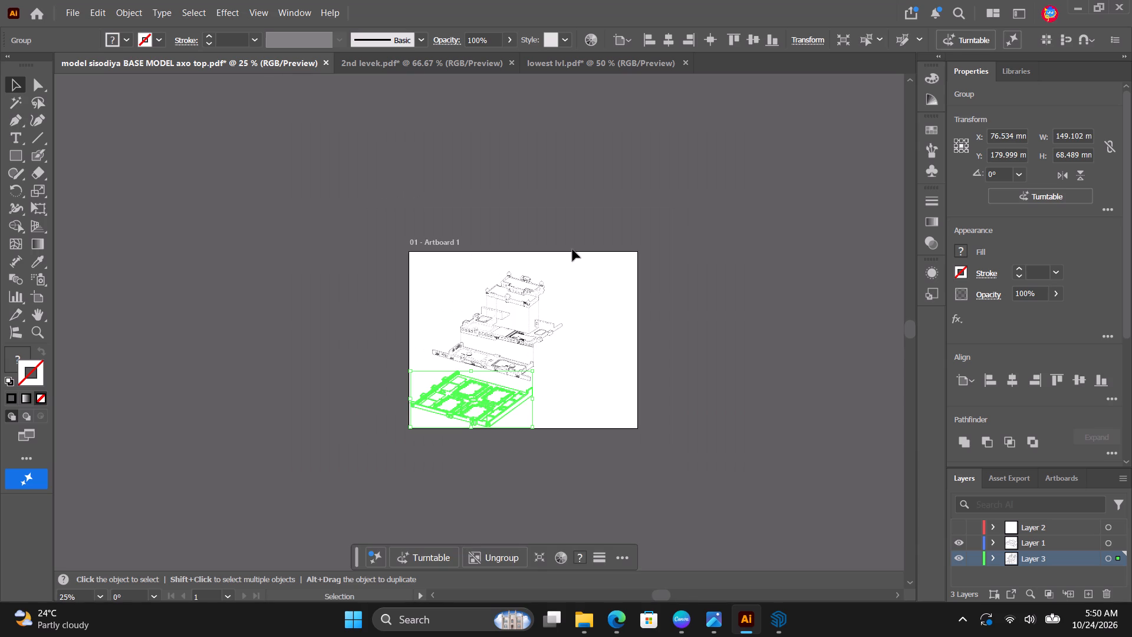
drag(572, 249, 407, 437)
alt+scroll(512, 419, up, 2)
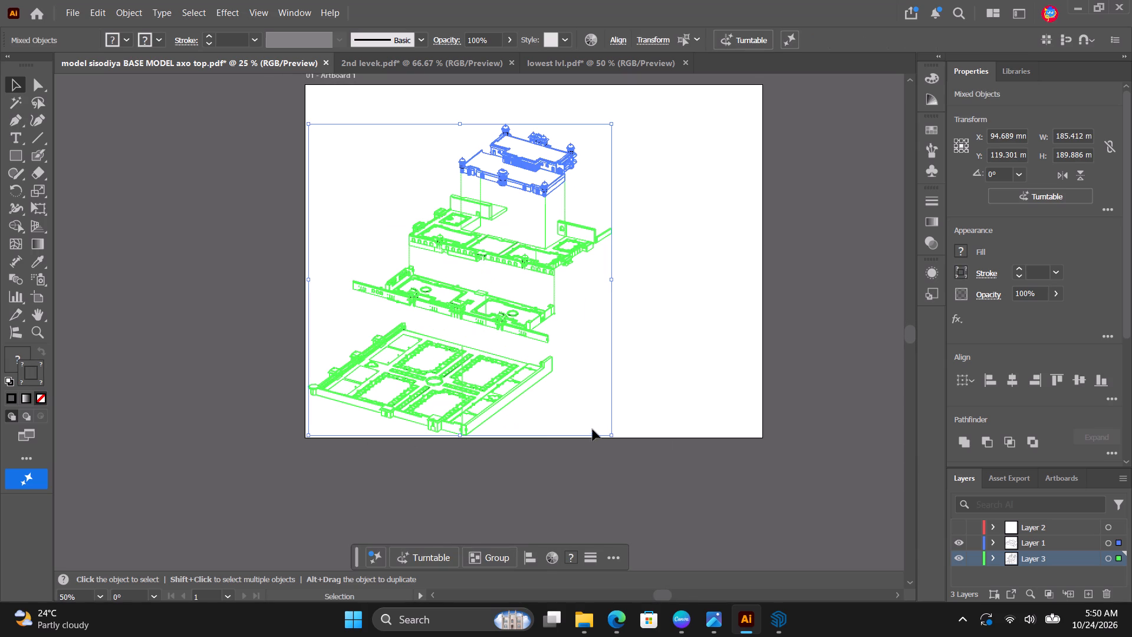
drag(613, 436, 572, 391)
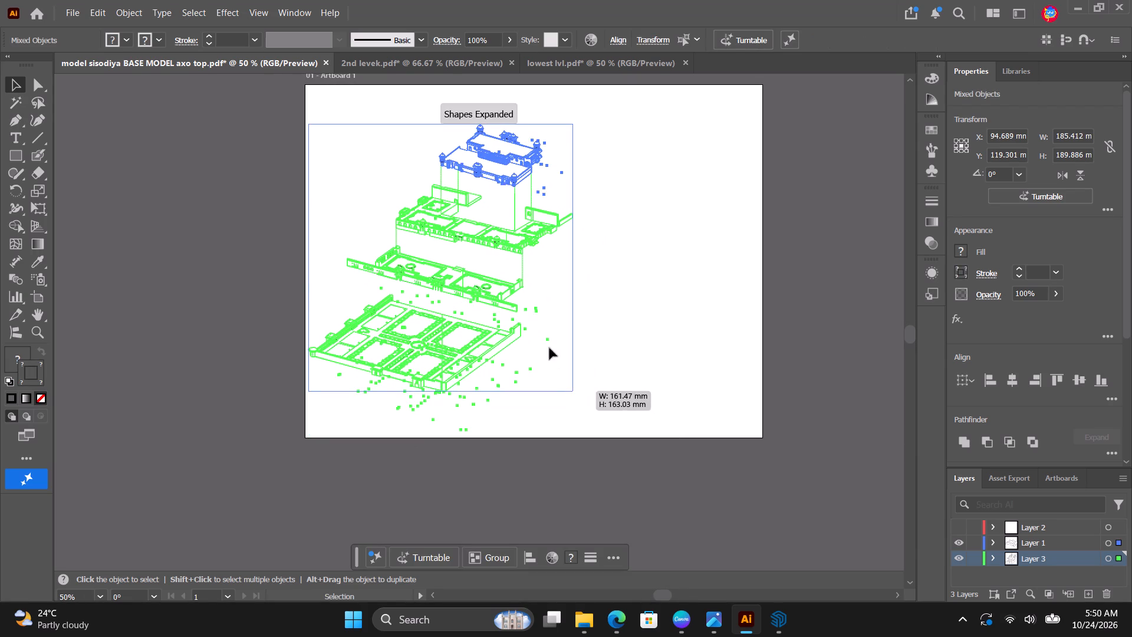
key(ctrl+z)
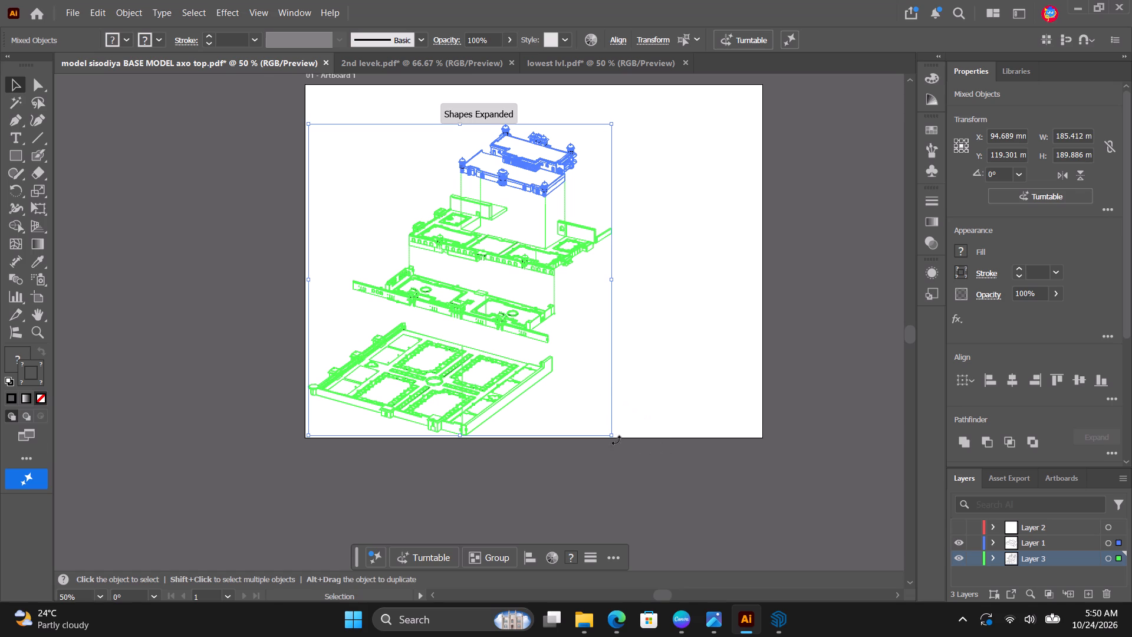
shift+drag(611, 434, 598, 421)
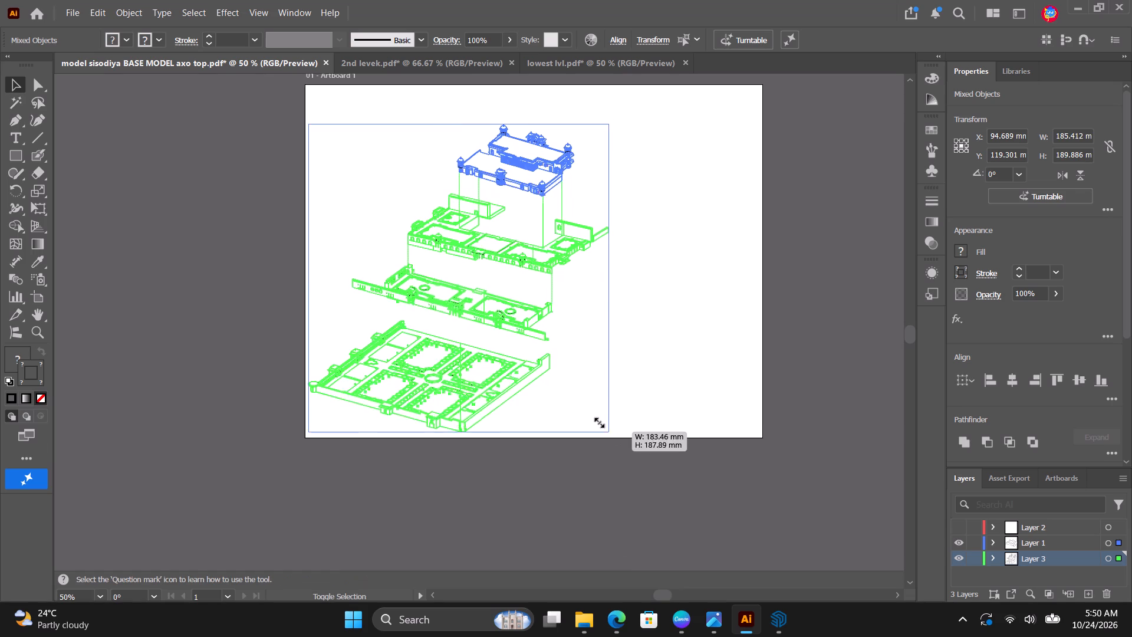
shift+drag(598, 421, 570, 393)
Select the whole exploded stack and move it about 23 mm right and 18 mm up on the artboard.
drag(483, 254, 532, 252)
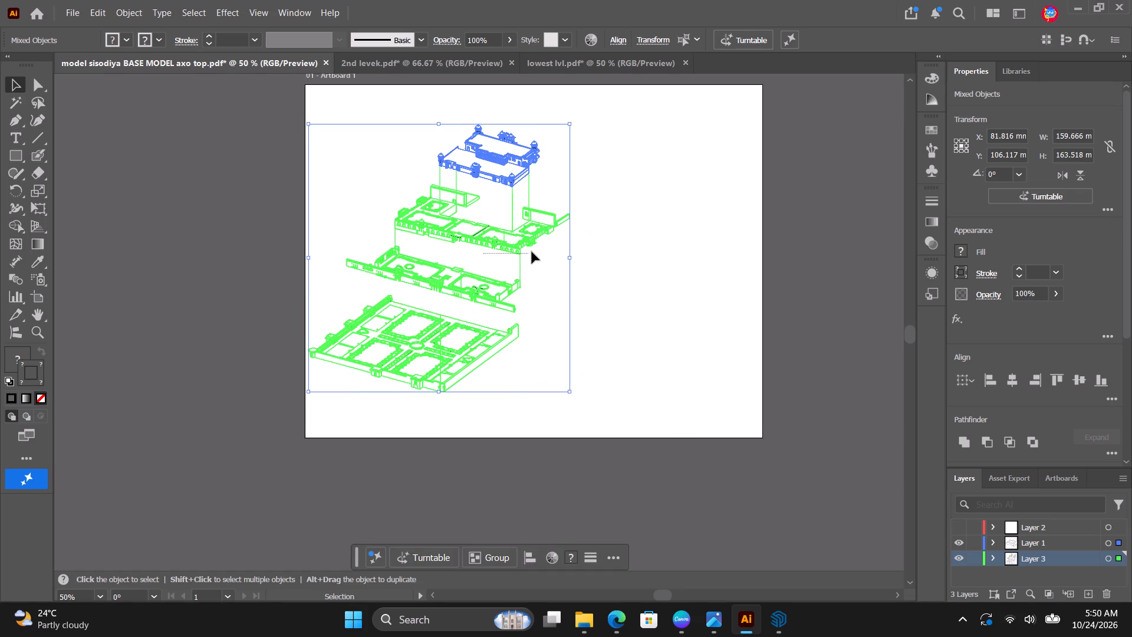
drag(532, 252, 537, 250)
click(613, 292)
drag(640, 403, 379, 146)
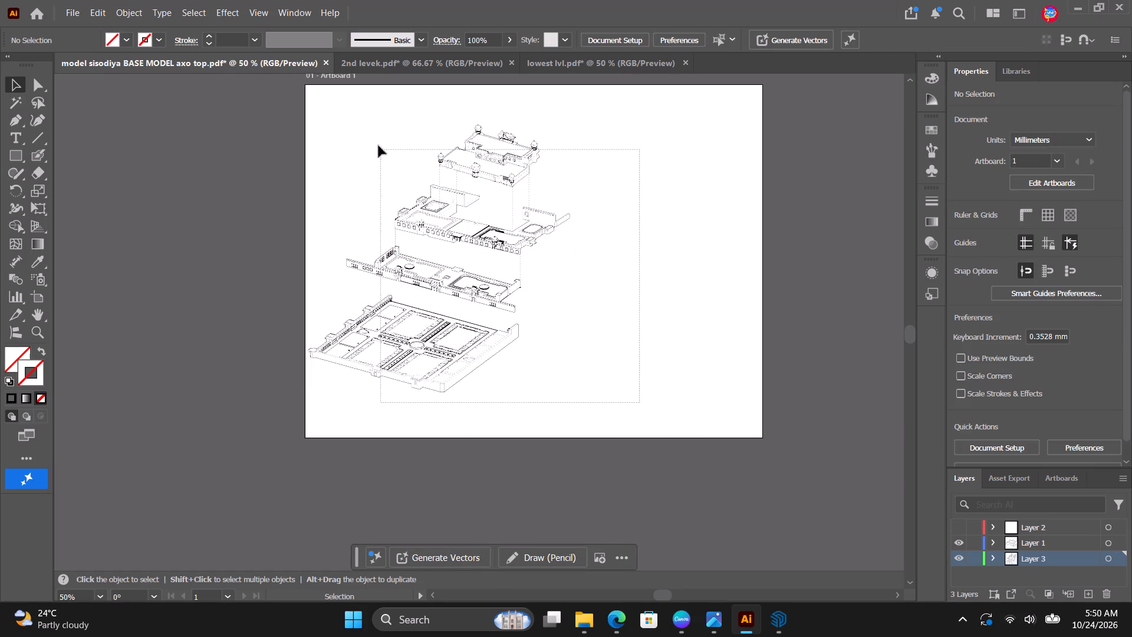
drag(379, 146, 312, 97)
drag(473, 209, 515, 198)
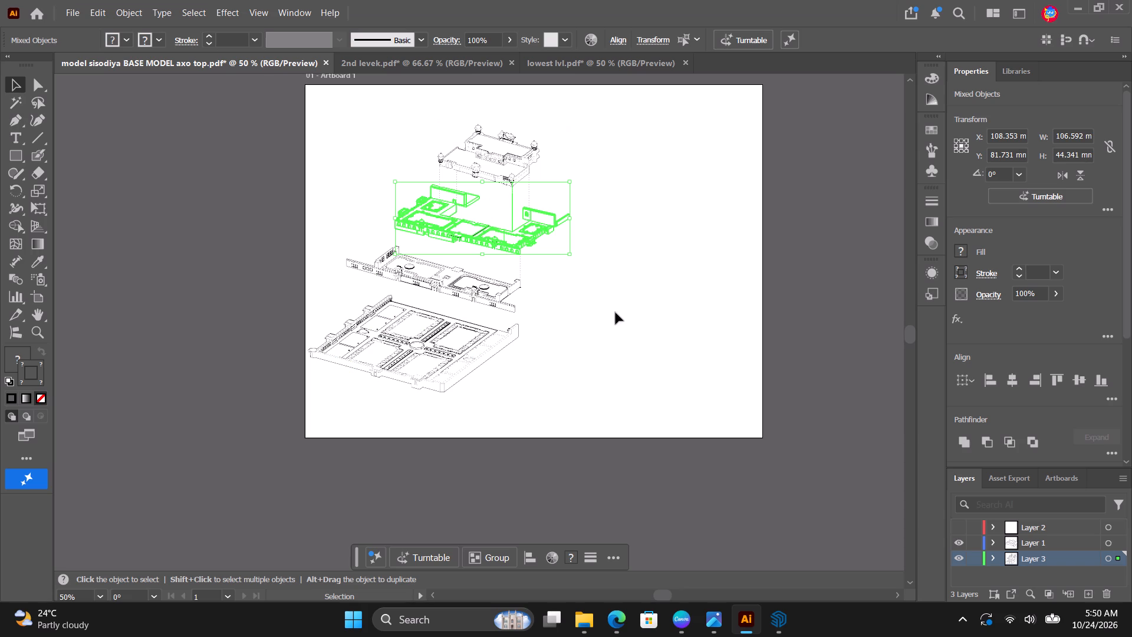
drag(626, 416, 321, 120)
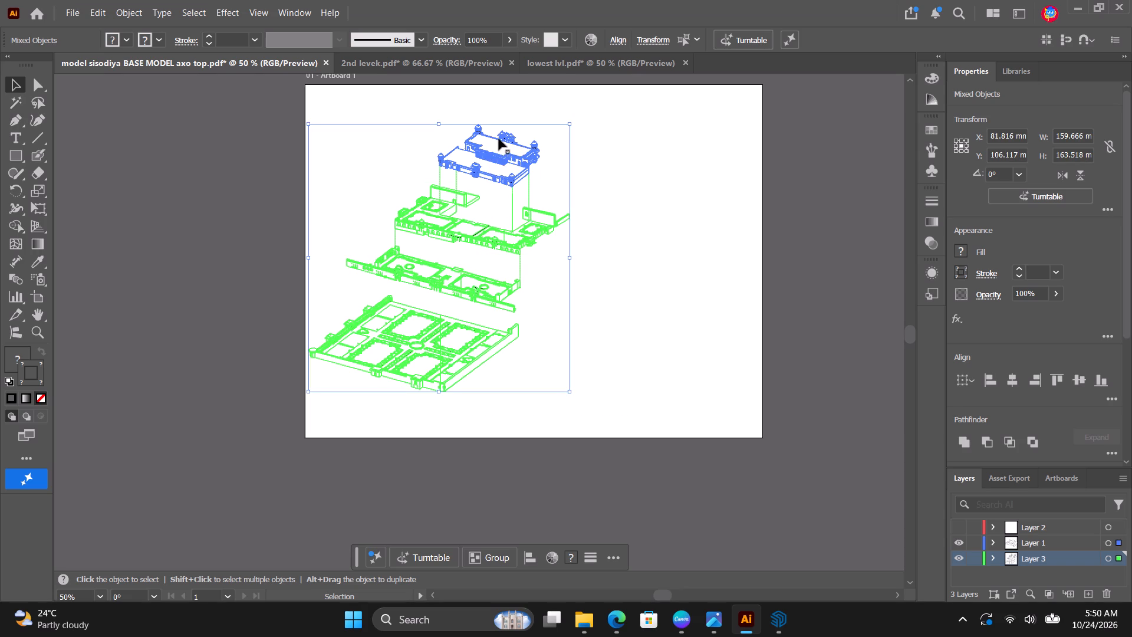
drag(499, 138, 538, 110)
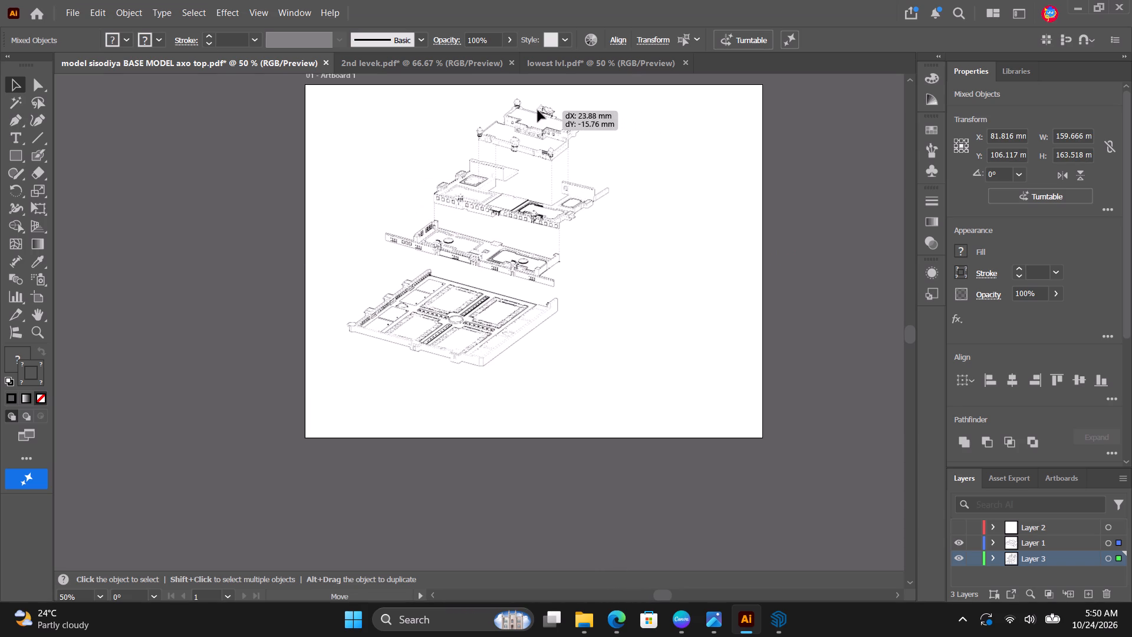
drag(538, 110, 538, 107)
alt+scroll(553, 298, up, 3)
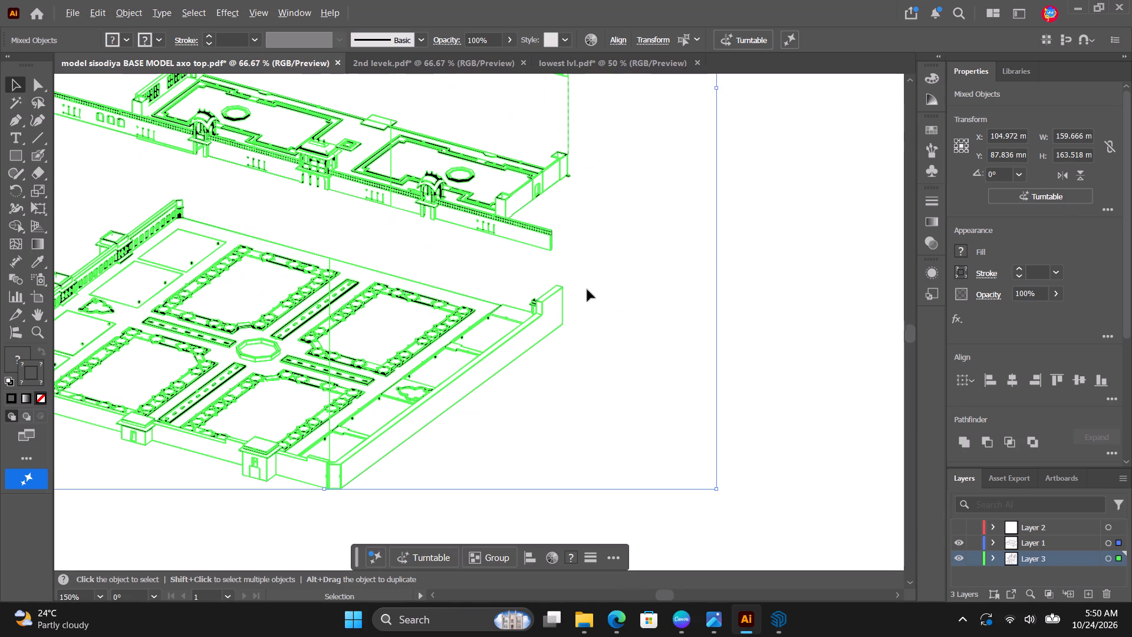
click(785, 308)
Duplicate the dashed connector line above the lower palace level and hang the copy from the left end of that level's long front wall.
alt+scroll(785, 309, down, 1)
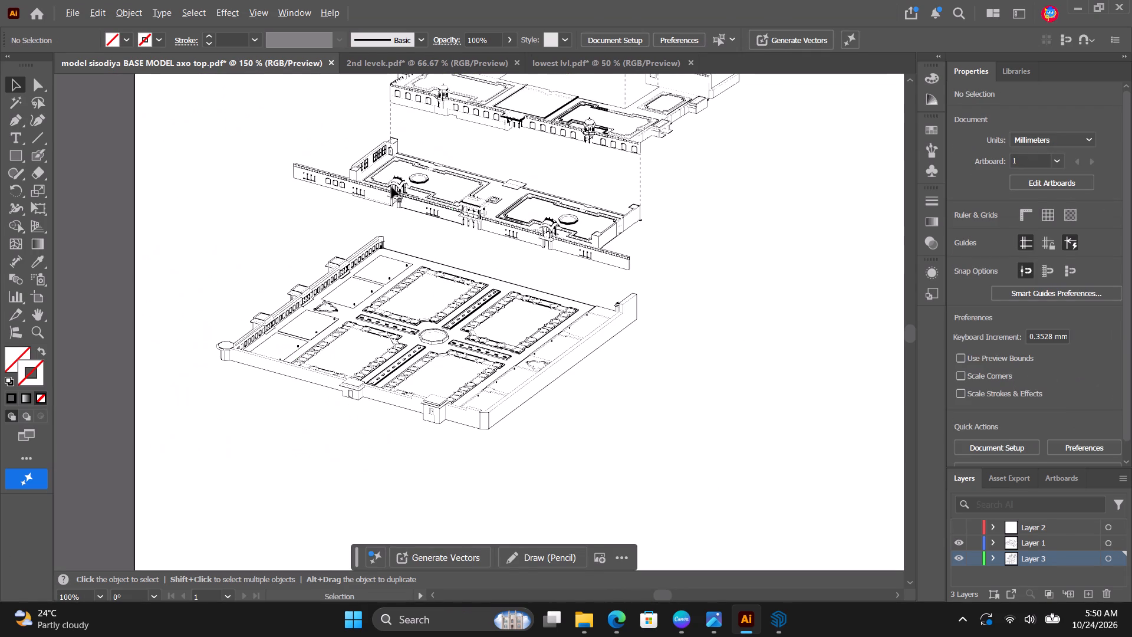
alt+scroll(347, 181, up, 2)
alt+scroll(347, 181, down, 2)
alt+scroll(798, 283, down, 1)
alt+scroll(473, 209, up, 3)
alt+scroll(472, 208, down, 1)
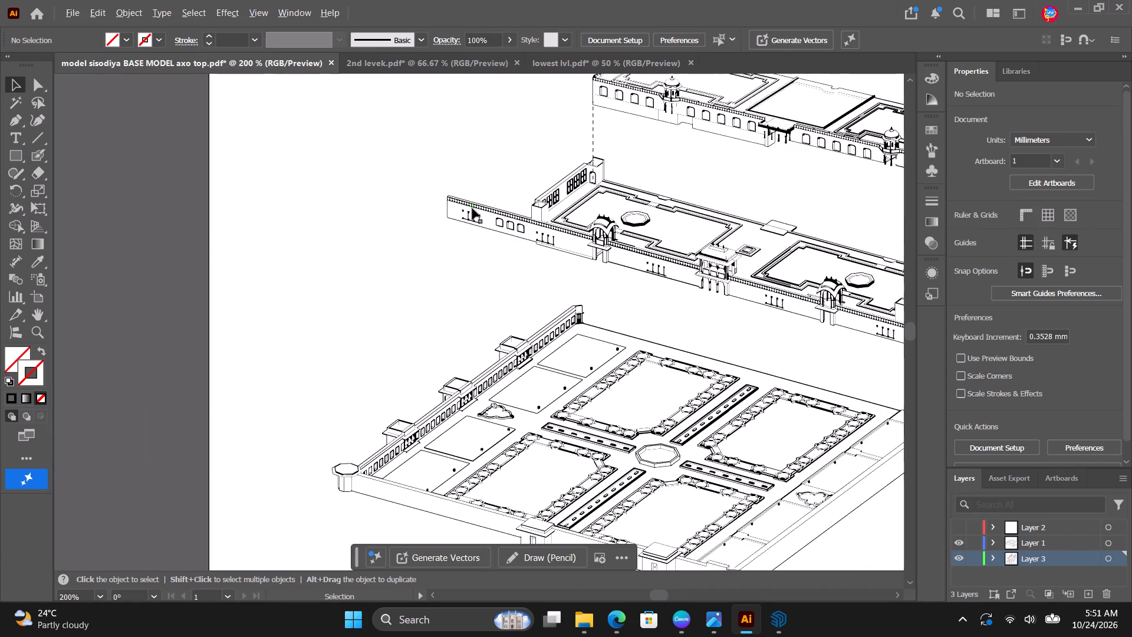
alt+scroll(473, 208, down, 1)
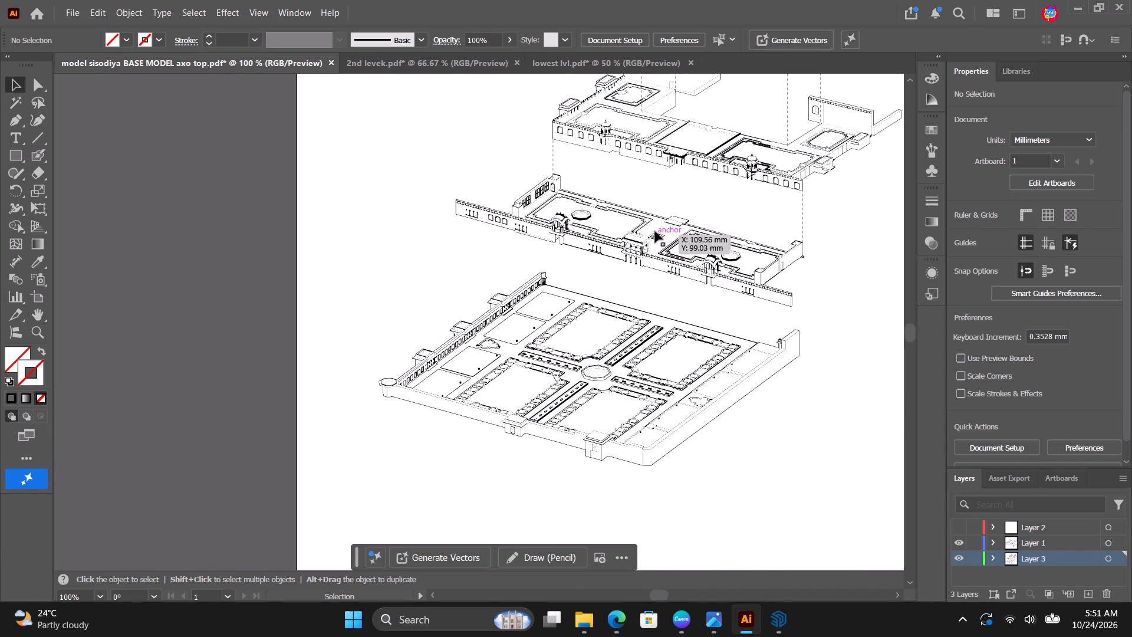
alt+scroll(554, 154, up, 2)
click(554, 154)
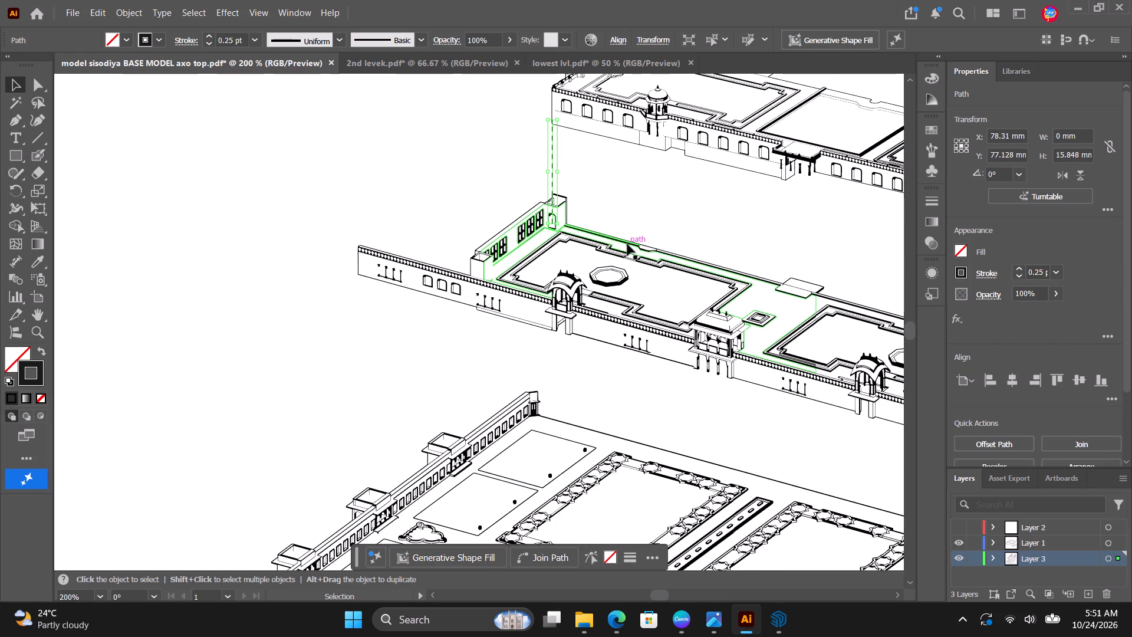
key(ctrl+c)
key(ctrl+v)
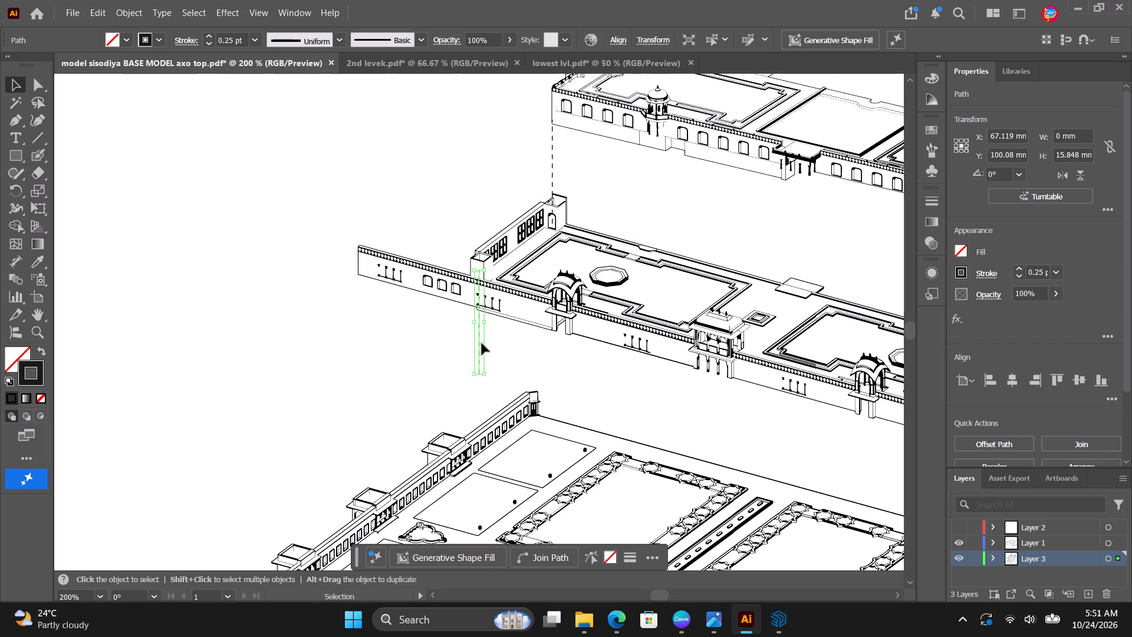
drag(480, 339, 412, 363)
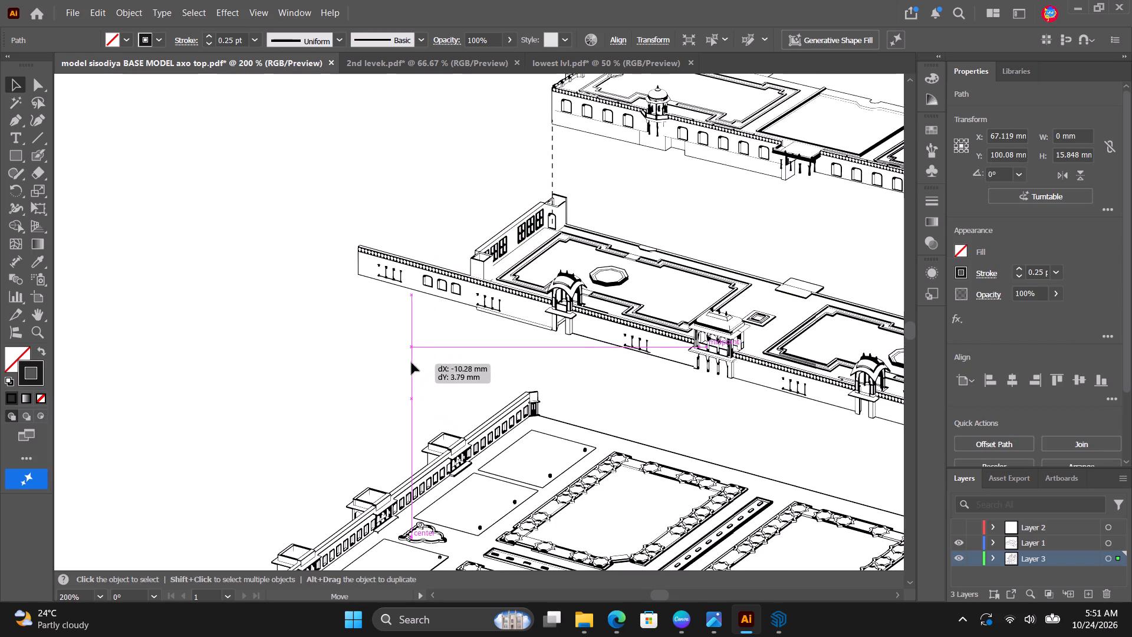
drag(412, 363, 358, 342)
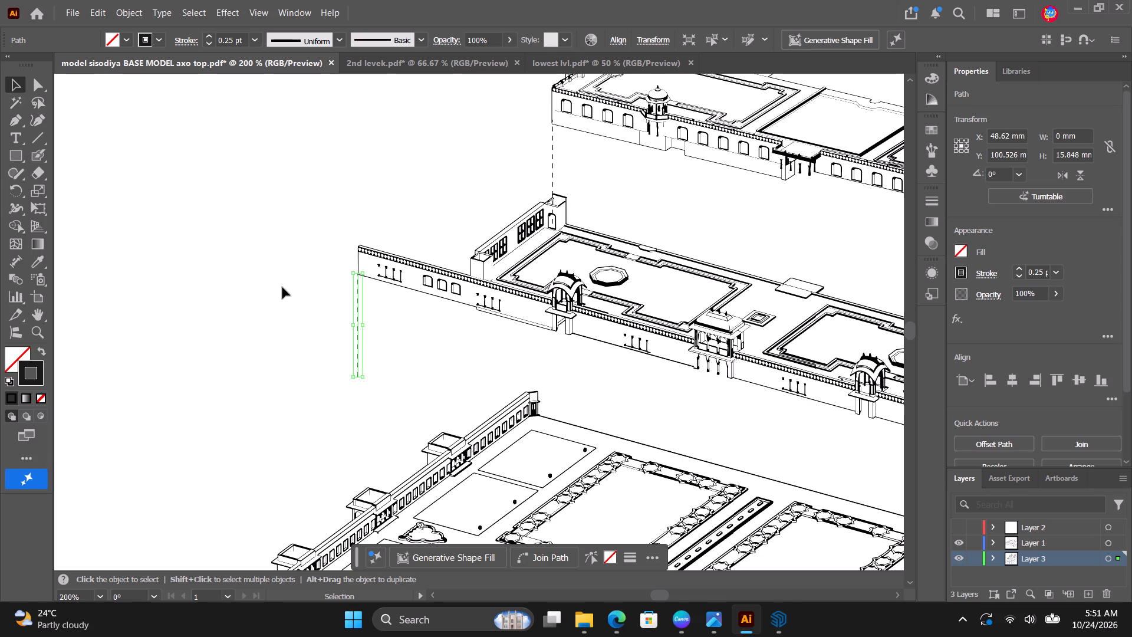
Duplicate the dashed connector line again and place the copy below the right end of the lower level's long front wall.
alt+scroll(283, 287, down, 2)
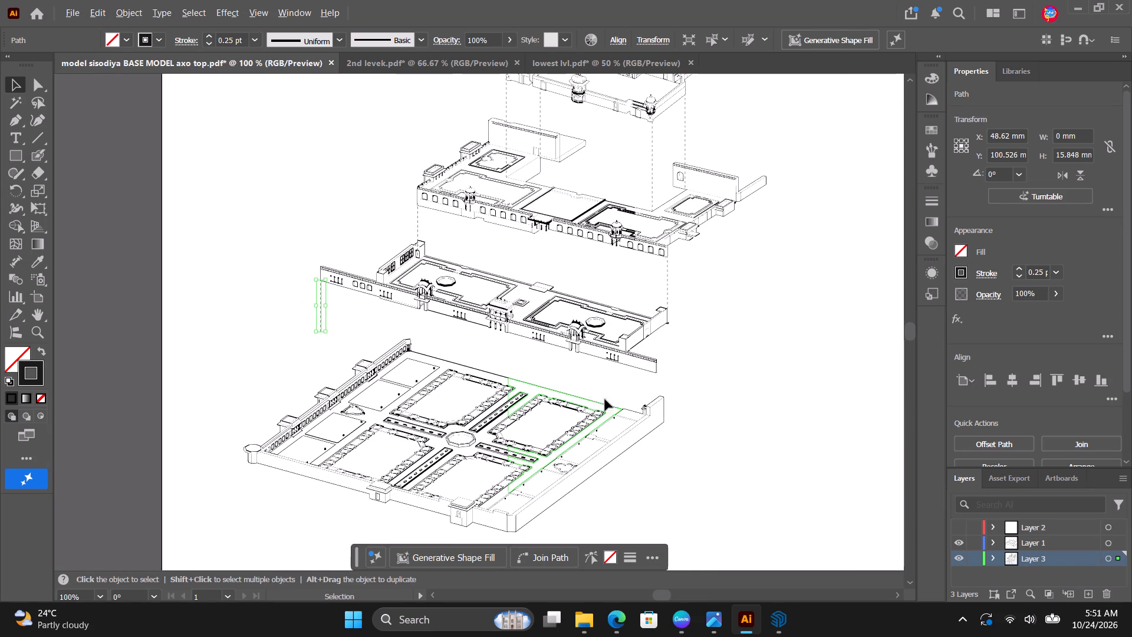
alt+scroll(336, 333, up, 2)
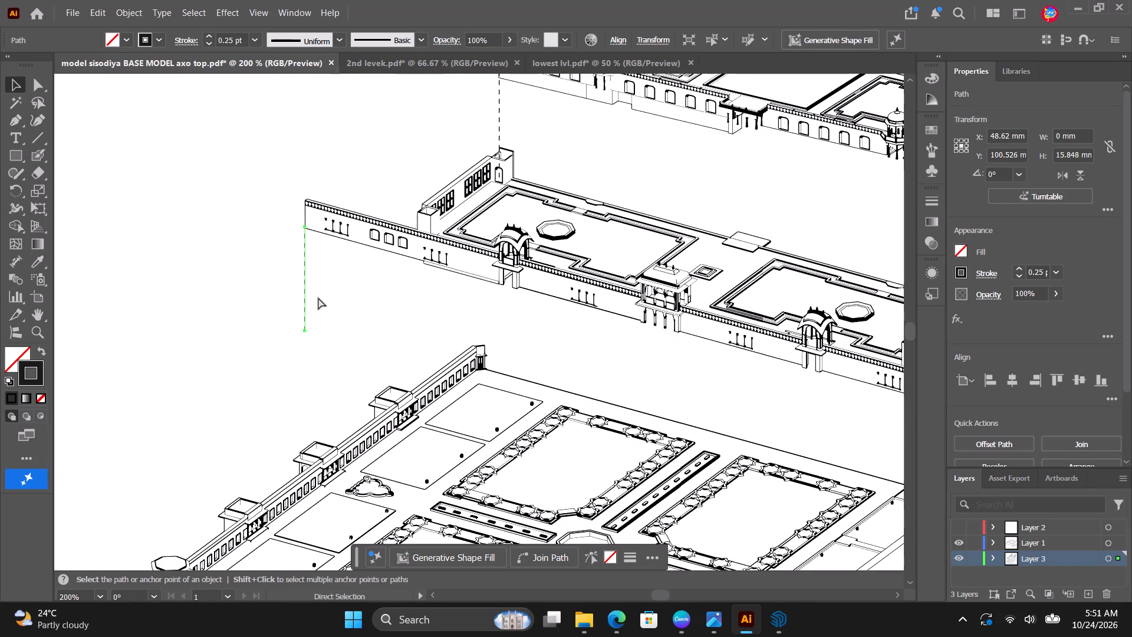
key(ctrl+c)
key(ctrl+v)
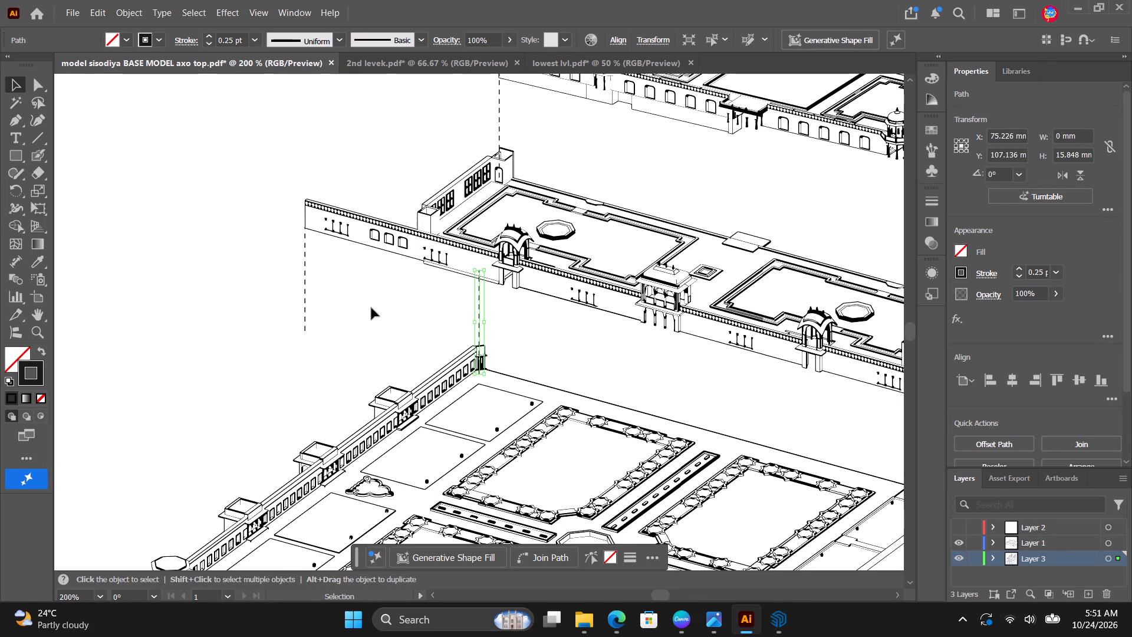
alt+scroll(346, 296, down, 2)
alt+scroll(666, 361, down, 1)
alt+scroll(710, 356, up, 2)
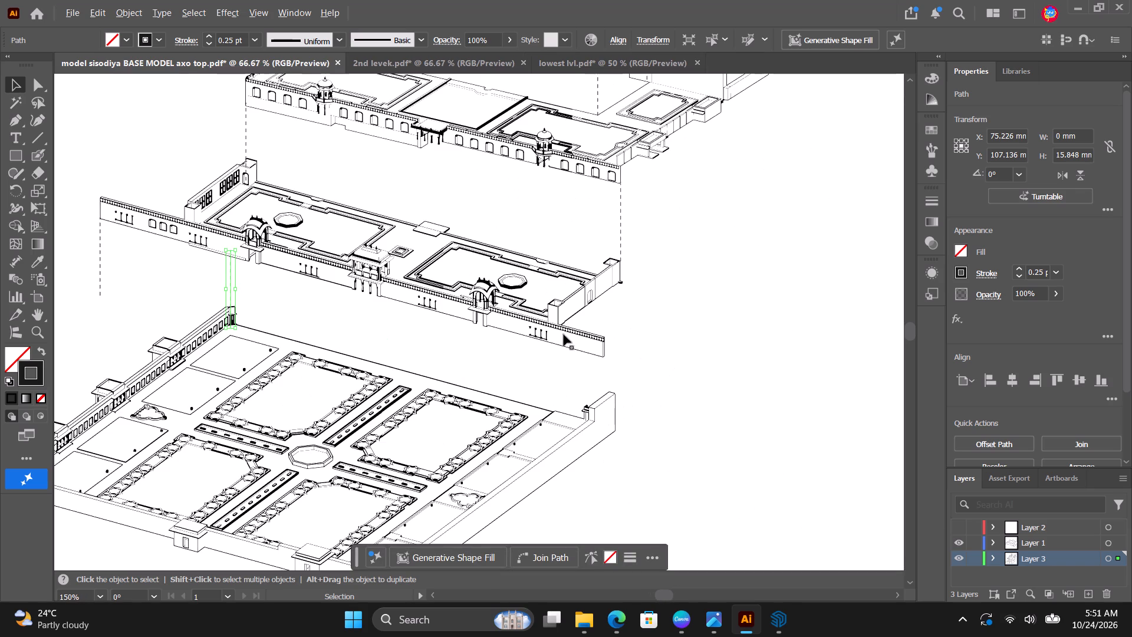
drag(229, 274, 409, 340)
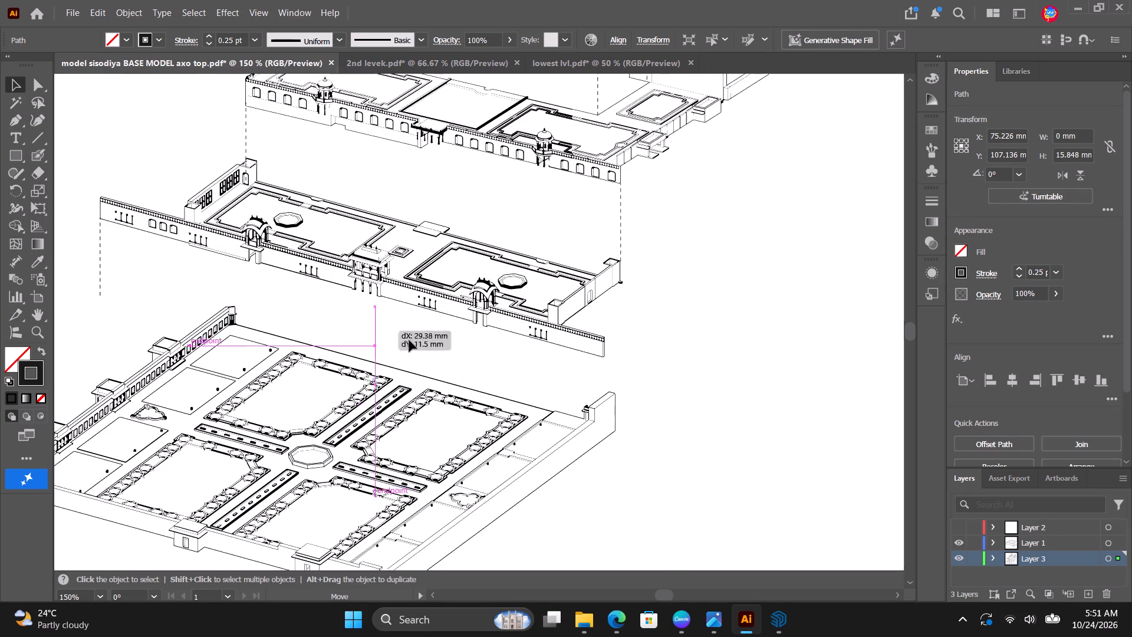
drag(409, 340, 603, 380)
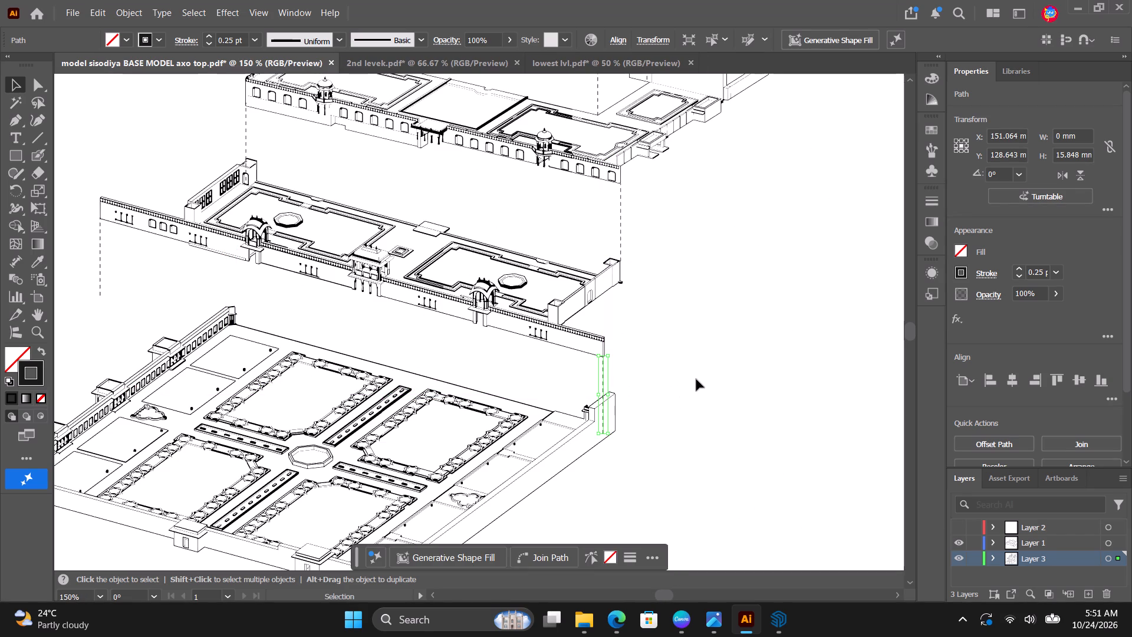
click(697, 379)
Shift the garden level left, enlarge it proportionally to about 152 by 70 mm, and move it back under the left dashed connector.
alt+scroll(697, 377, down, 1)
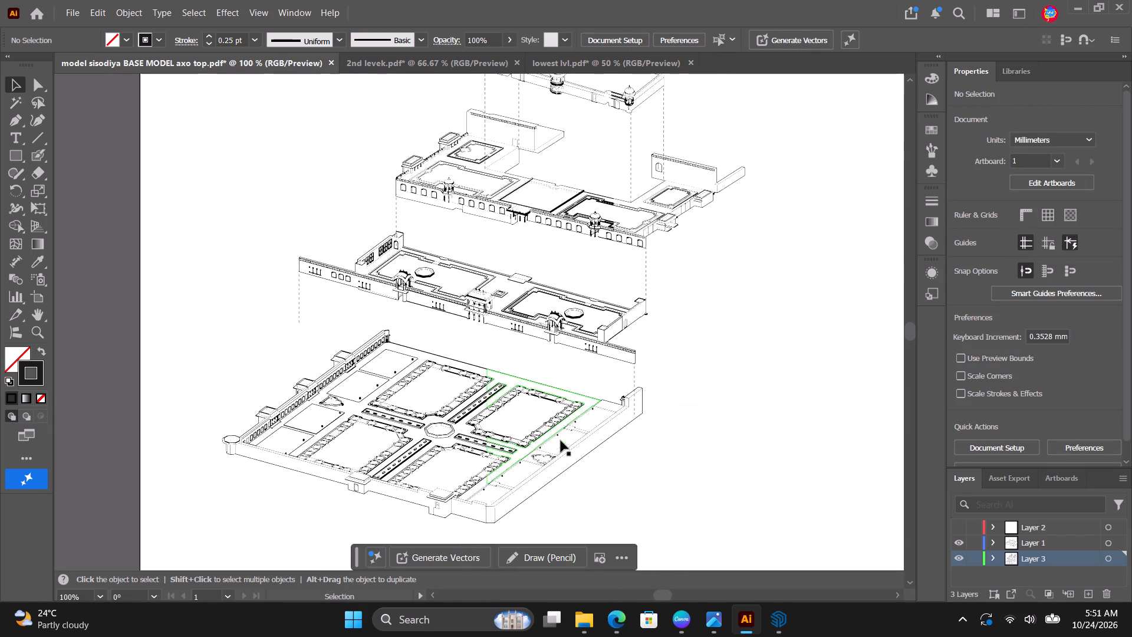
click(580, 453)
drag(524, 426, 505, 424)
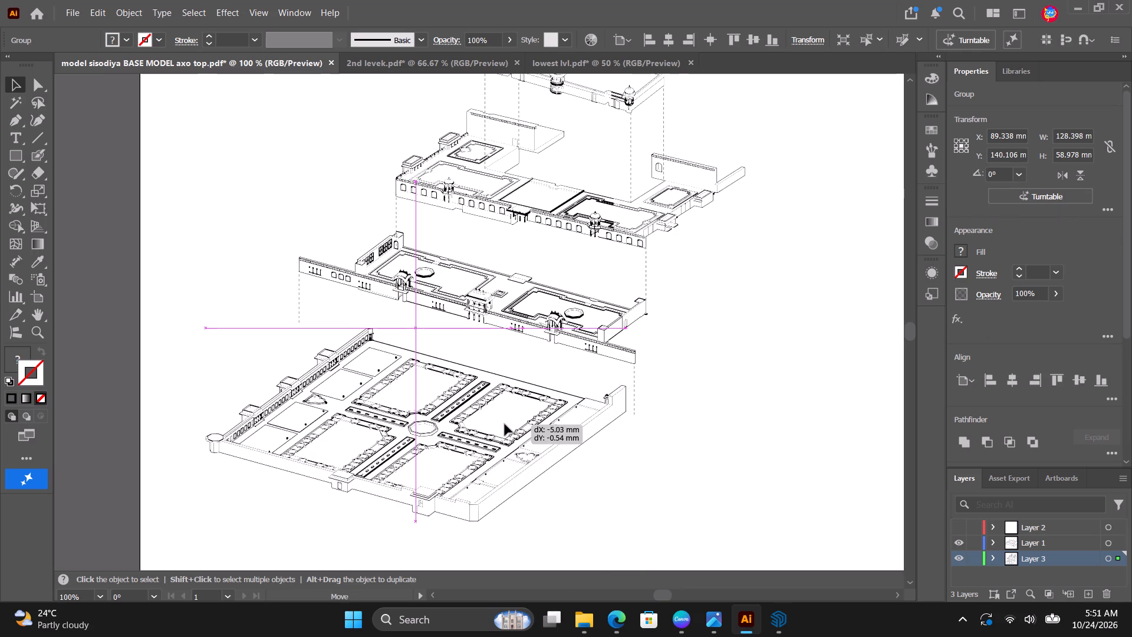
drag(505, 424, 442, 420)
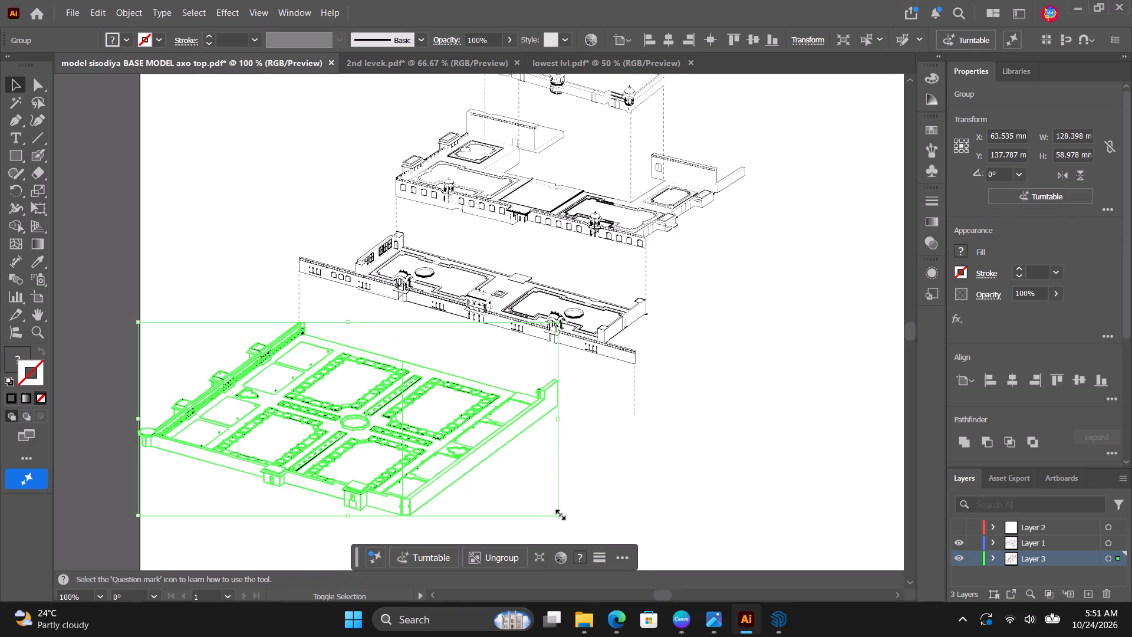
shift+drag(558, 514, 636, 556)
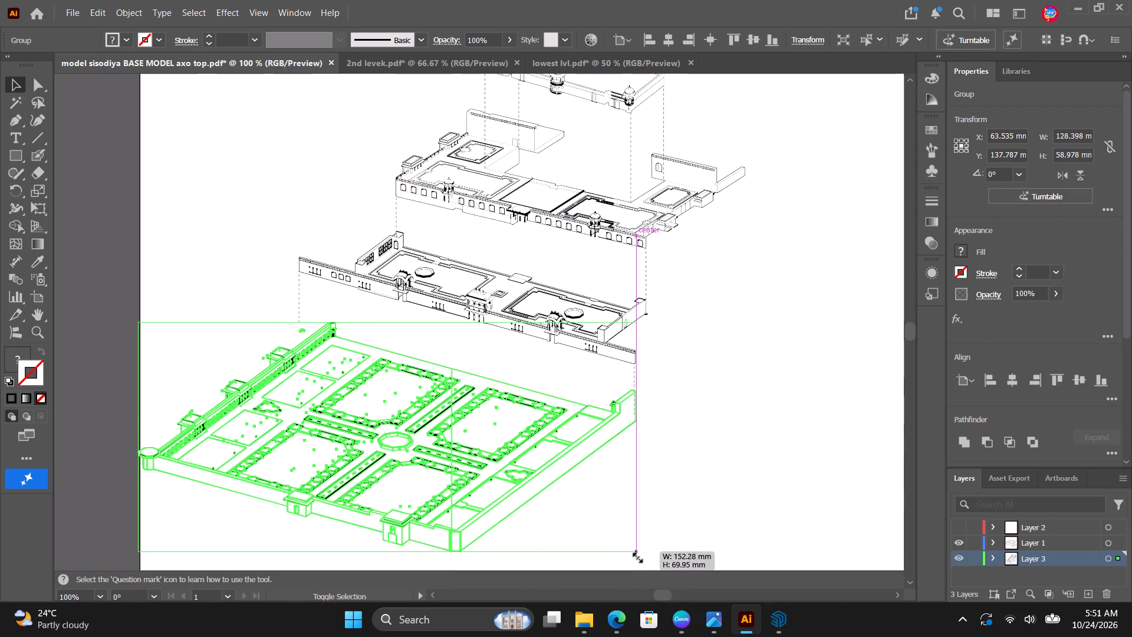
shift+drag(636, 556, 634, 554)
drag(461, 445, 443, 445)
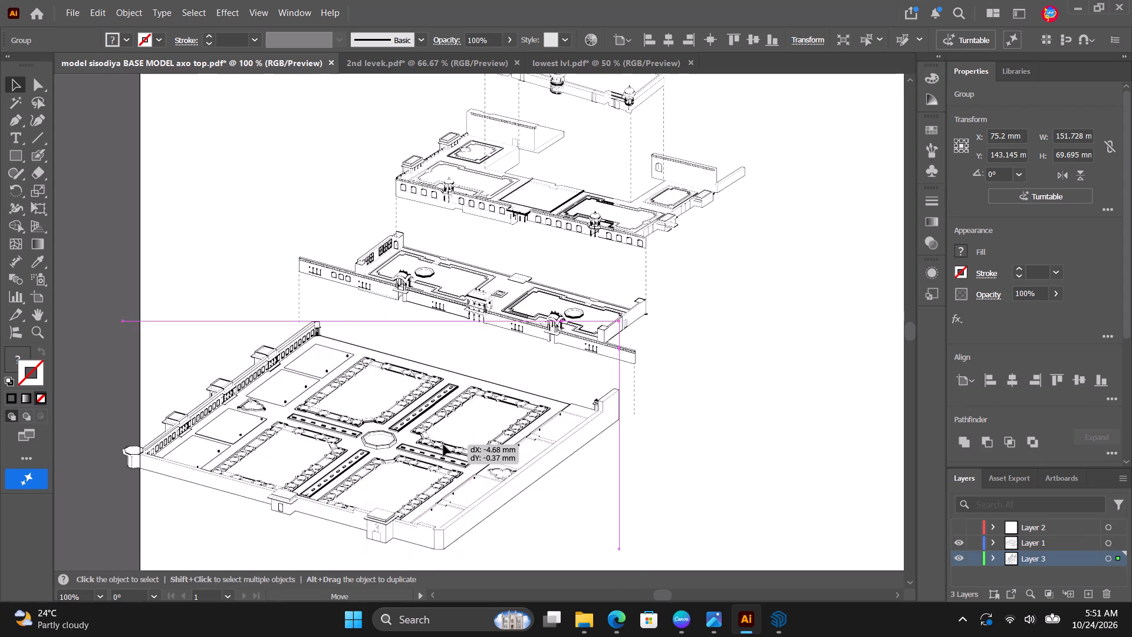
drag(443, 445, 427, 446)
Enlarge the garden level proportionally to about 167 by 77 mm and fit its back corners under the two lower dashed connectors.
scroll(608, 399, down, 3)
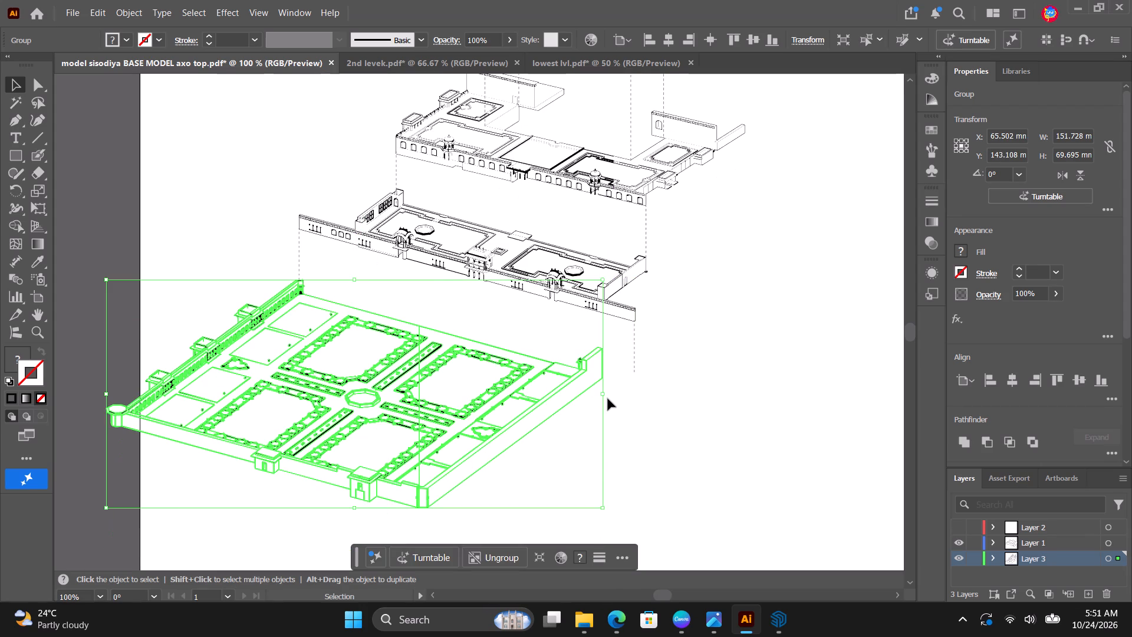
scroll(608, 399, down, 1)
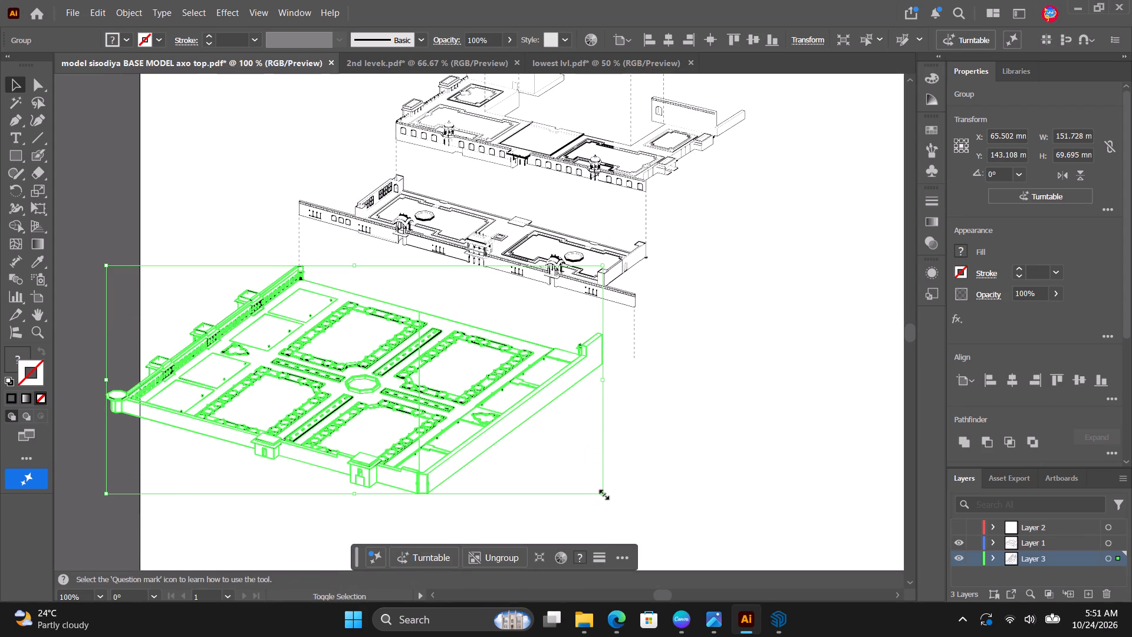
shift+drag(603, 493, 635, 517)
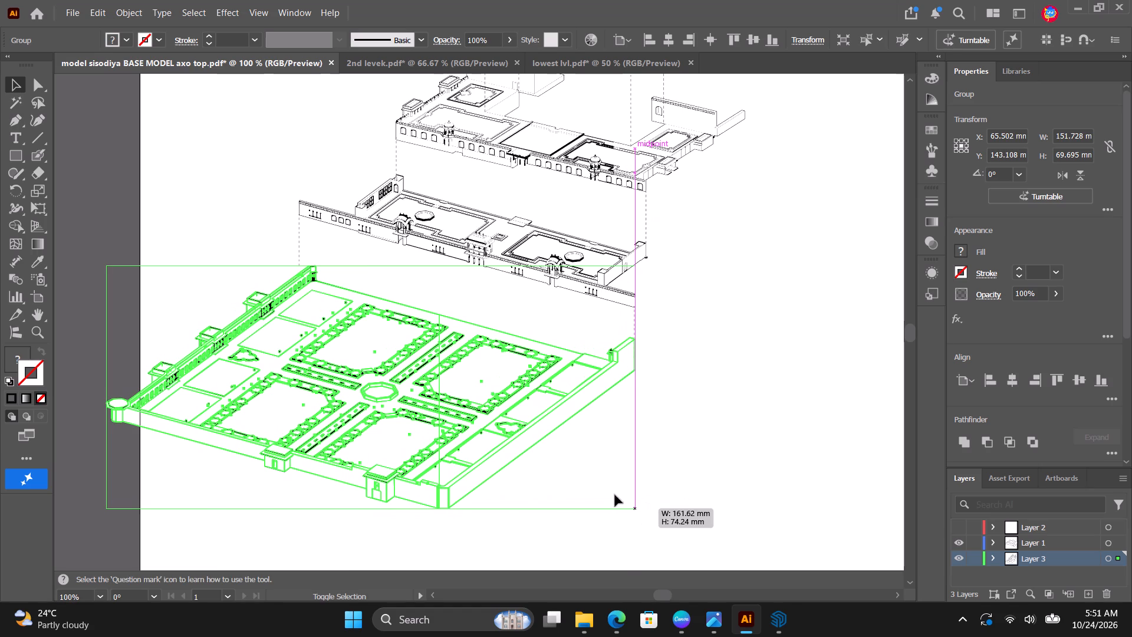
drag(531, 422, 523, 420)
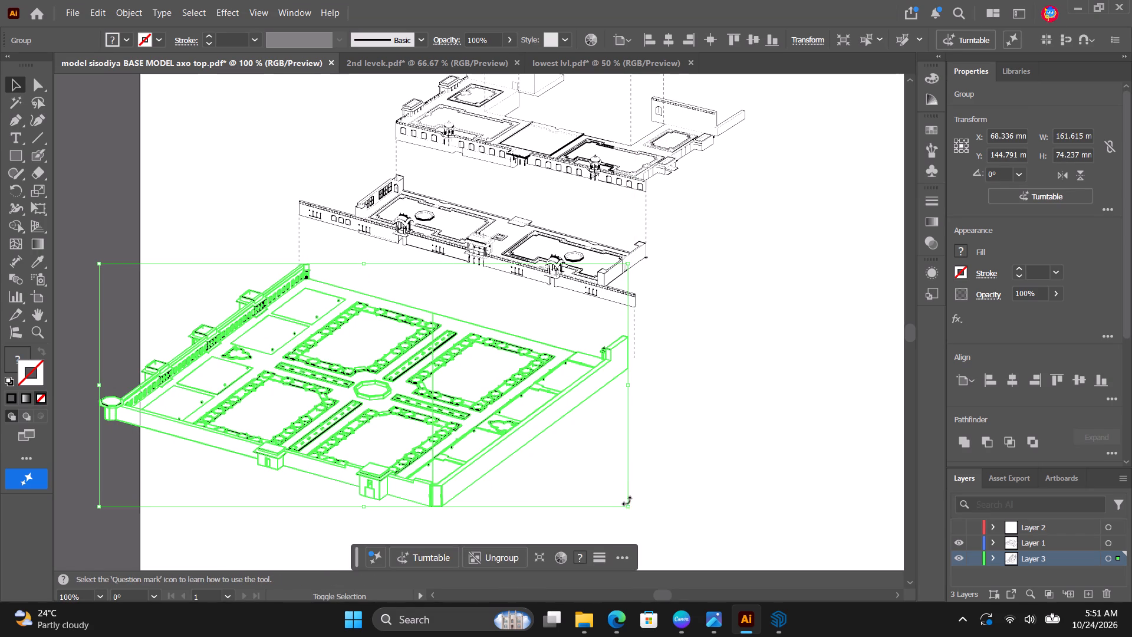
shift+drag(627, 508, 634, 522)
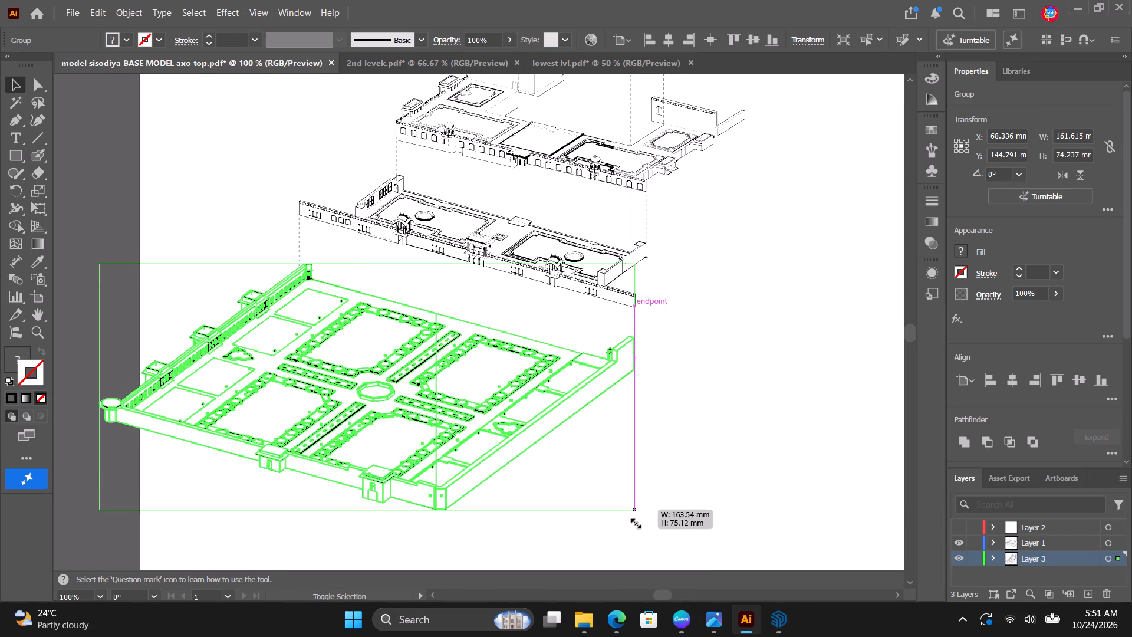
shift+drag(634, 522, 644, 530)
drag(558, 427, 549, 427)
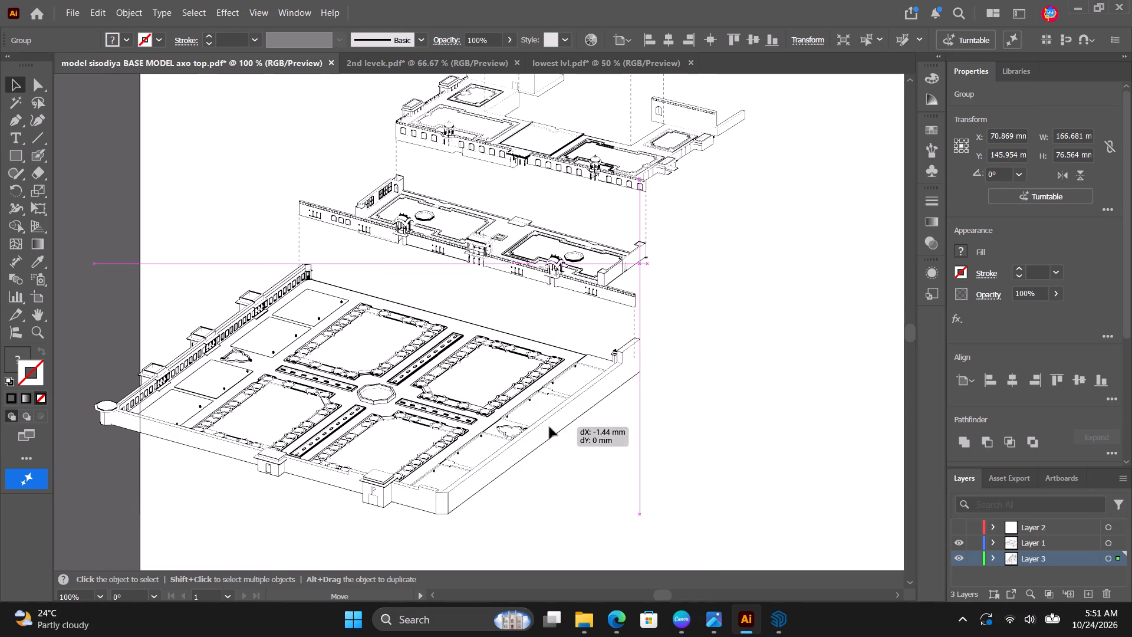
drag(549, 427, 547, 434)
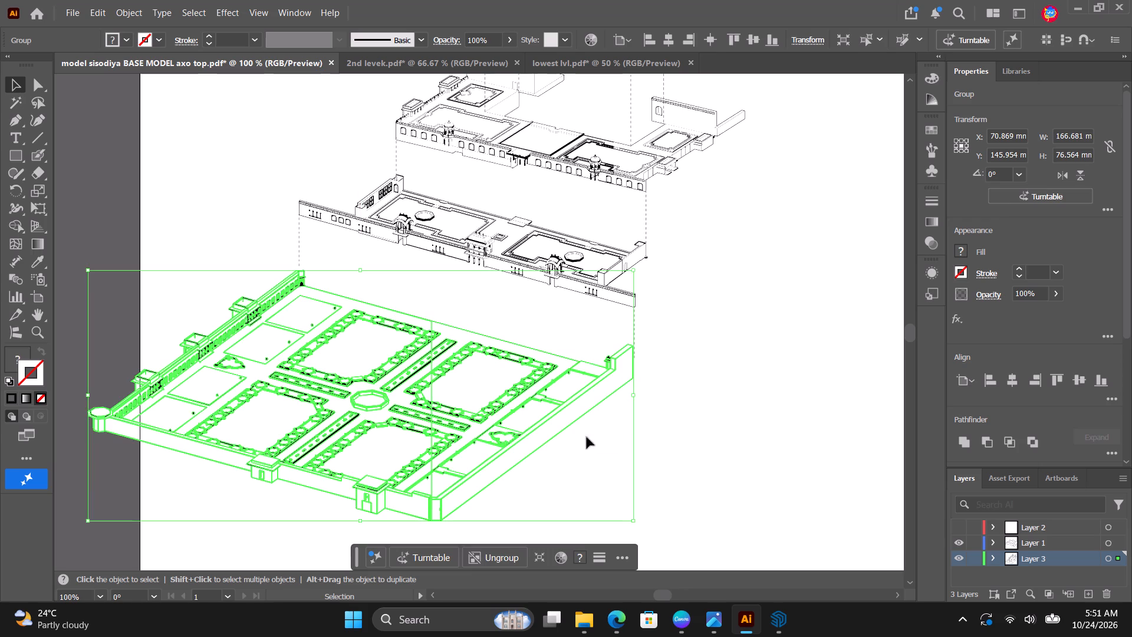
click(693, 437)
Select the whole exploded stack with its connectors and move it about 29 mm right and 1 mm up, onto the artboard.
alt+scroll(673, 415, down, 3)
alt+scroll(673, 413, up, 1)
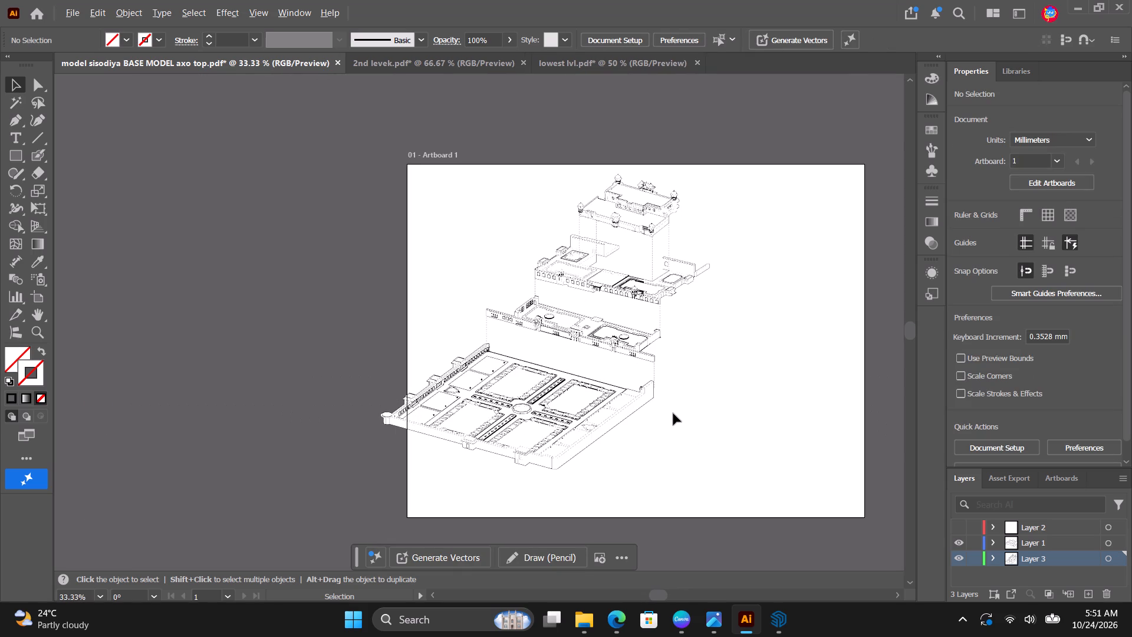
drag(730, 133, 367, 480)
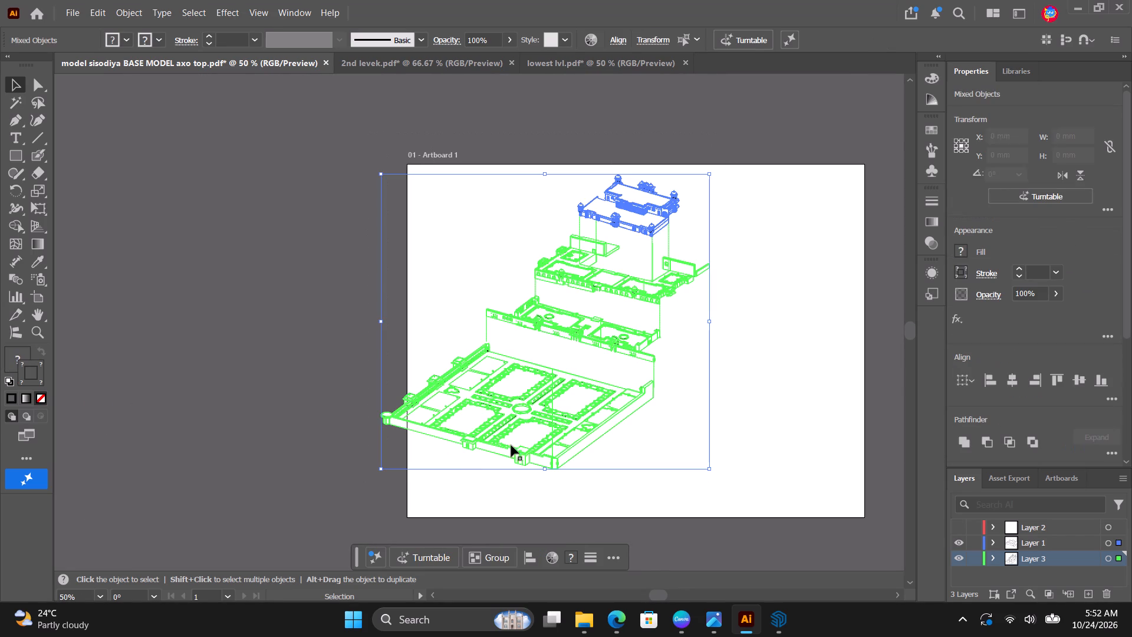
drag(588, 330, 636, 328)
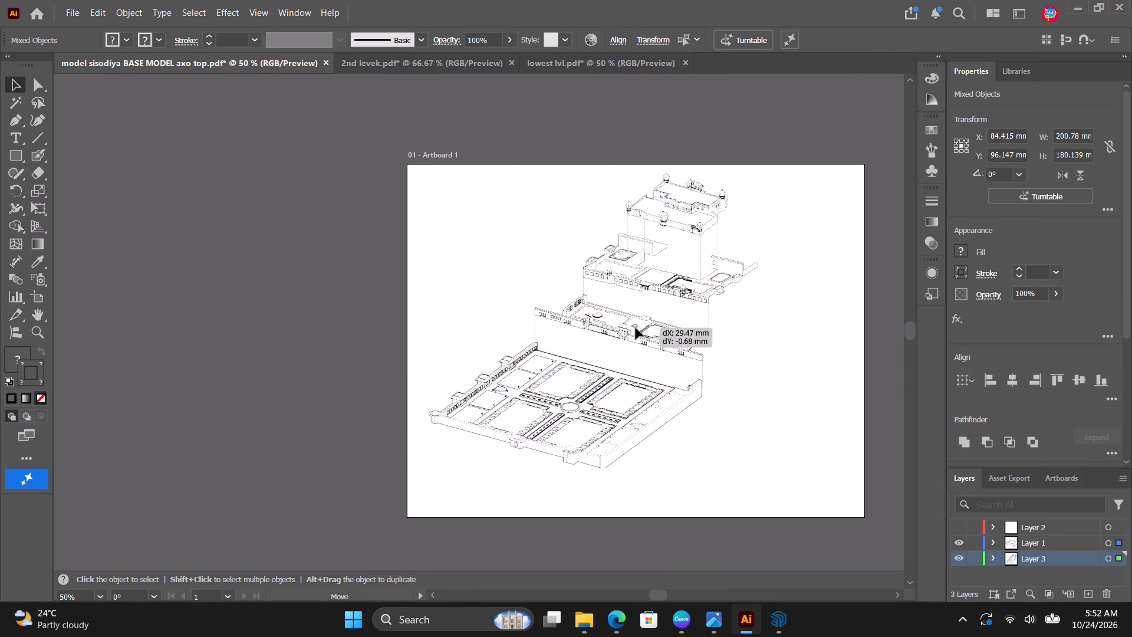
drag(636, 328, 635, 327)
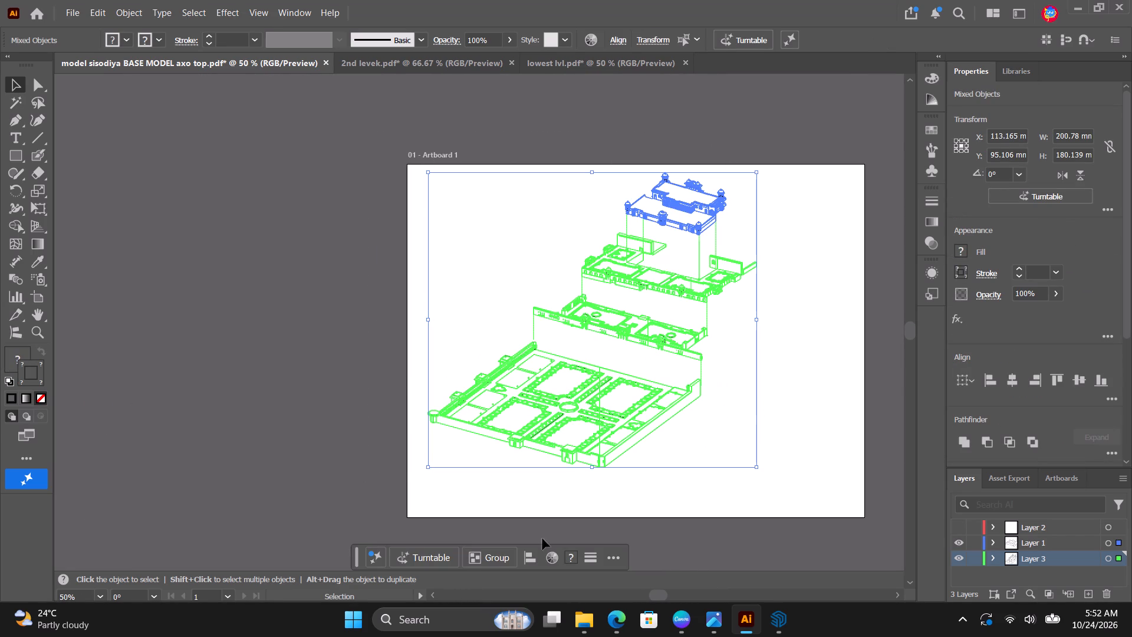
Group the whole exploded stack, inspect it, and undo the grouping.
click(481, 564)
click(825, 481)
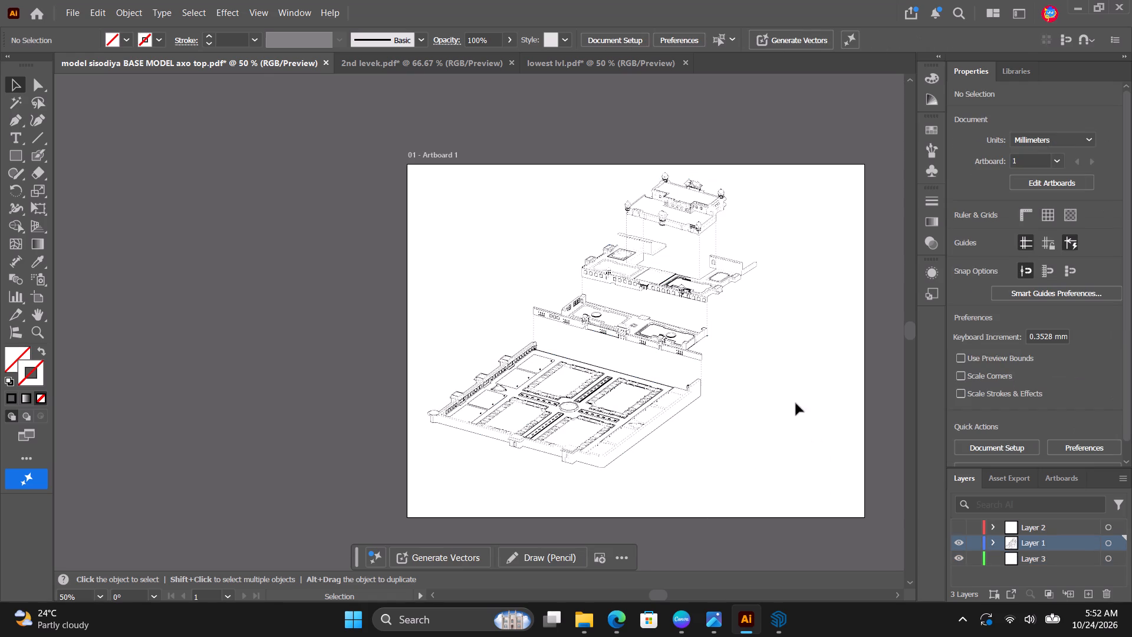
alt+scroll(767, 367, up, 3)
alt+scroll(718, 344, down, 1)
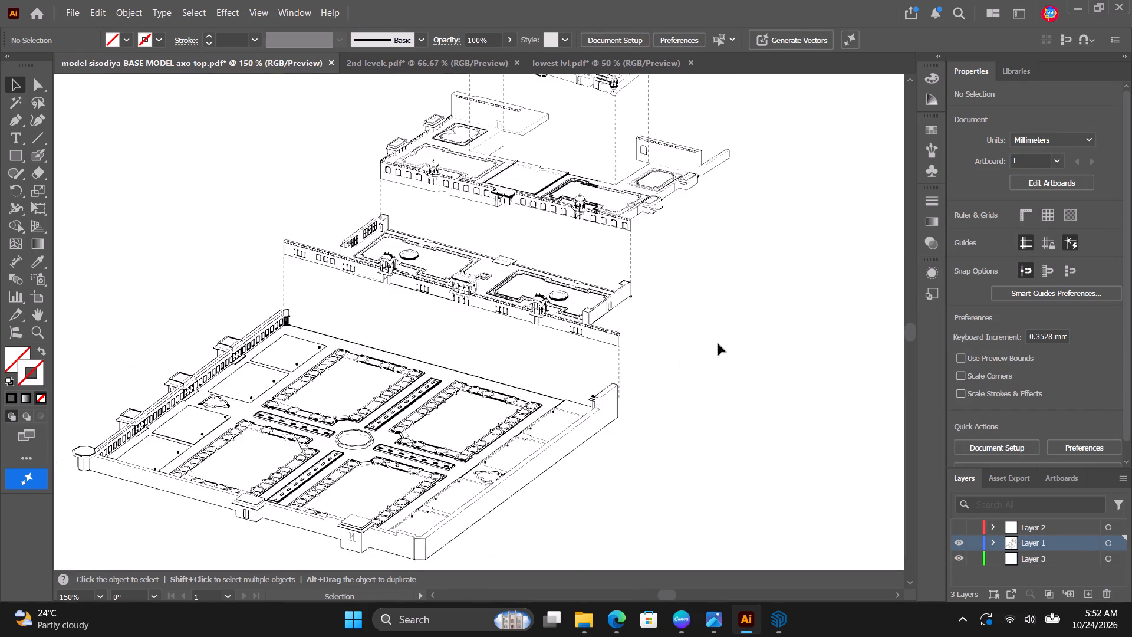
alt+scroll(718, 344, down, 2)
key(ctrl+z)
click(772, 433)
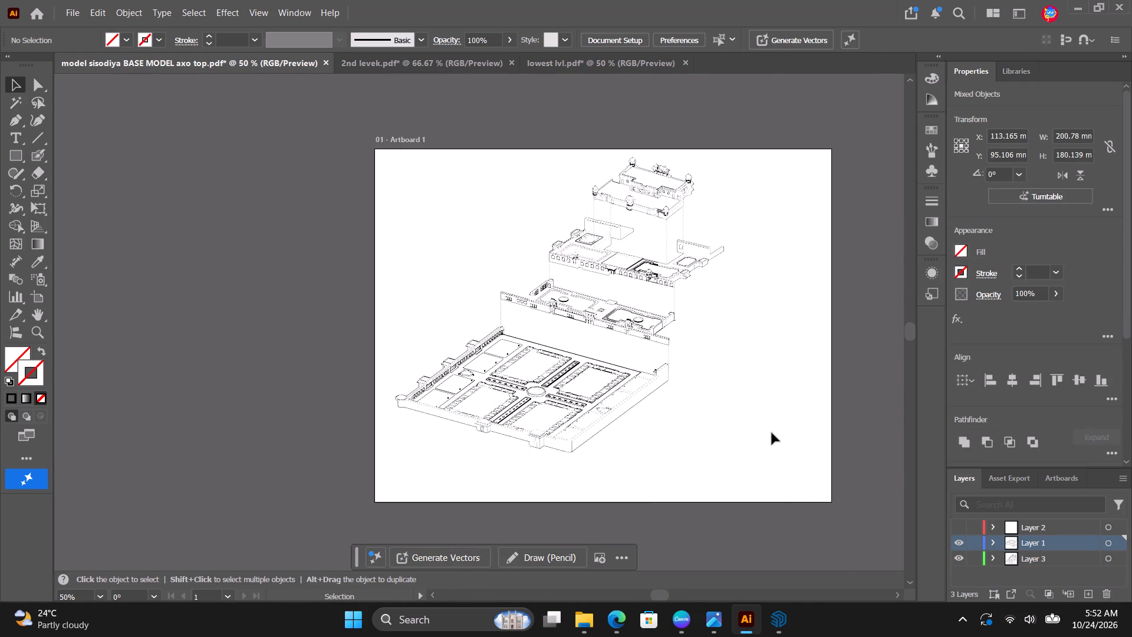
Delete the two rear dashed connectors between the top palace level and the level below, keeping the two front ones.
alt+scroll(647, 337, up, 2)
alt+scroll(697, 358, up, 3)
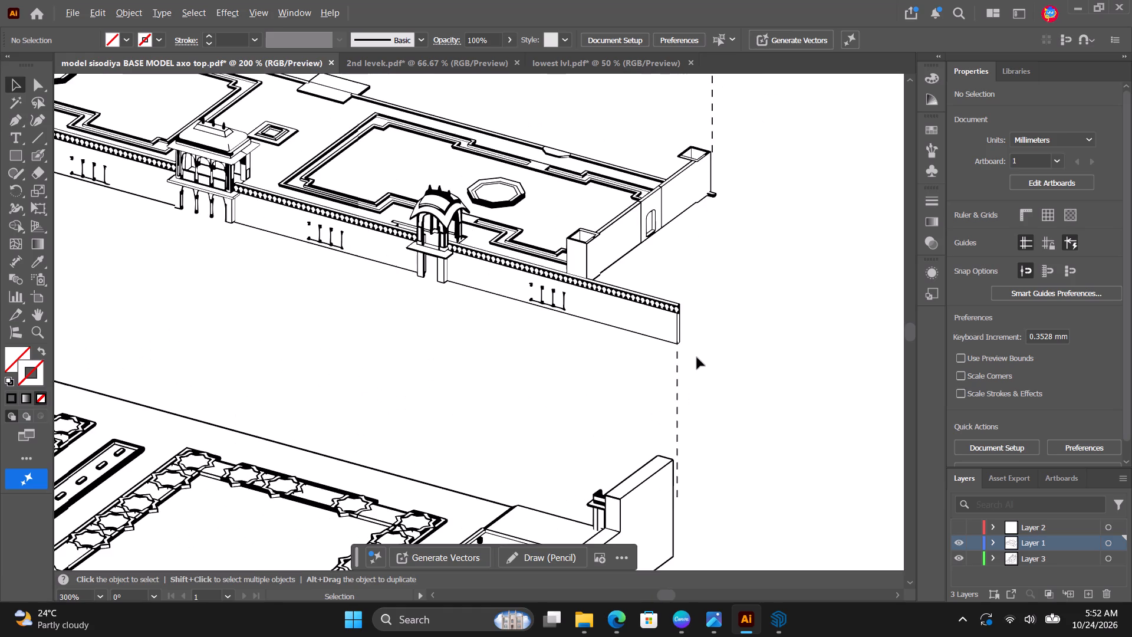
alt+scroll(697, 357, down, 5)
alt+scroll(712, 261, up, 3)
alt+scroll(613, 179, down, 2)
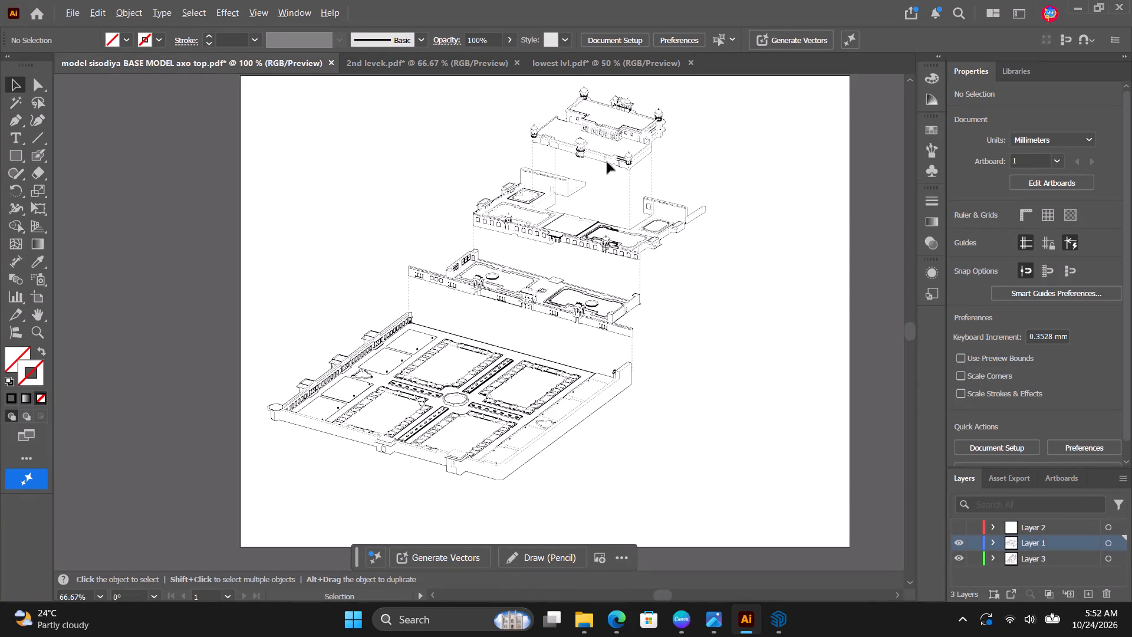
alt+scroll(599, 145, up, 3)
click(469, 196)
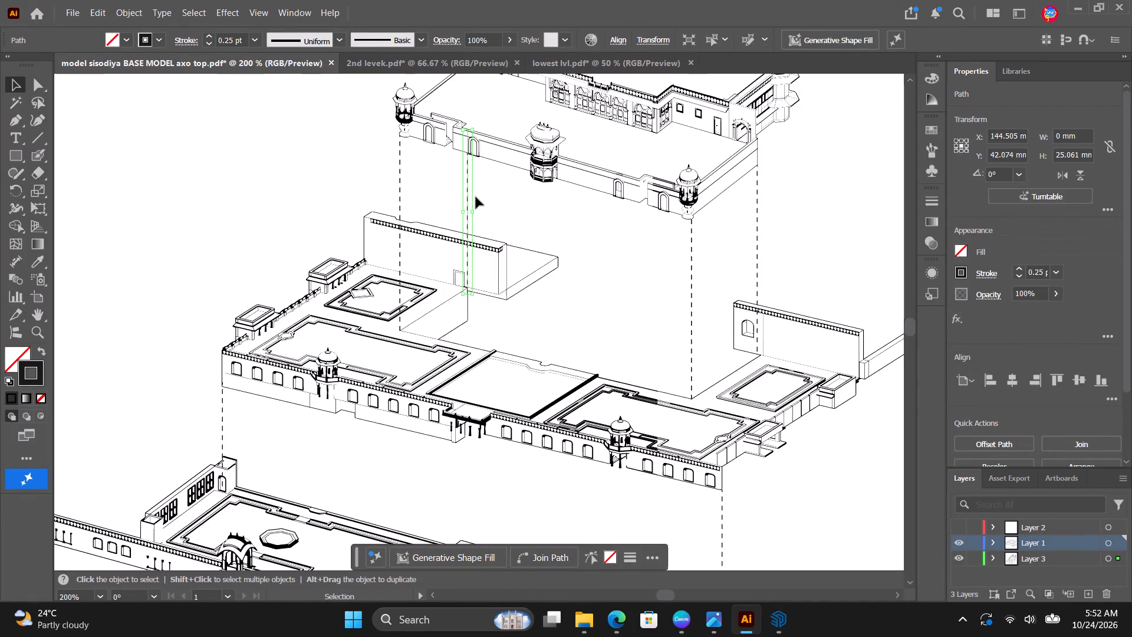
key(Delete)
click(759, 213)
key(Delete)
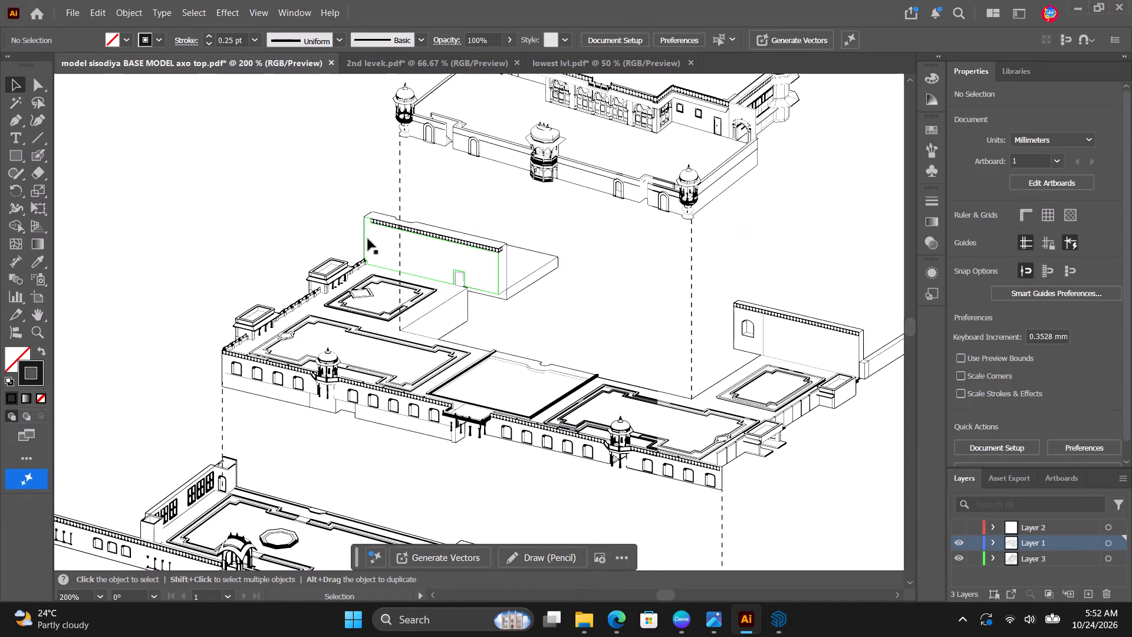
Examine the whole exploded stack on the artboard, checking the level alignment and the remaining dashed connectors.
alt+scroll(360, 244, down, 3)
alt+scroll(575, 298, down, 1)
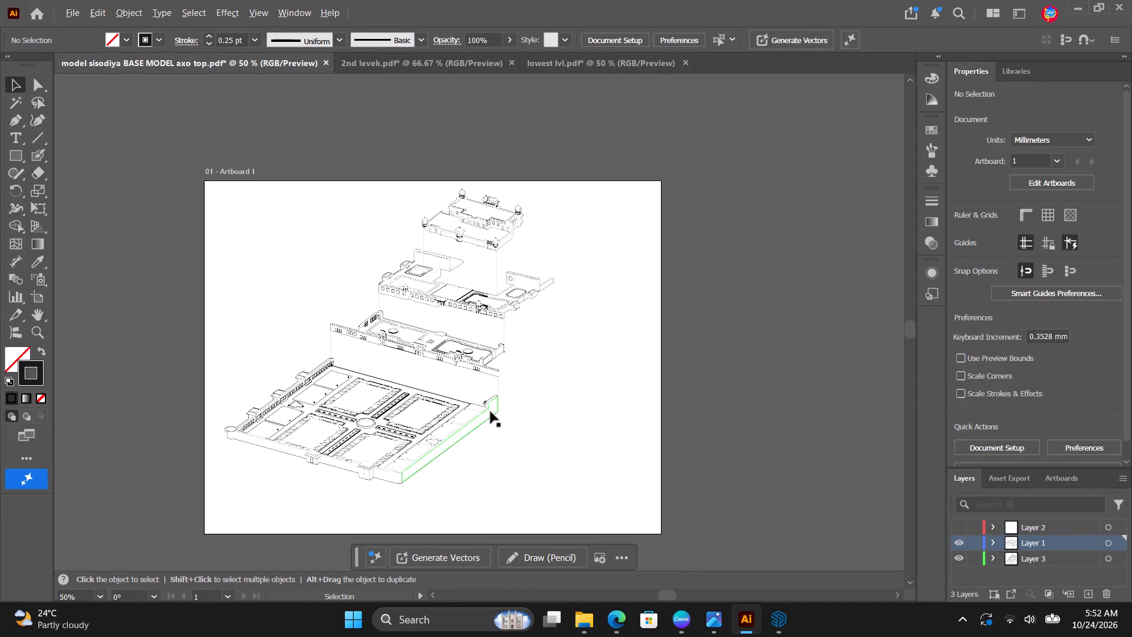
alt+scroll(491, 412, up, 2)
alt+scroll(643, 385, down, 1)
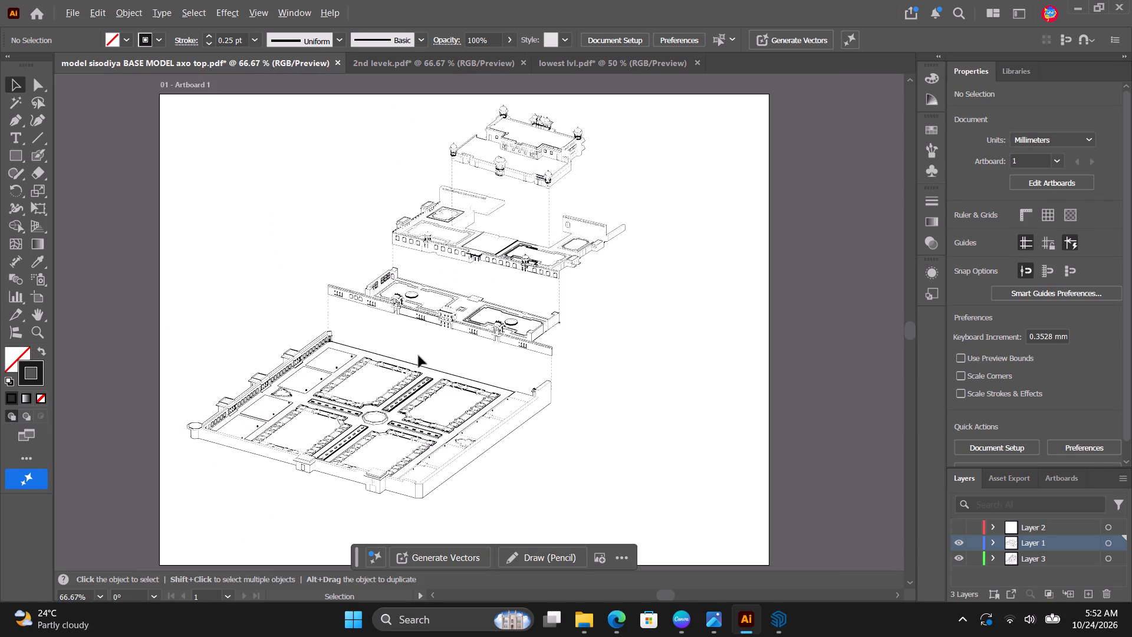
alt+scroll(405, 354, up, 2)
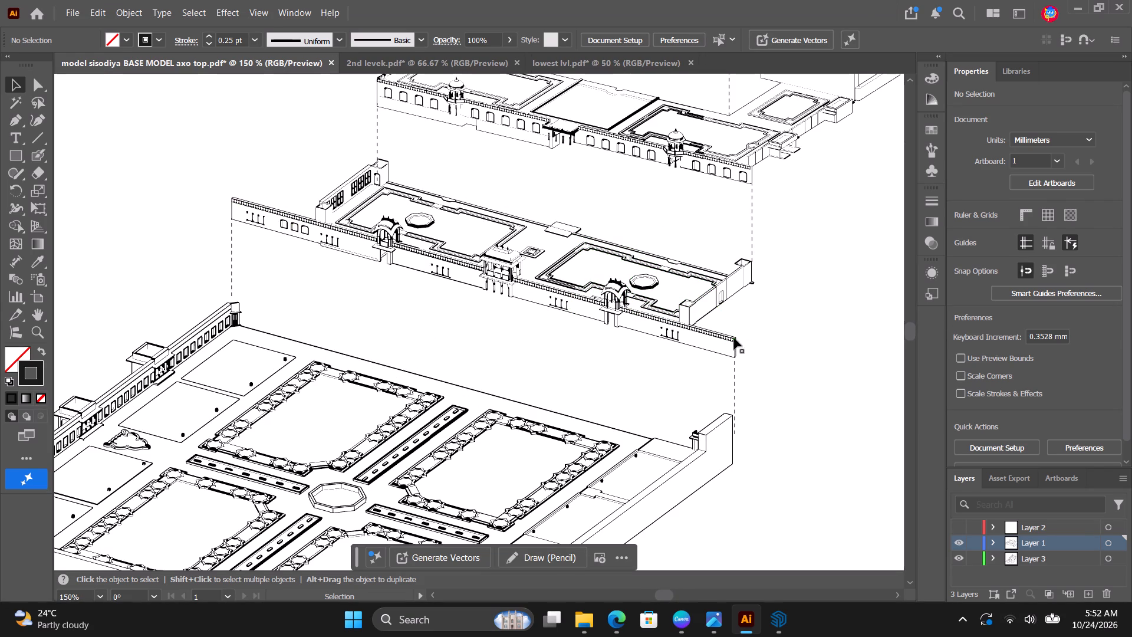
alt+scroll(588, 343, down, 4)
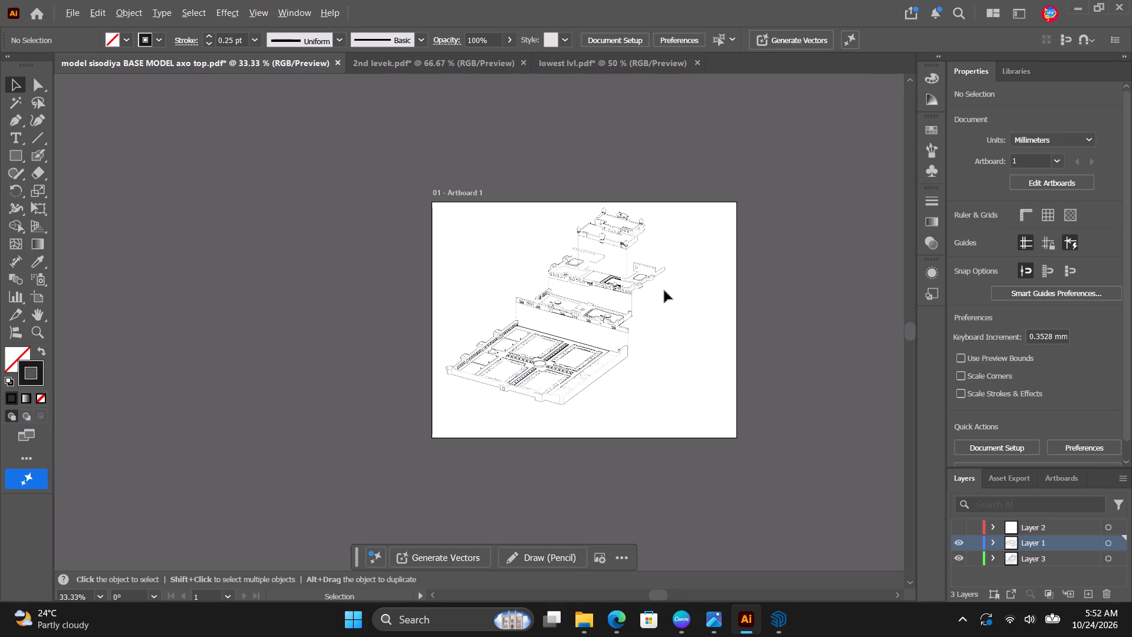
alt+scroll(670, 269, up, 3)
alt+scroll(669, 231, down, 3)
alt+scroll(644, 408, up, 1)
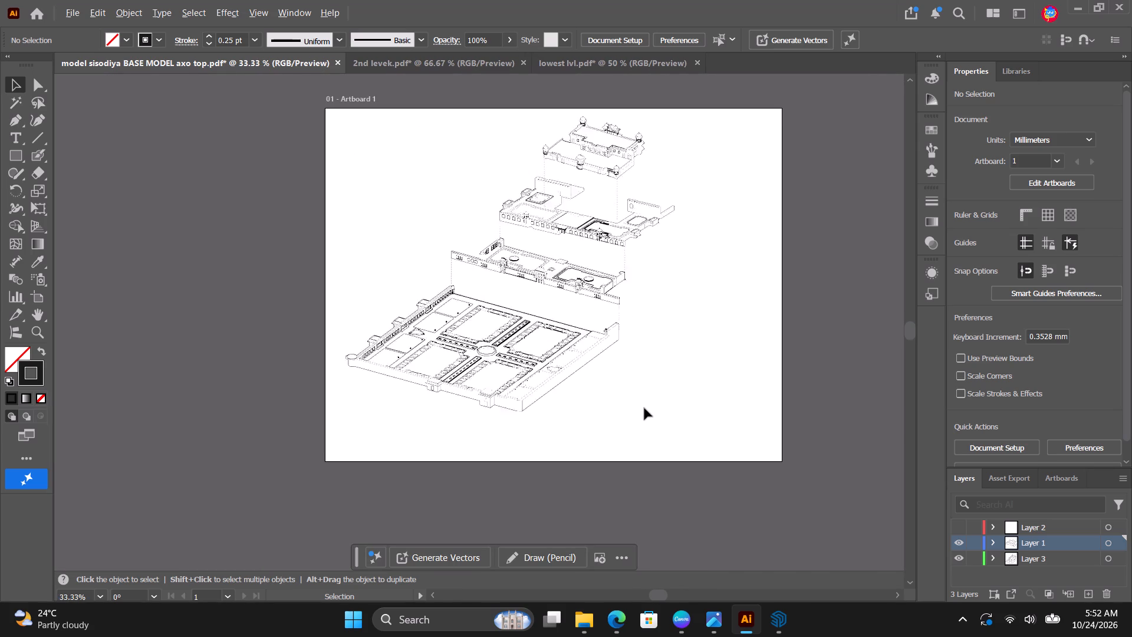
alt+scroll(644, 408, up, 1)
alt+scroll(641, 390, down, 1)
alt+scroll(687, 116, up, 1)
alt+scroll(685, 154, down, 1)
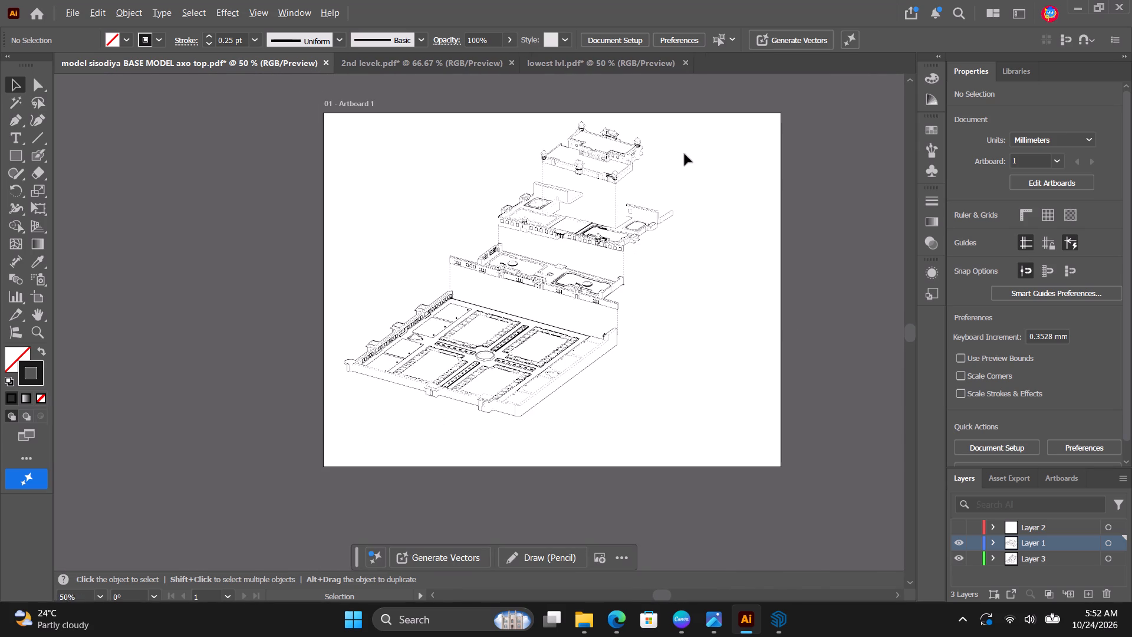
alt+scroll(685, 154, up, 1)
Switch to SketchUp and print a close-up current view of the detached stepped structure to Adobe PDF with High Quality Print settings.
click(775, 621)
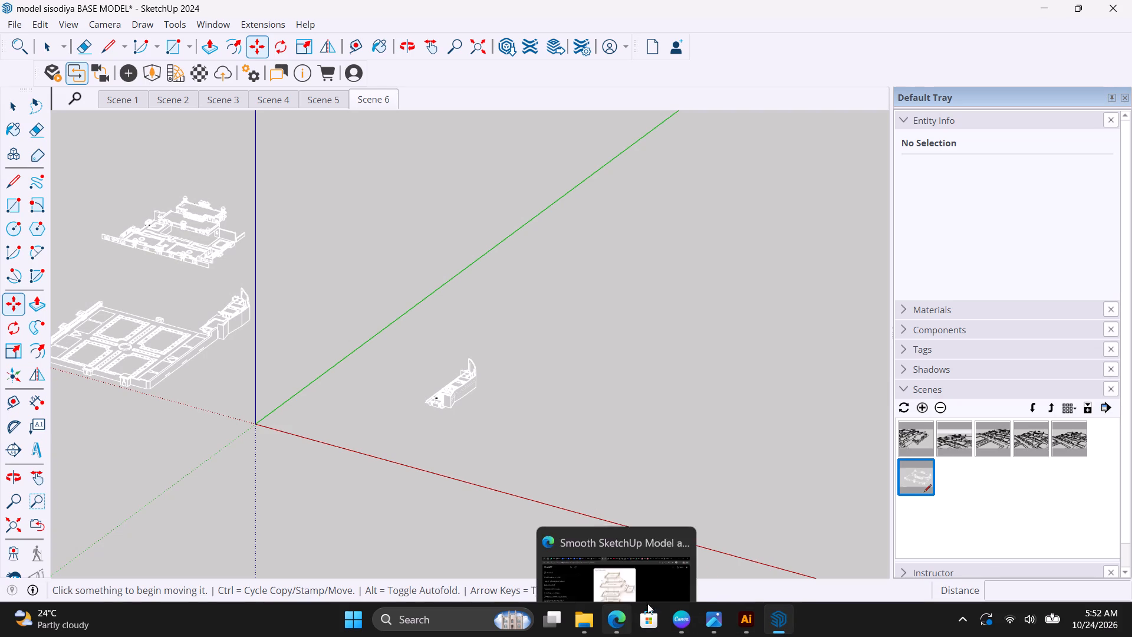
scroll(429, 398, up, 9)
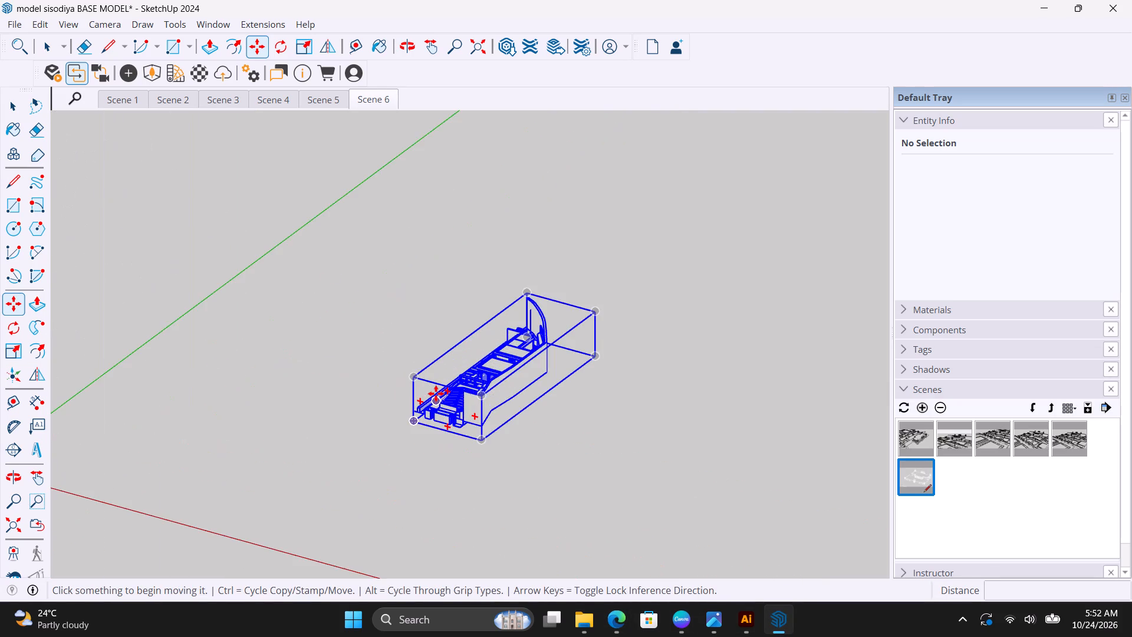
scroll(437, 393, up, 8)
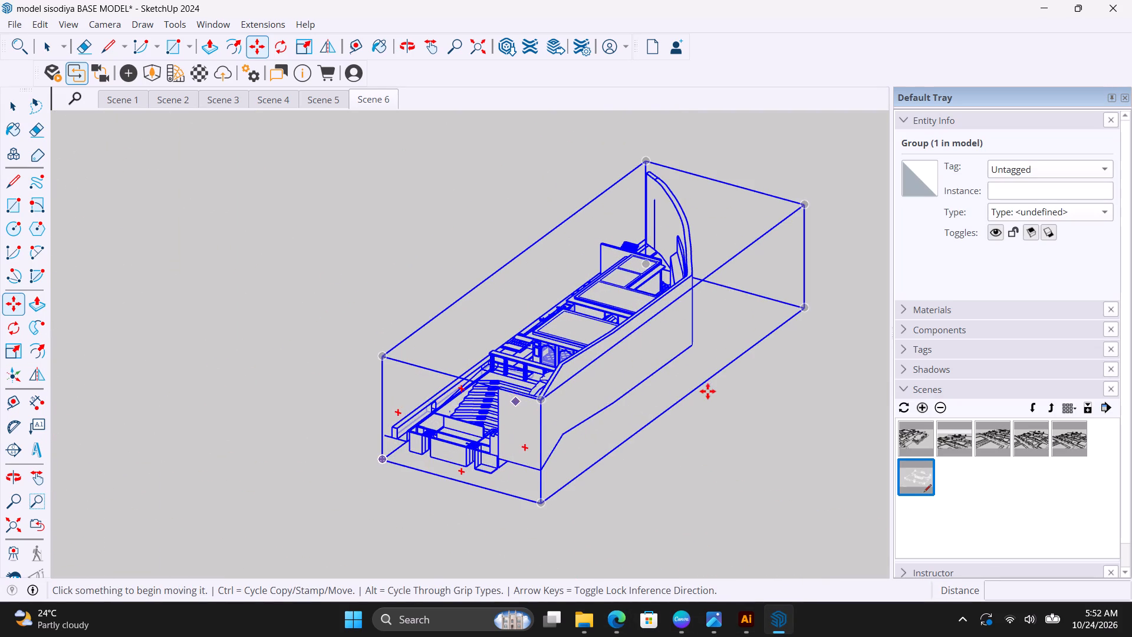
scroll(707, 391, up, 2)
scroll(705, 390, down, 2)
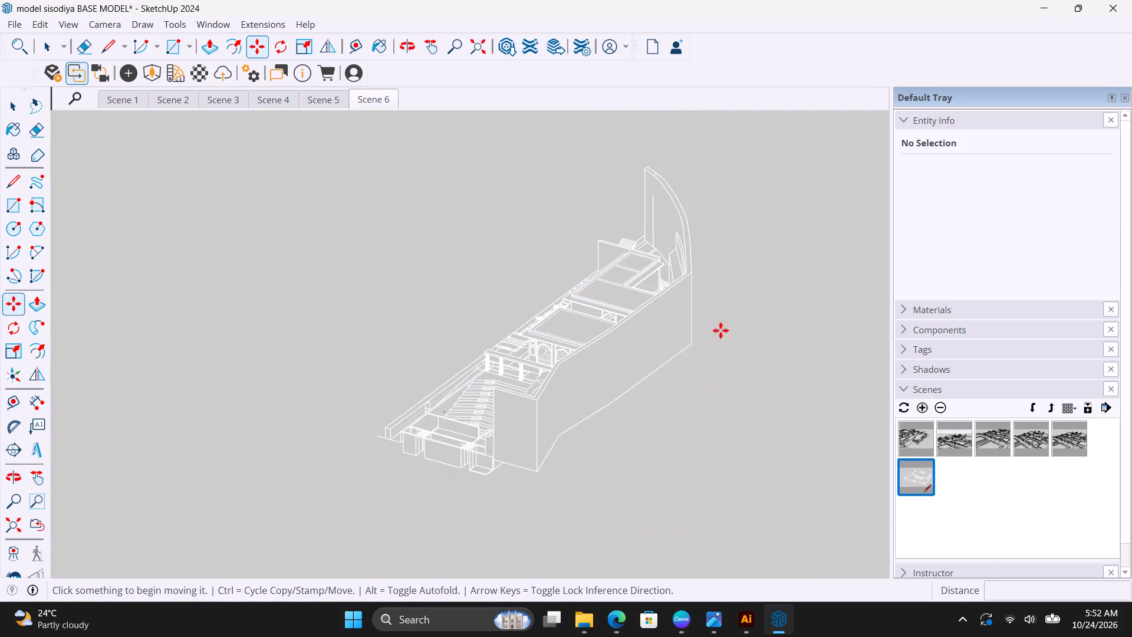
scroll(738, 283, up, 3)
scroll(738, 283, down, 1)
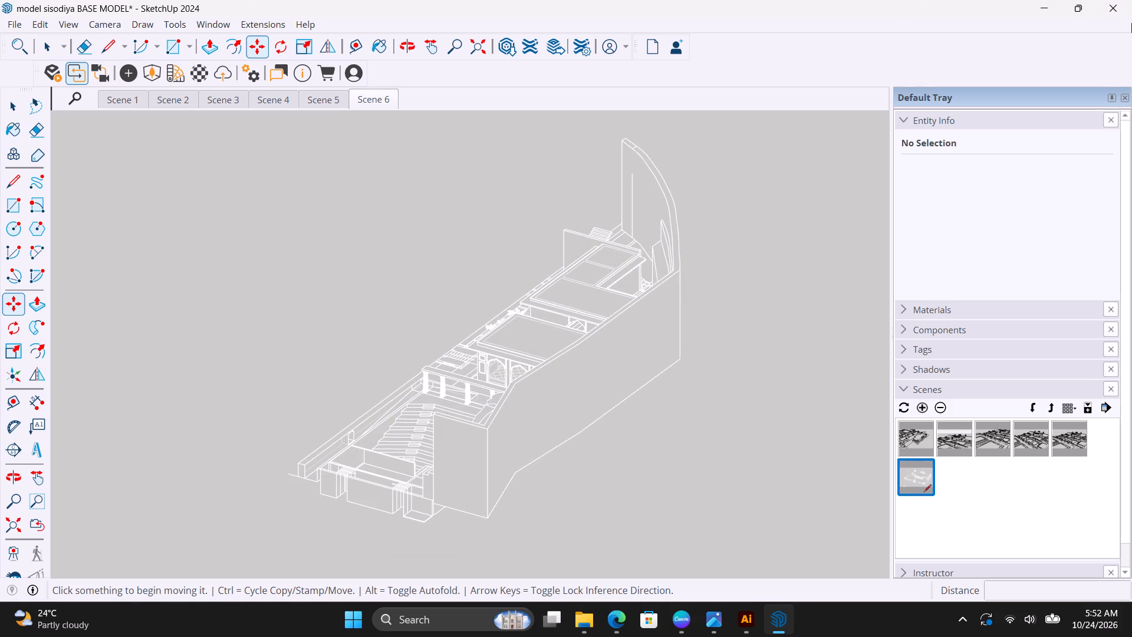
key(ctrl+p)
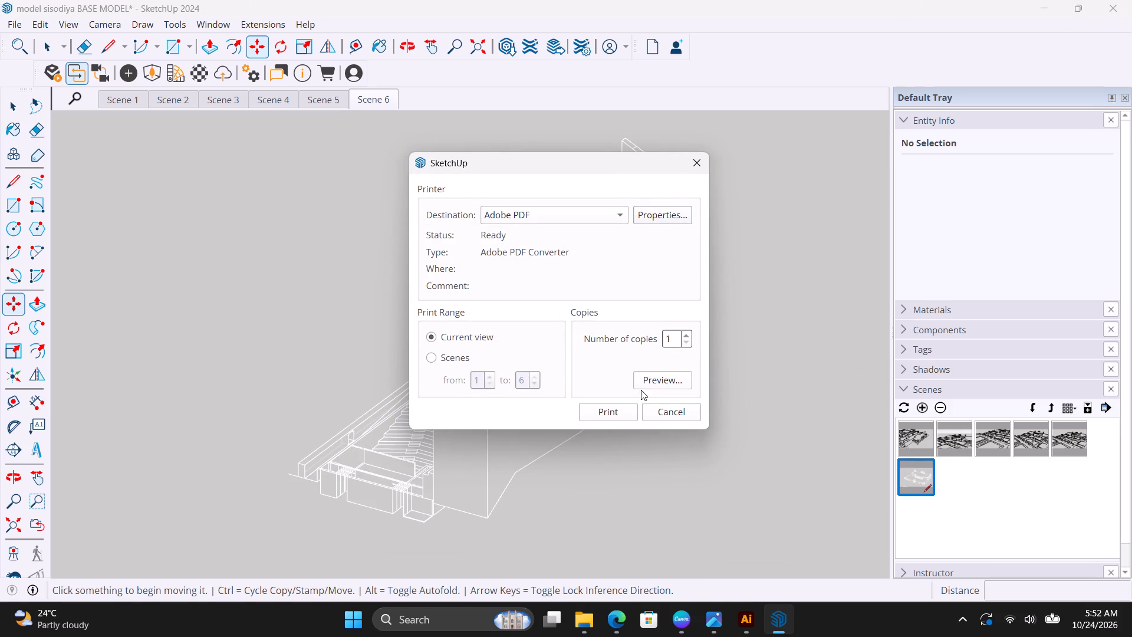
click(679, 204)
click(664, 216)
drag(601, 278, 602, 283)
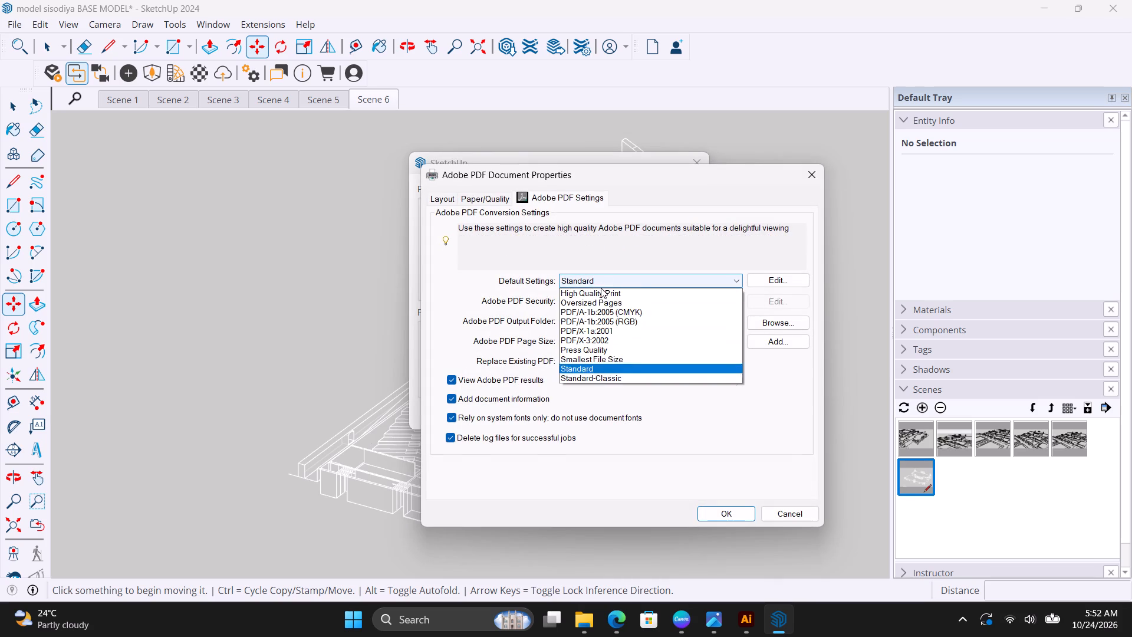
click(600, 293)
click(713, 521)
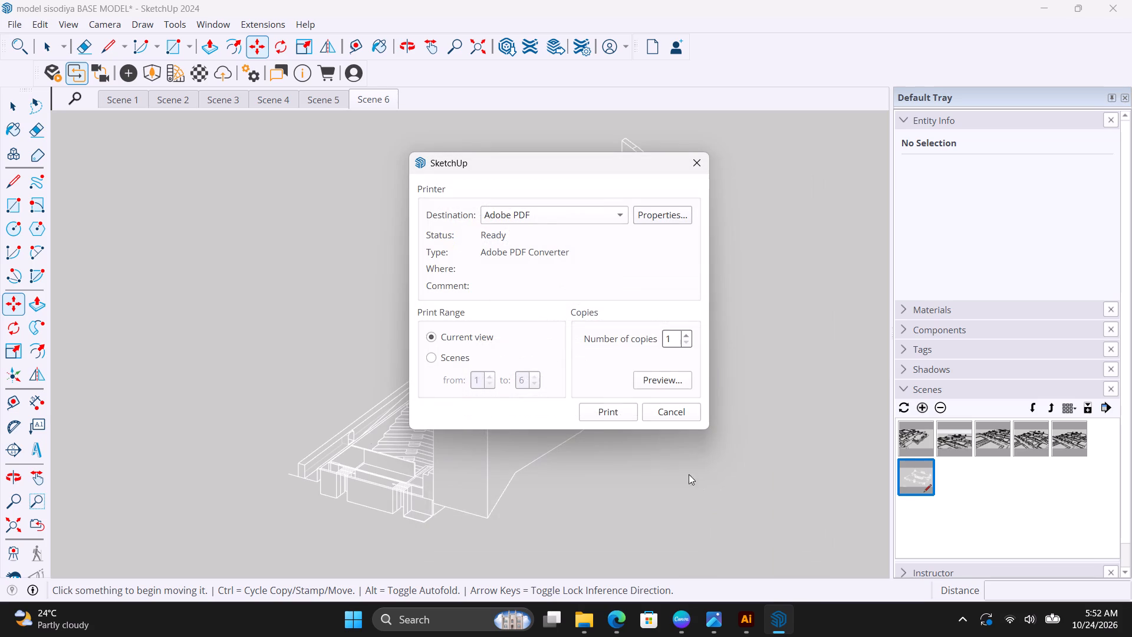
click(606, 413)
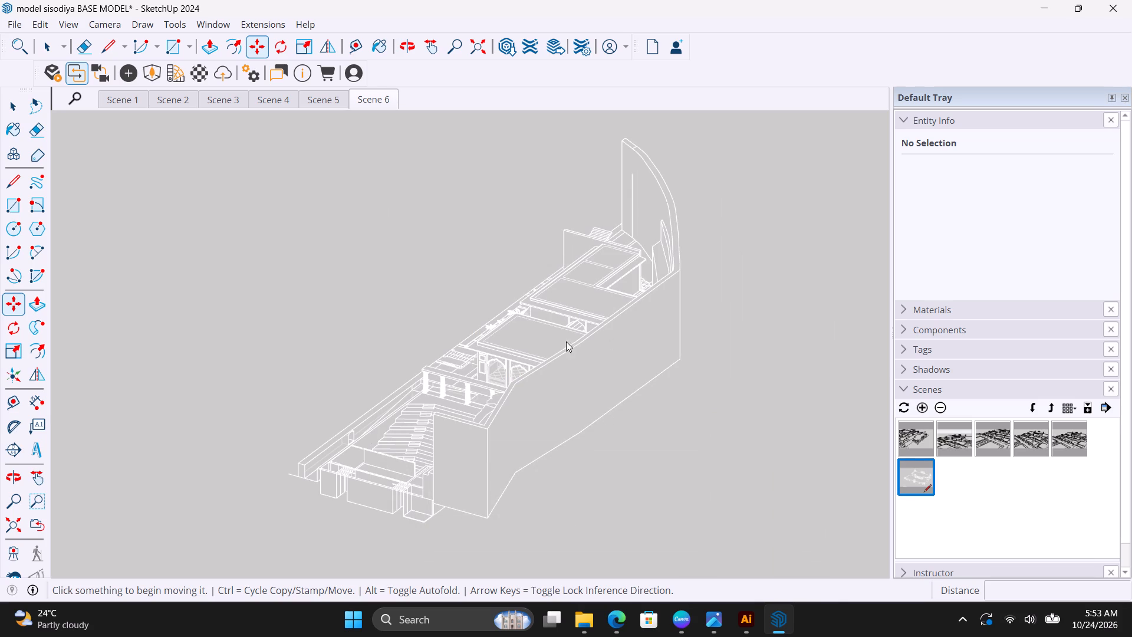
Save the printed PDF as "oat+admin lvl" in the axo folder.
click(581, 625)
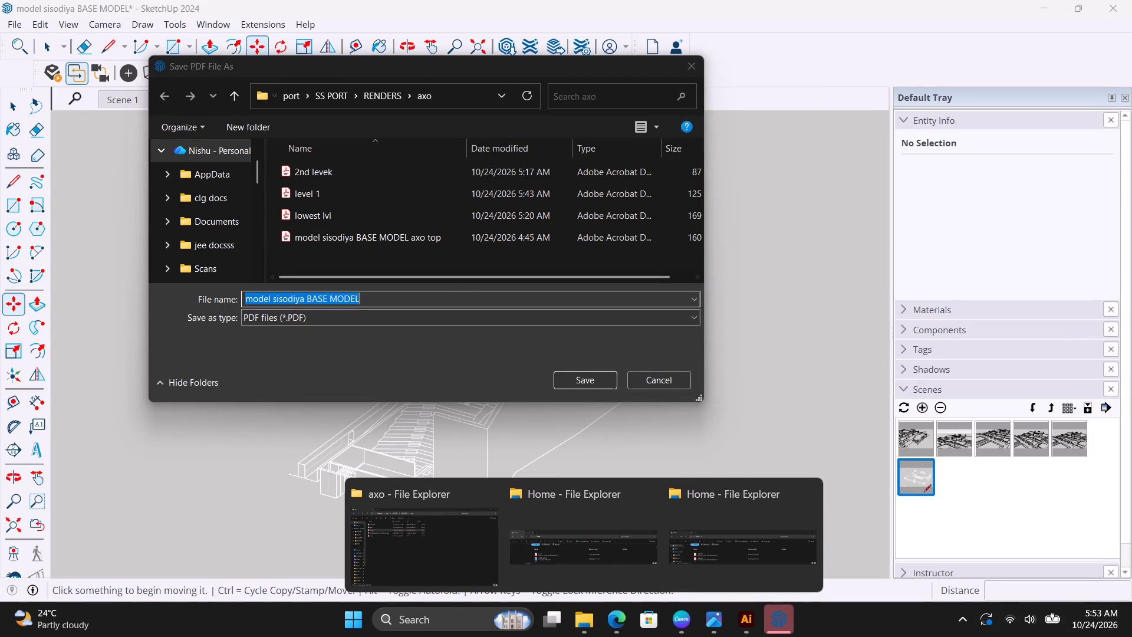
text(oat)
click(399, 304)
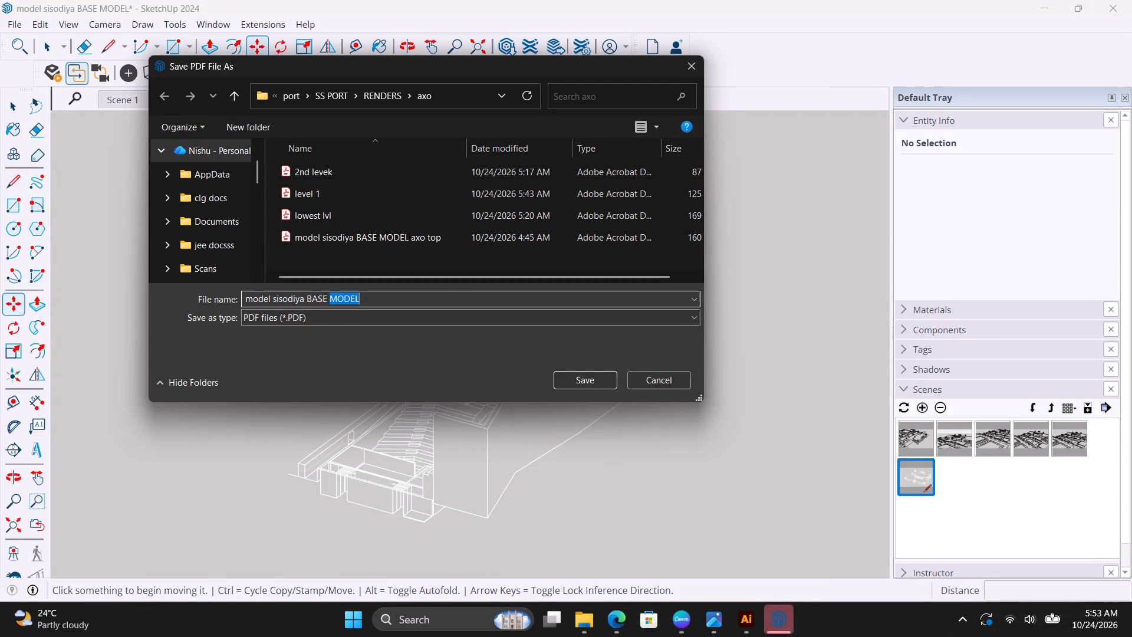
key(BackSpace)
key(BackSpace)
key(BackSpace)
key(BackSpace)
key(BackSpace)
key(BackSpace)
key(BackSpace)
key(BackSpace)
key(BackSpace)
key(BackSpace)
key(BackSpace)
key(BackSpace)
key(BackSpace)
key(BackSpace)
key(BackSpace)
key(BackSpace)
key(BackSpace)
key(BackSpace)
key(BackSpace)
key(BackSpace)
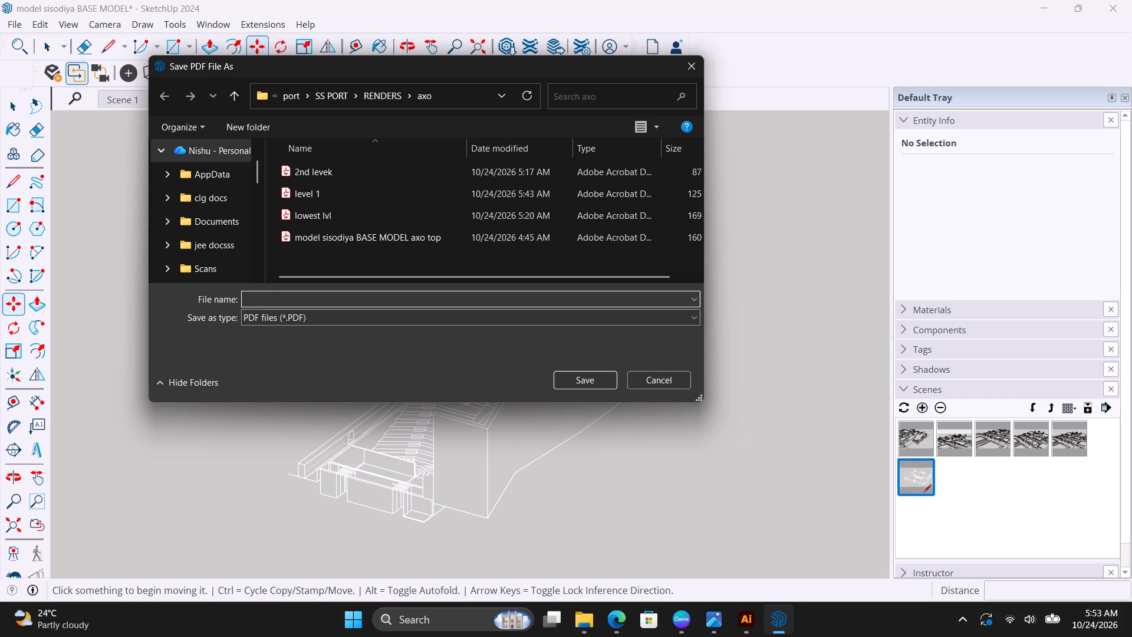
text(oat)
key(shift+plus)
text(admin)
key(space)
text(lvl)
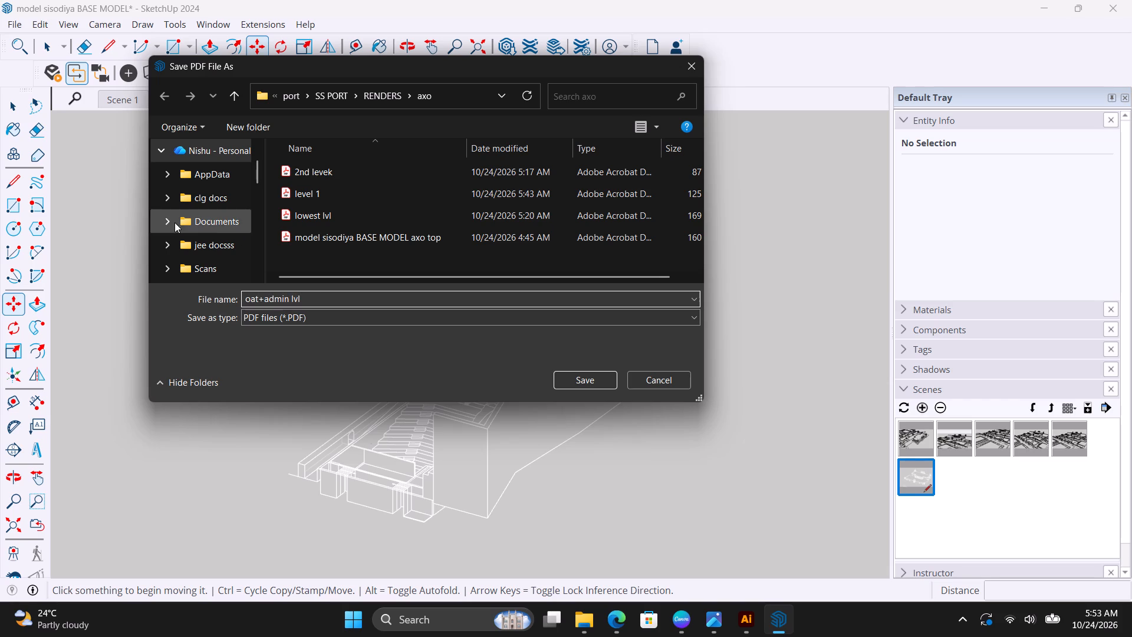
click(593, 378)
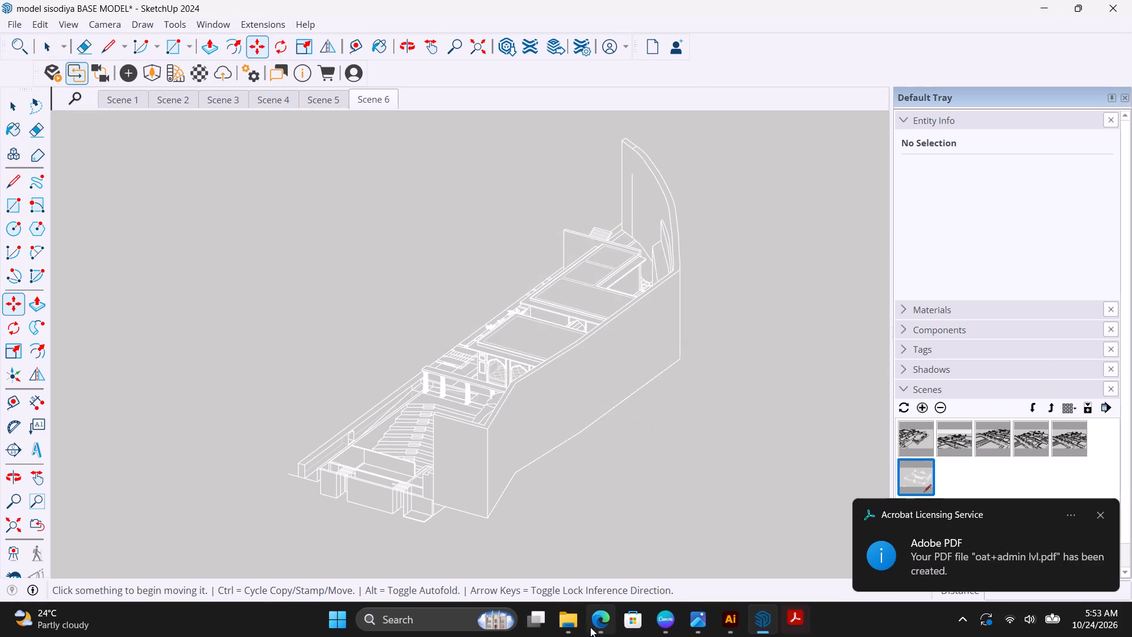
Open the oat+admin lvl PDF from the axo folder in Illustrator.
click(571, 625)
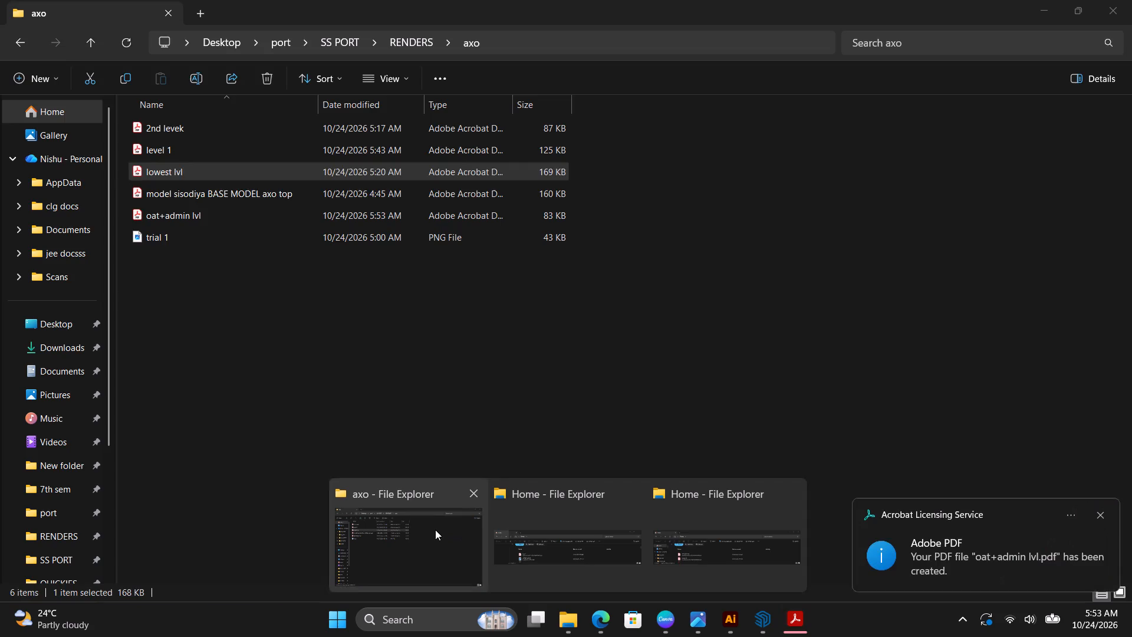
click(435, 530)
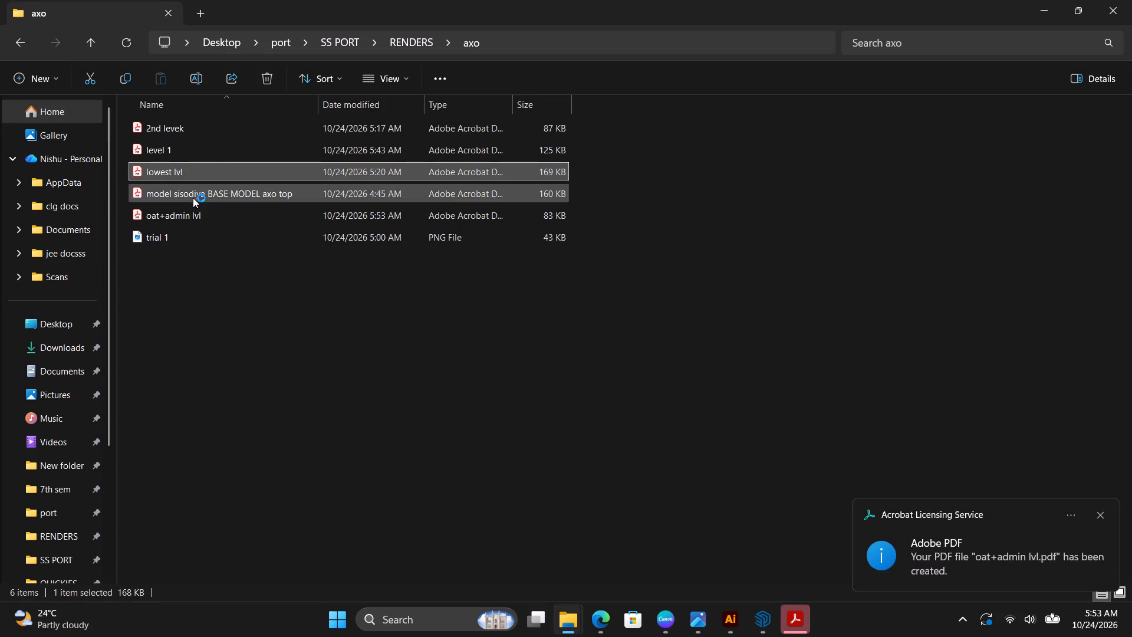
right_click(188, 212)
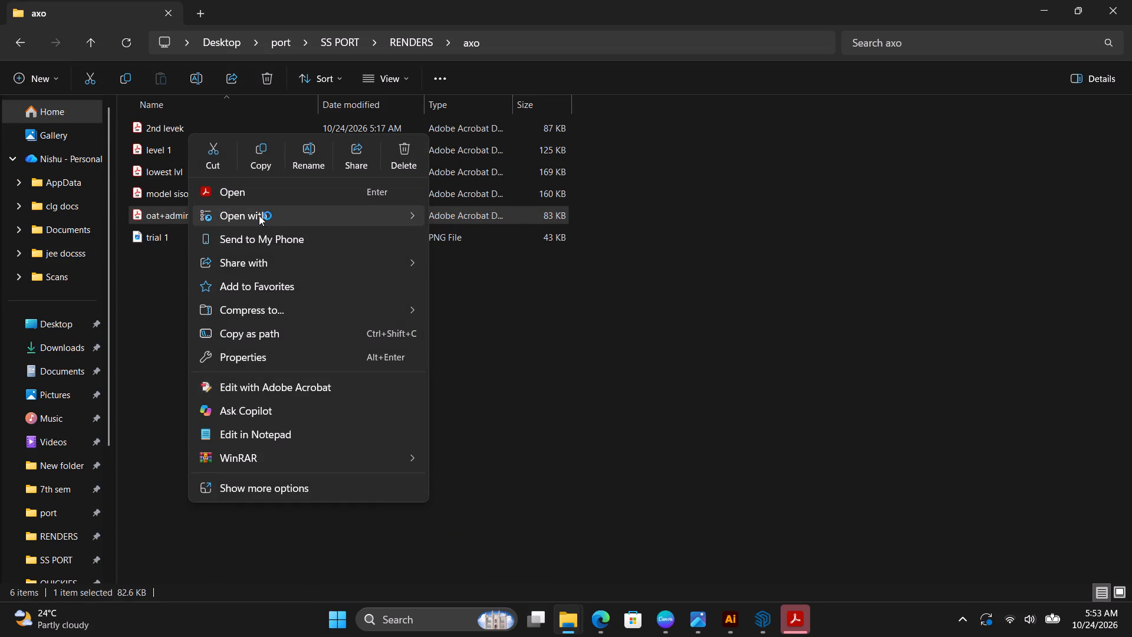
click(502, 236)
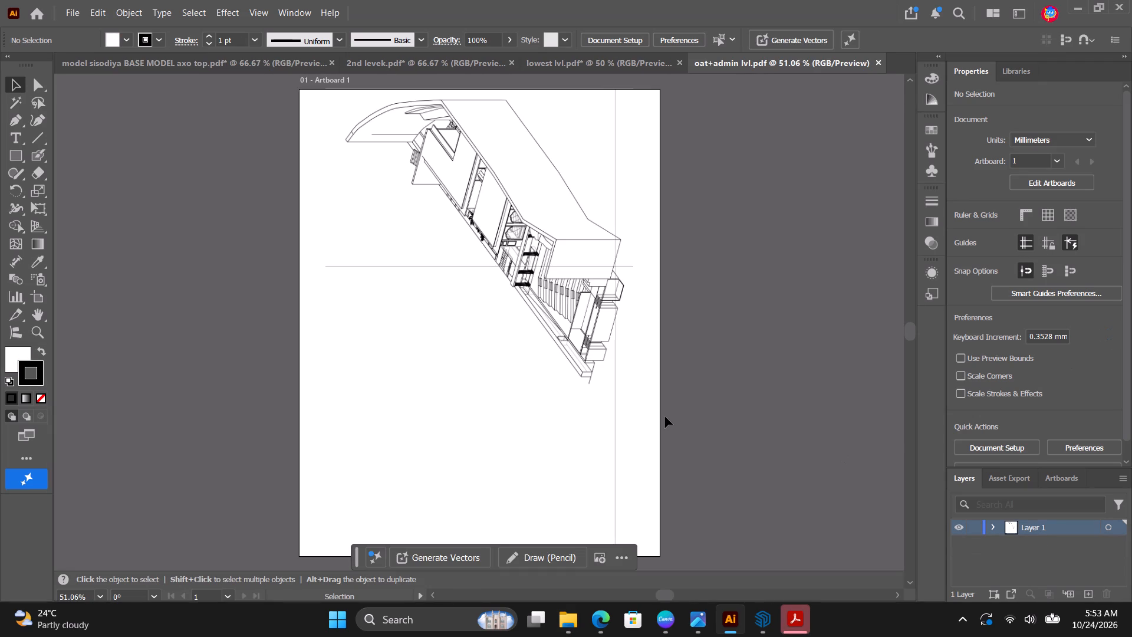
Set the artboard to landscape and extend its upper and lower edges, making it about 279 by 292 mm.
scroll(665, 409, down, 3)
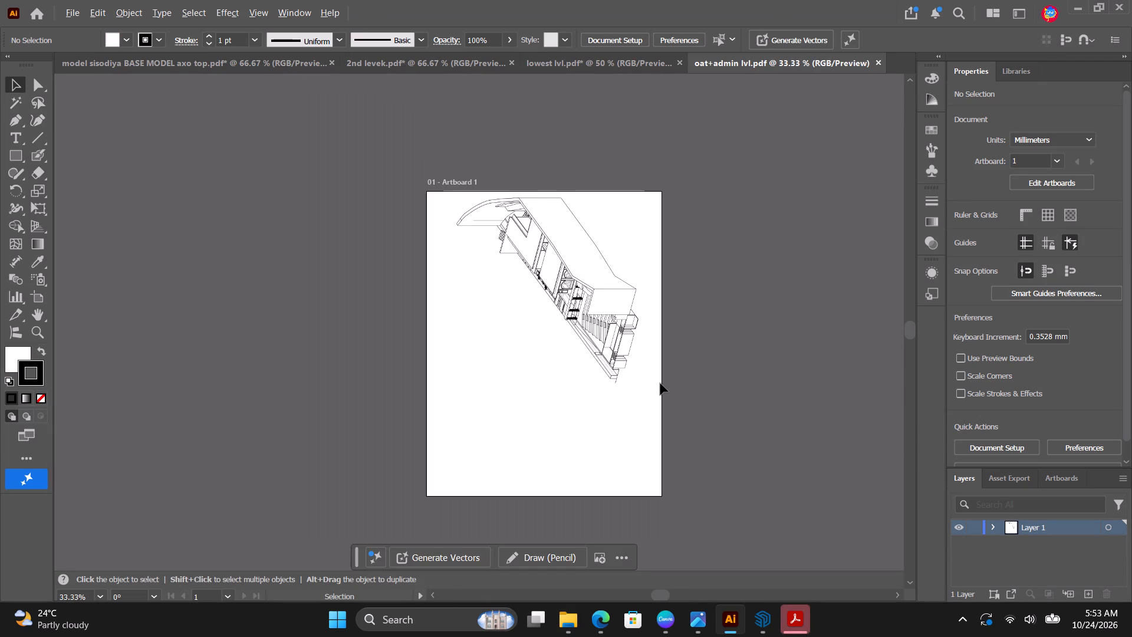
click(38, 299)
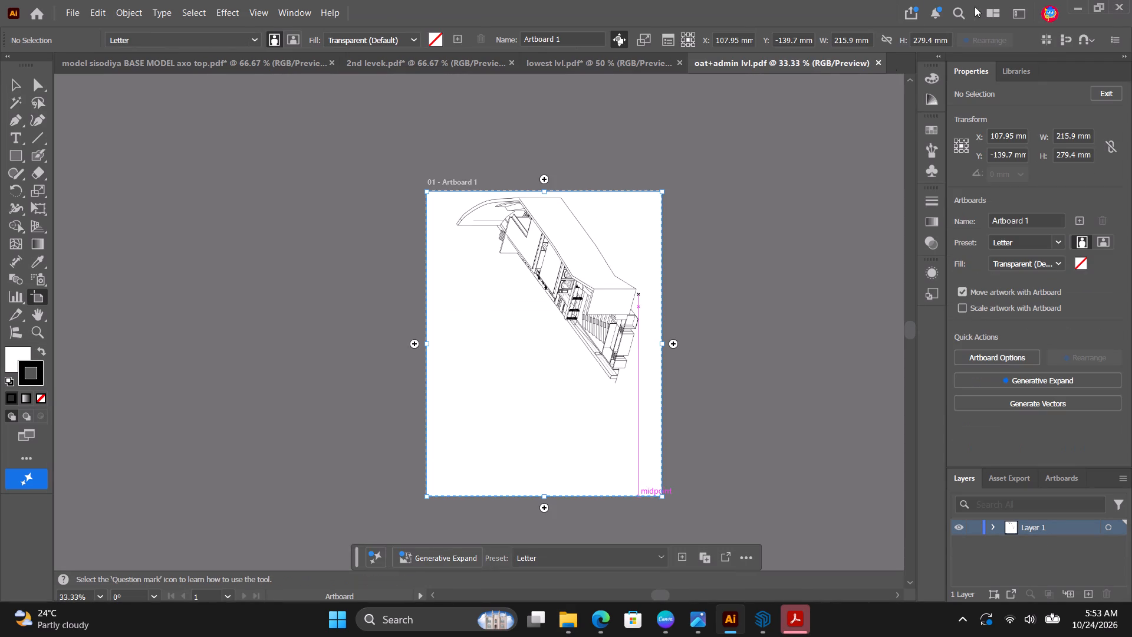
click(1111, 241)
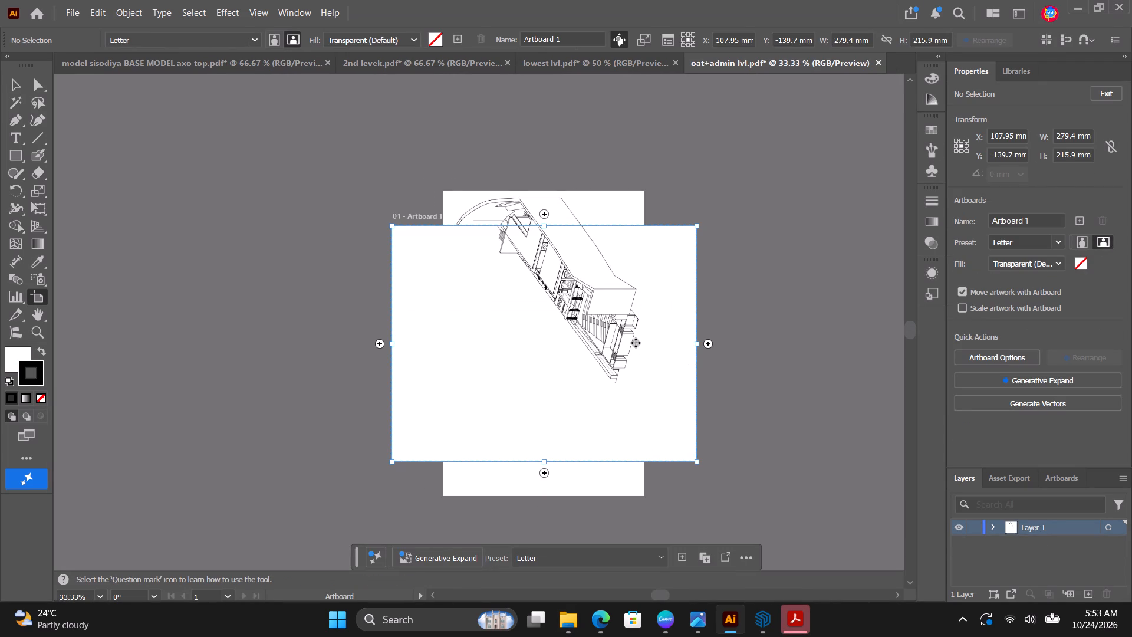
drag(544, 224, 551, 189)
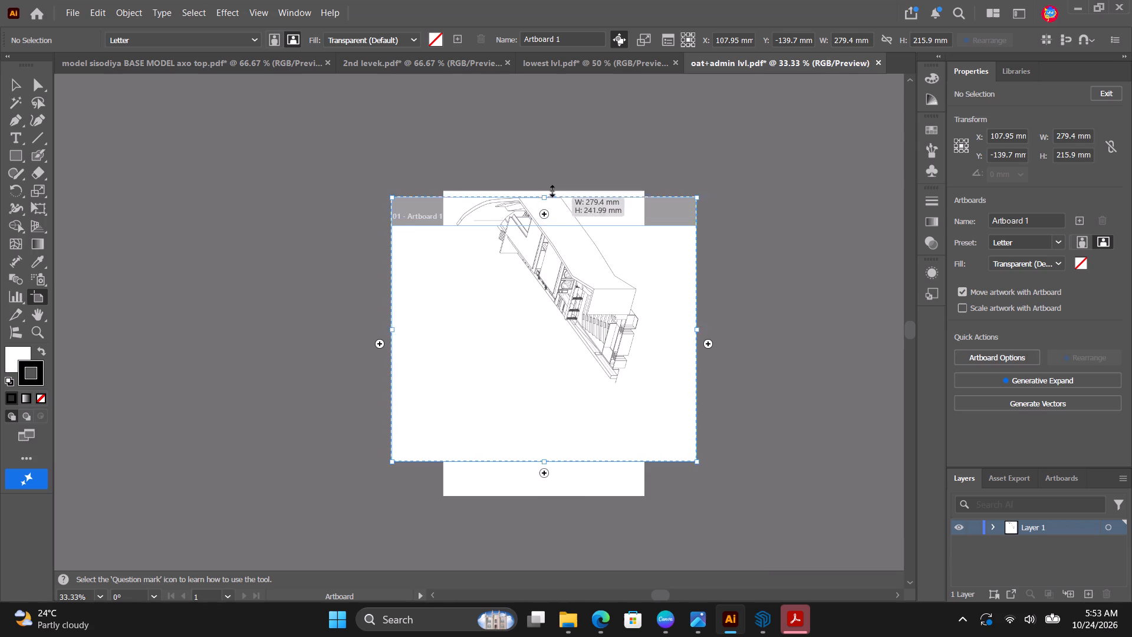
drag(551, 189, 554, 176)
drag(542, 460, 545, 497)
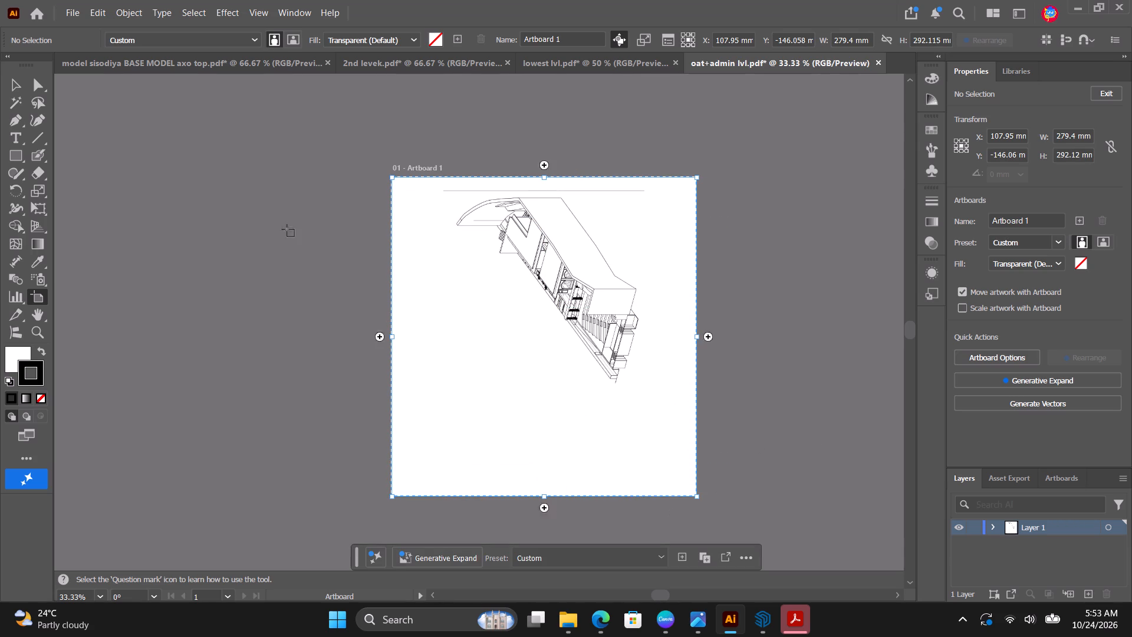
Select the imported stepped structure artwork and release its clipping mask.
click(9, 87)
click(168, 144)
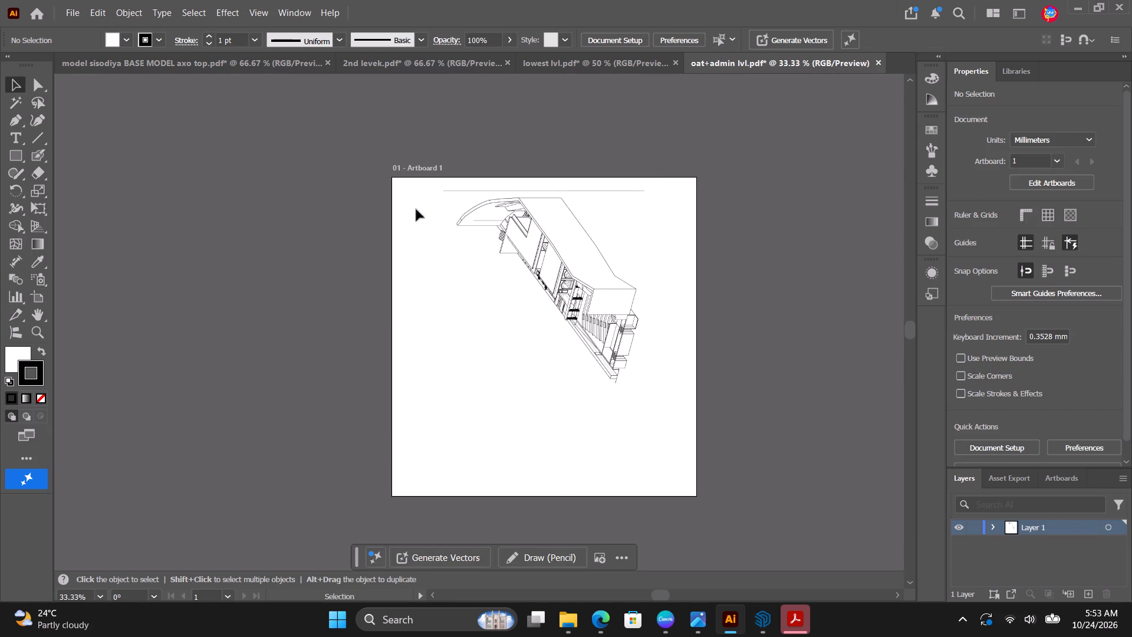
drag(320, 143, 748, 412)
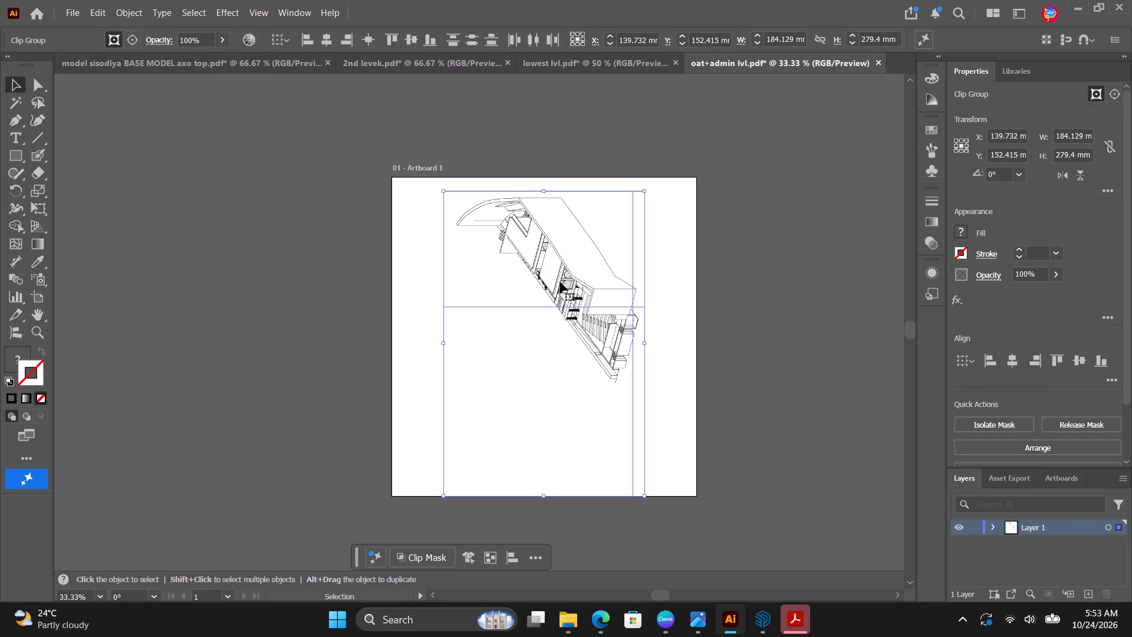
right_click(560, 281)
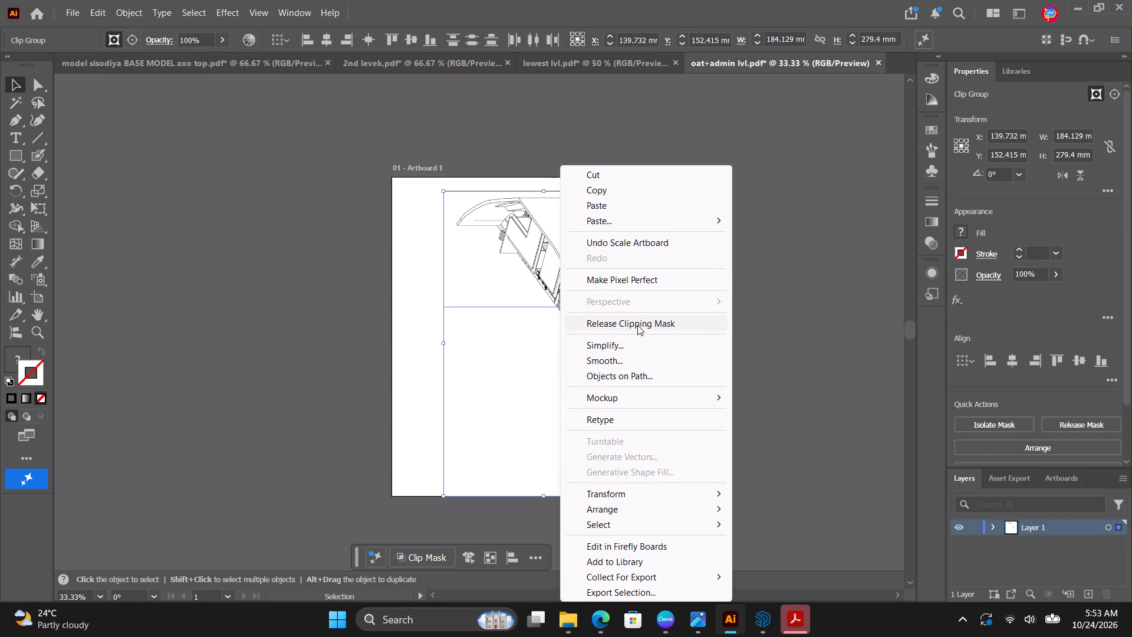
click(637, 325)
click(850, 336)
Select all the stepped structure artwork and rotate it to 270° so the structure stands upright.
drag(315, 137, 826, 441)
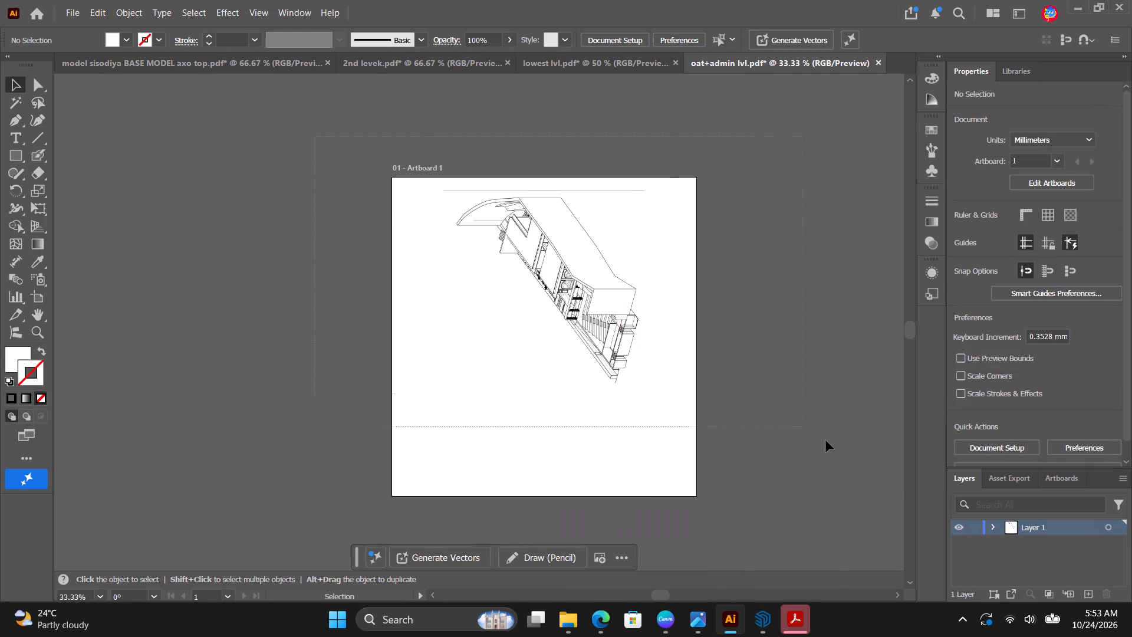
drag(826, 441, 821, 441)
drag(651, 185, 702, 356)
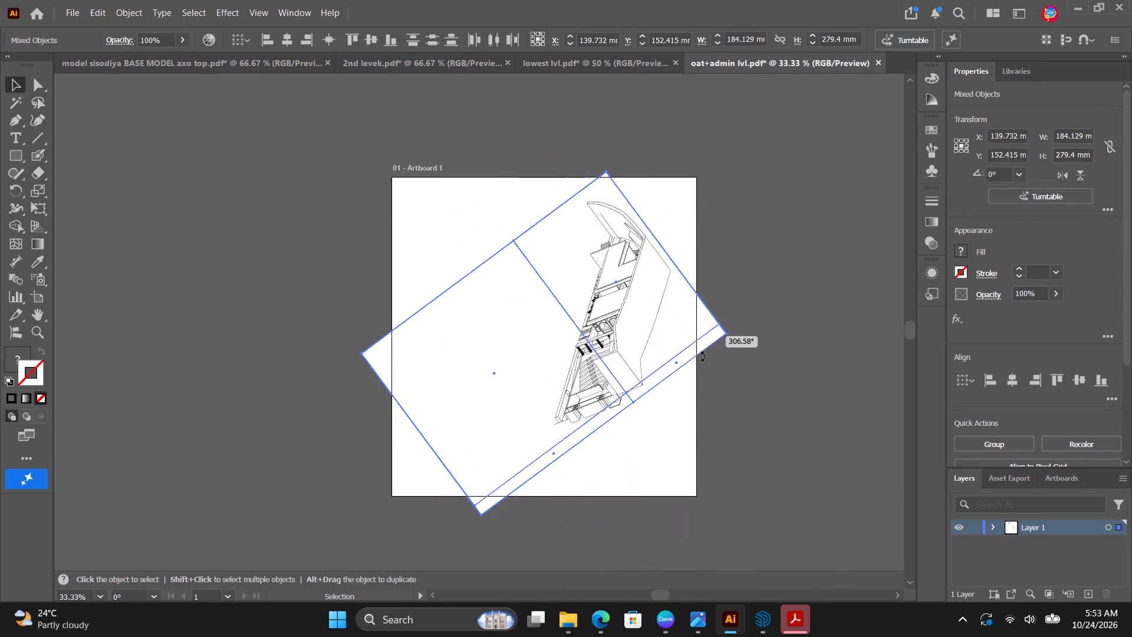
drag(702, 356, 704, 419)
click(784, 420)
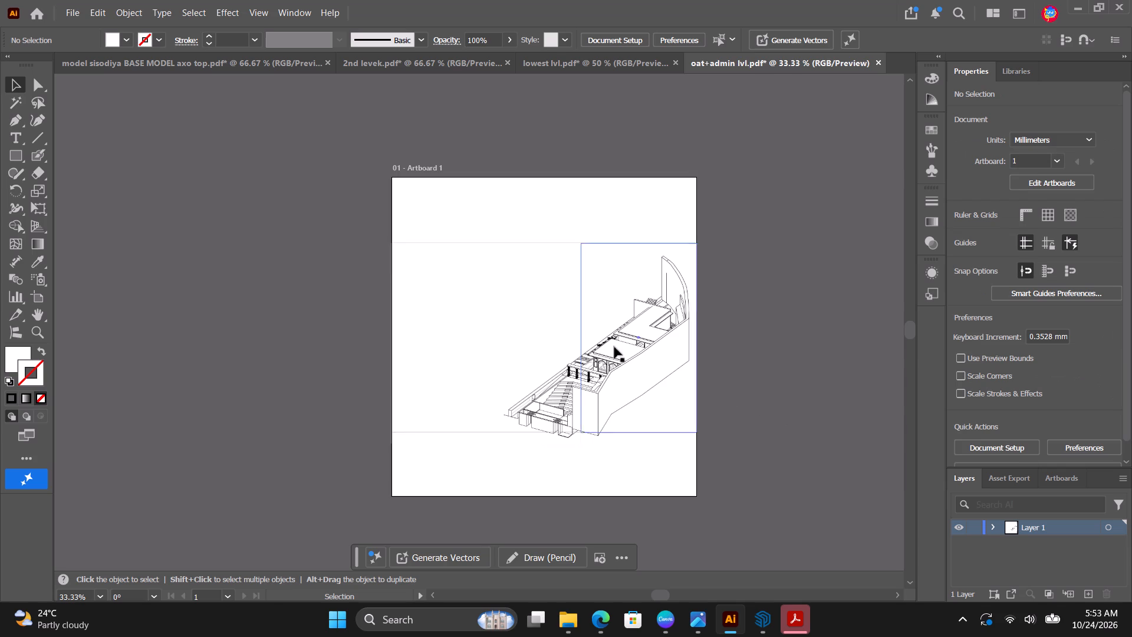
Image Trace the two large image tiles of the stepped structure with the Default preset.
drag(316, 222, 766, 423)
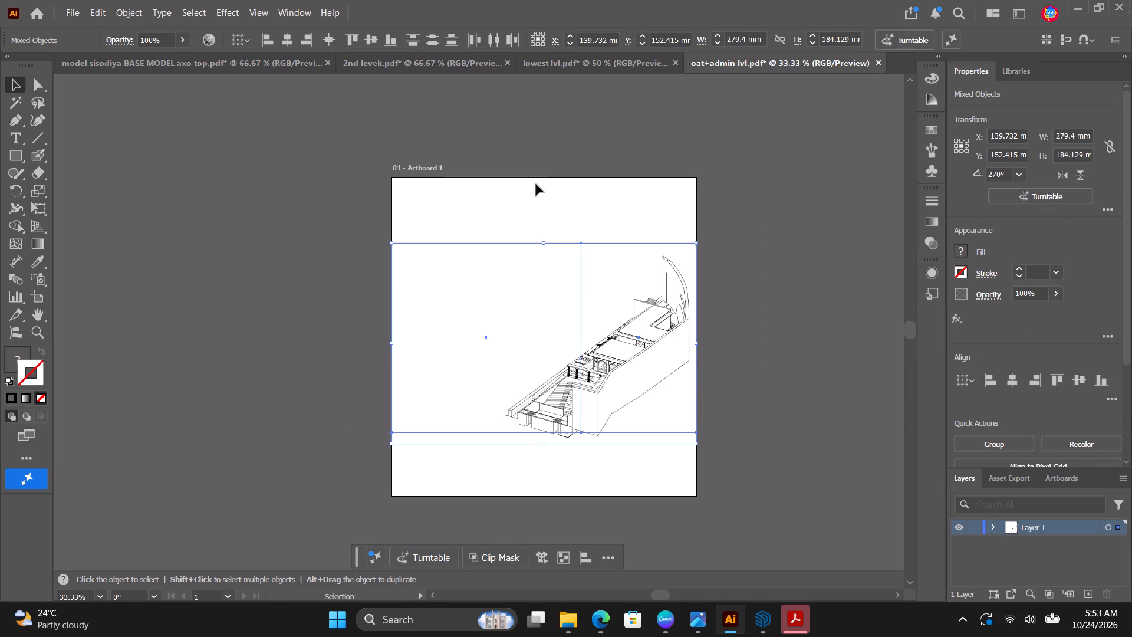
click(643, 101)
click(672, 270)
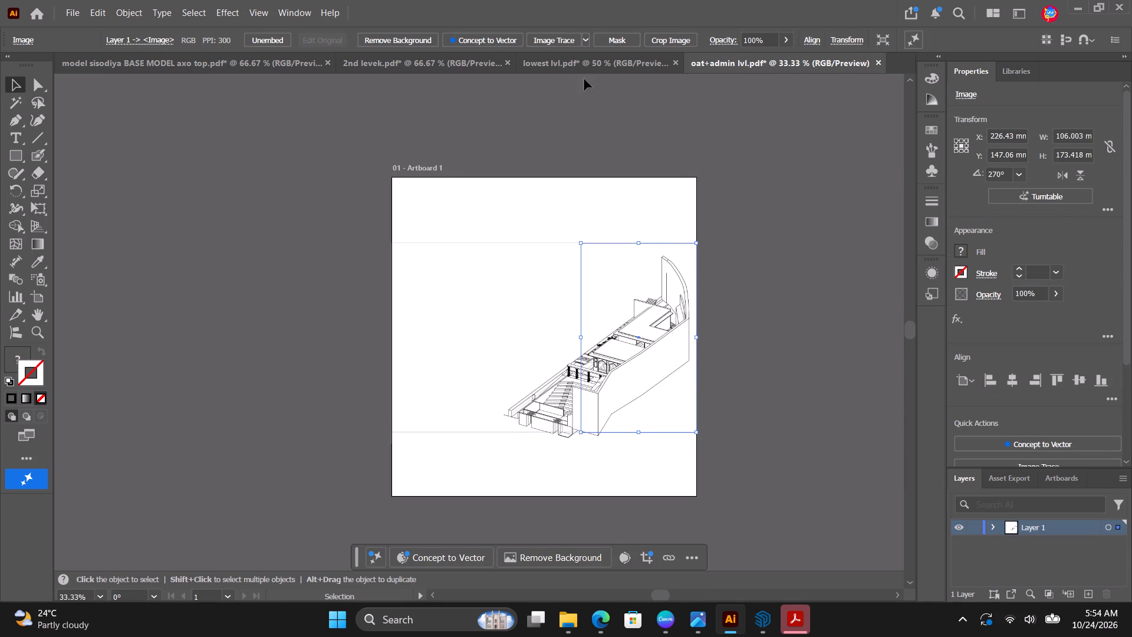
click(554, 40)
click(503, 302)
click(551, 42)
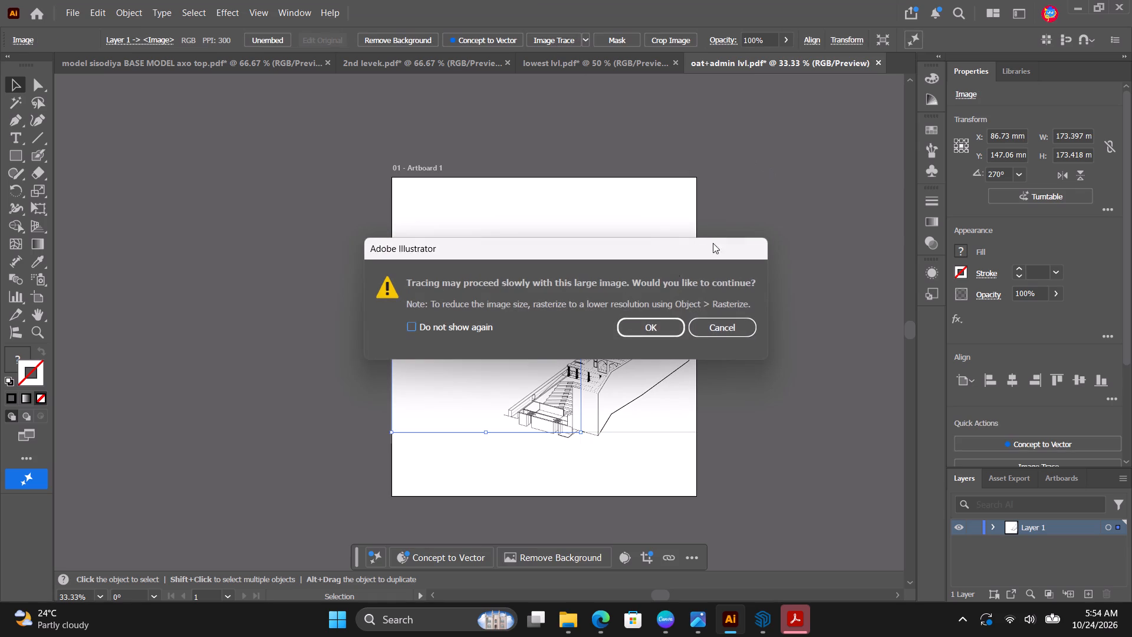
click(644, 331)
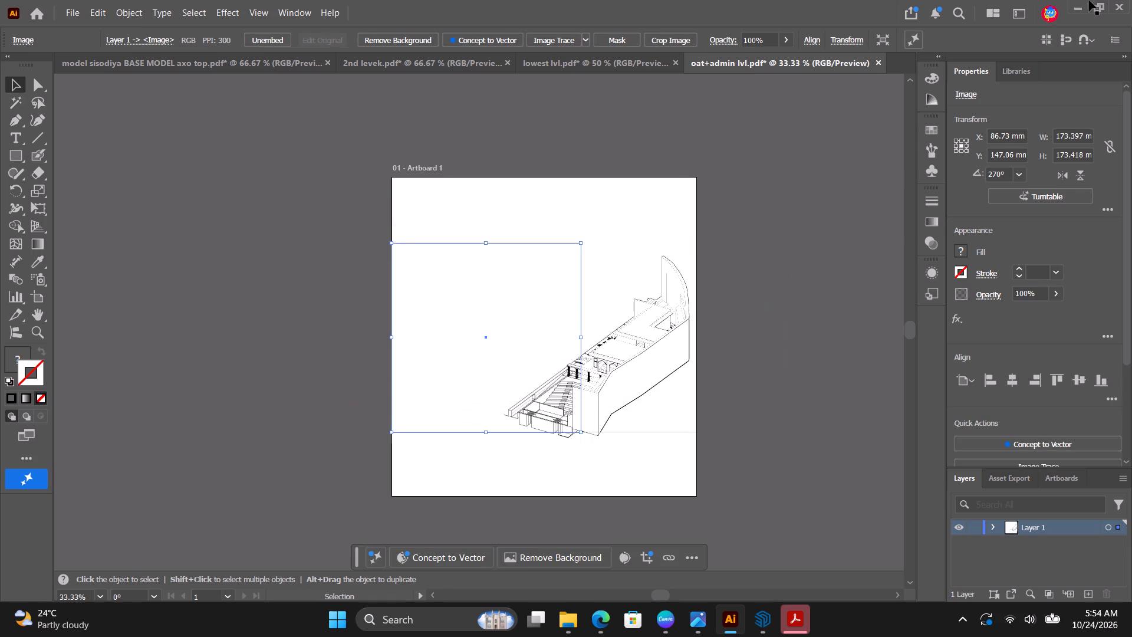
Image Trace the narrow image strip beneath the staircase end of the structure.
click(559, 442)
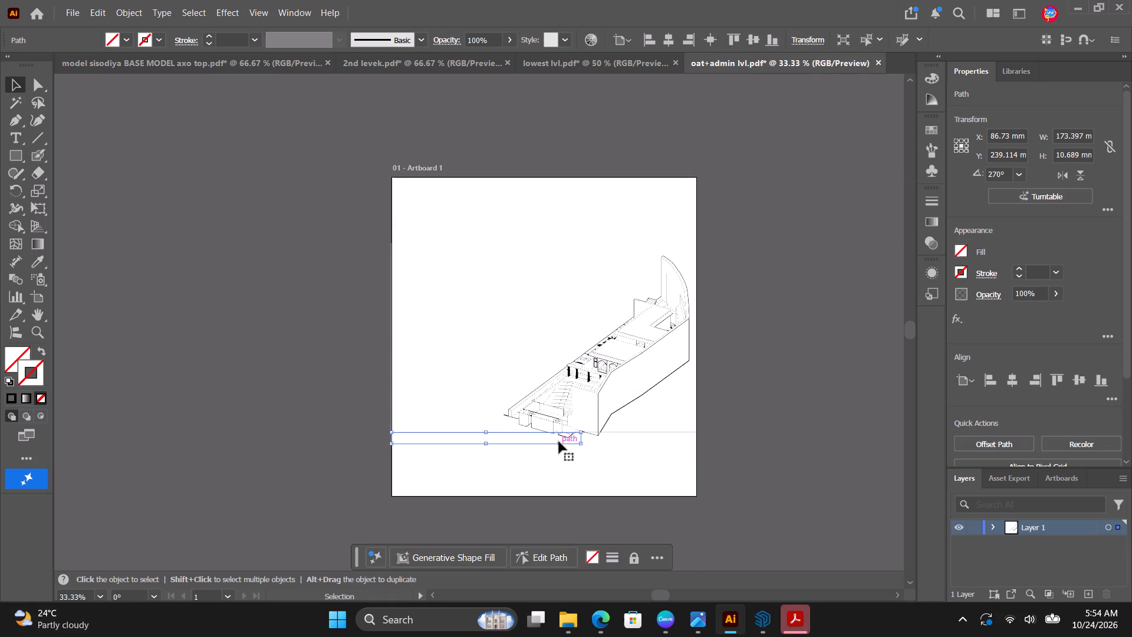
click(601, 127)
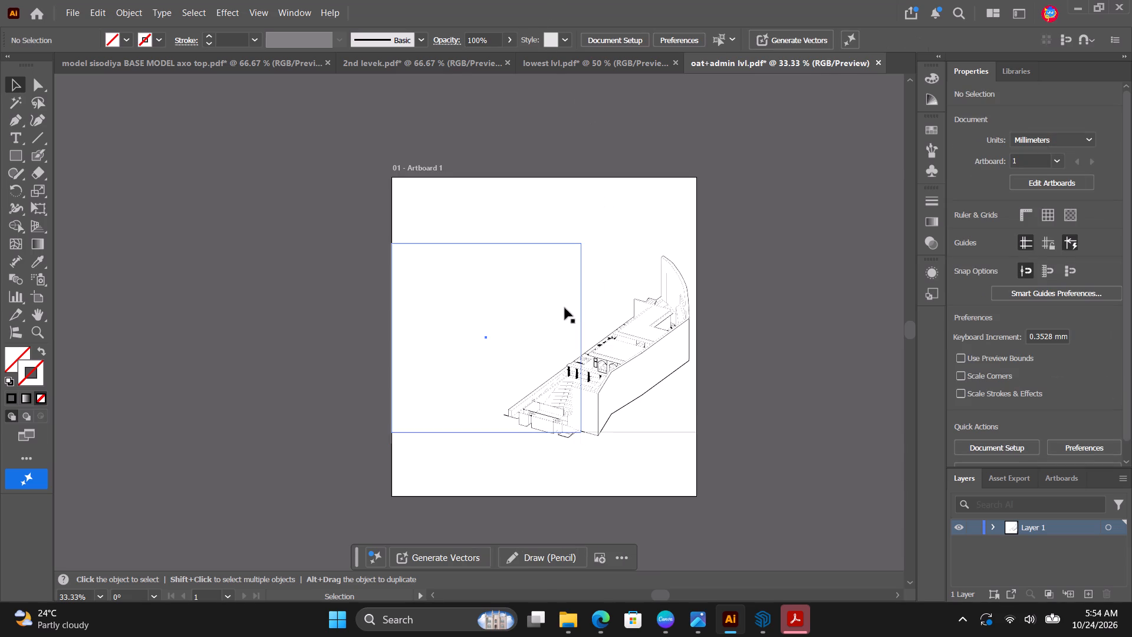
click(542, 380)
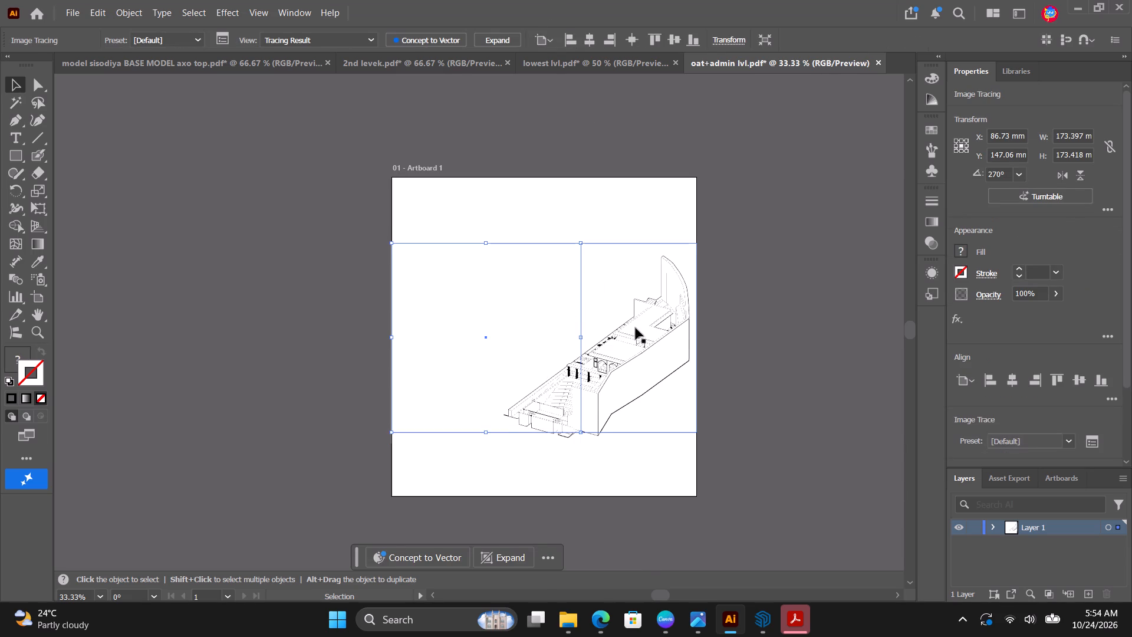
click(638, 326)
click(813, 323)
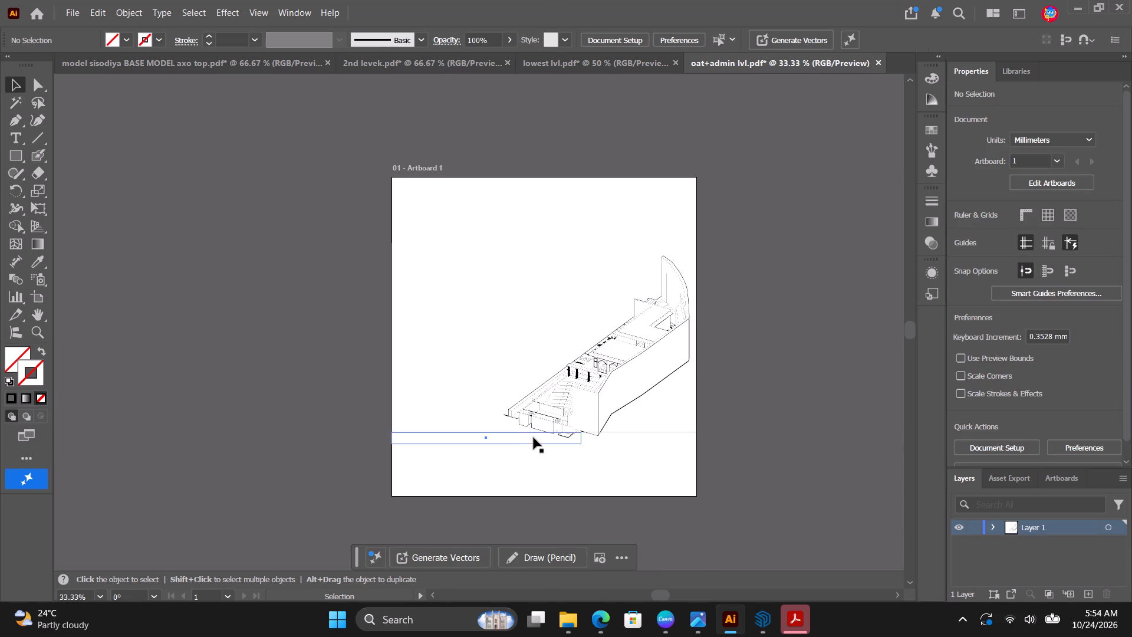
click(534, 437)
click(566, 41)
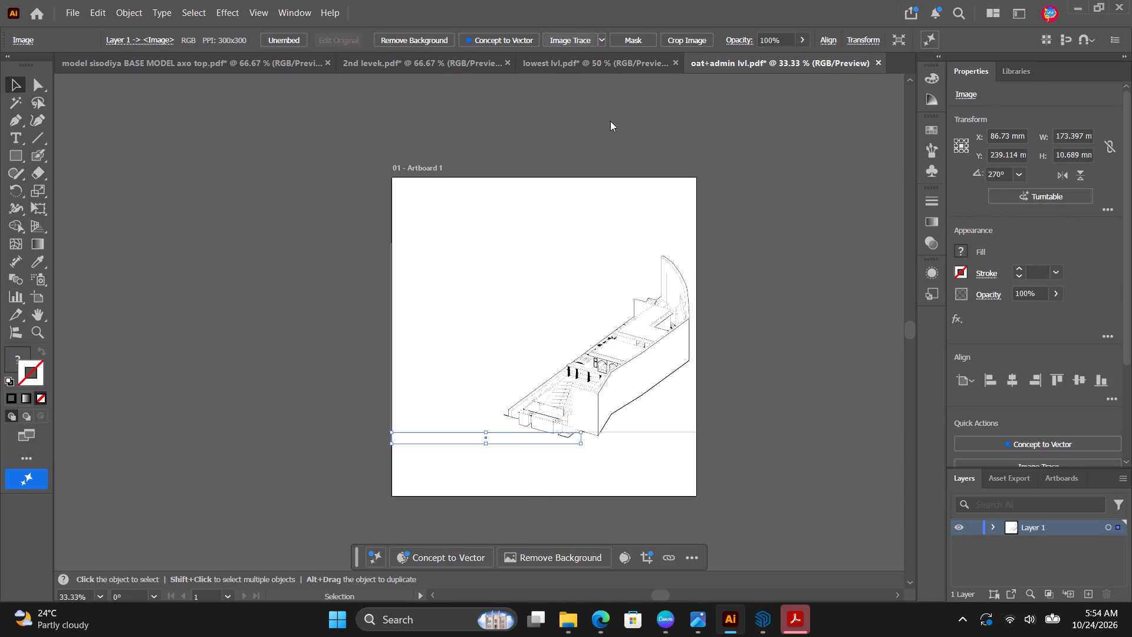
click(798, 295)
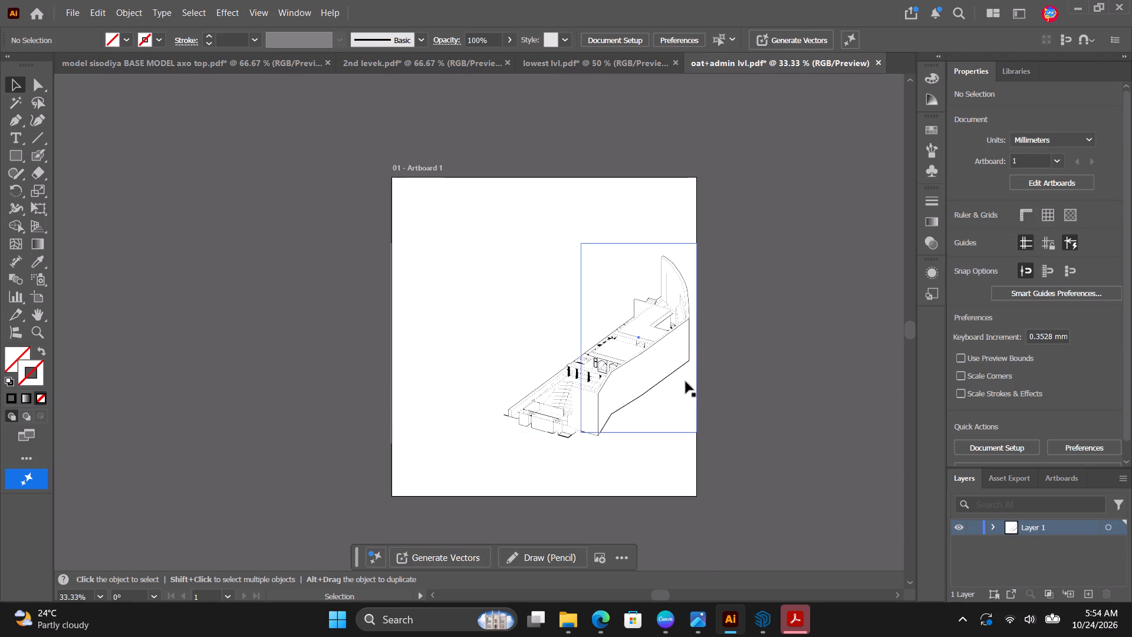
Expand the three traced pieces, the two large tiles and the strip beneath the staircase, into vector paths.
alt+scroll(592, 442, up, 2)
alt+scroll(544, 484, up, 3)
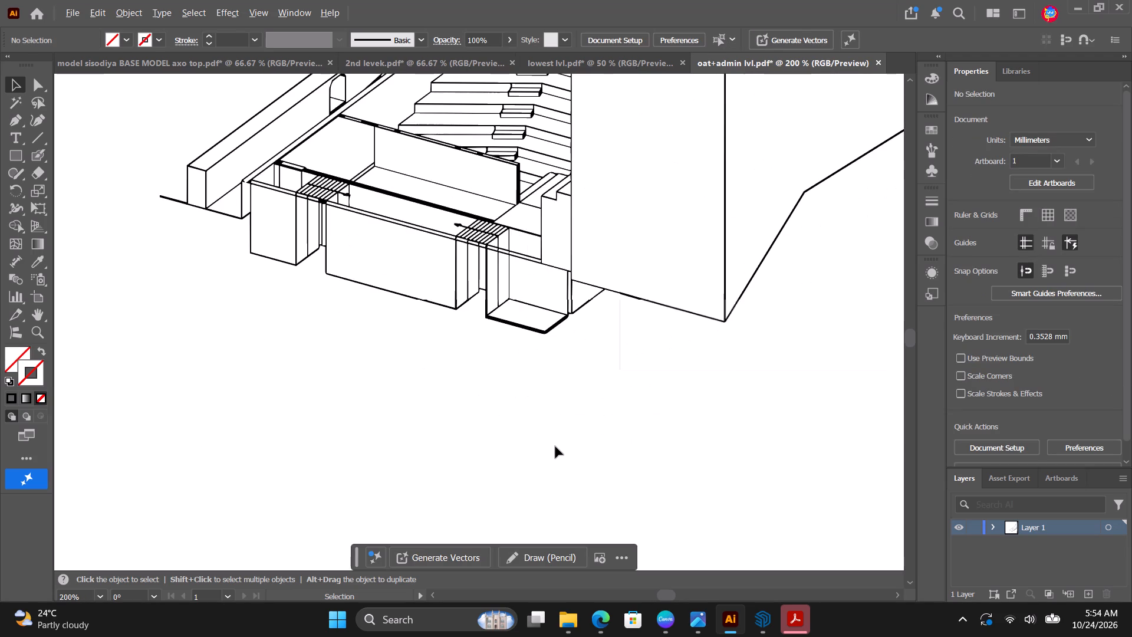
alt+scroll(555, 446, down, 2)
scroll(555, 446, down, 2)
alt+scroll(556, 444, down, 1)
click(646, 359)
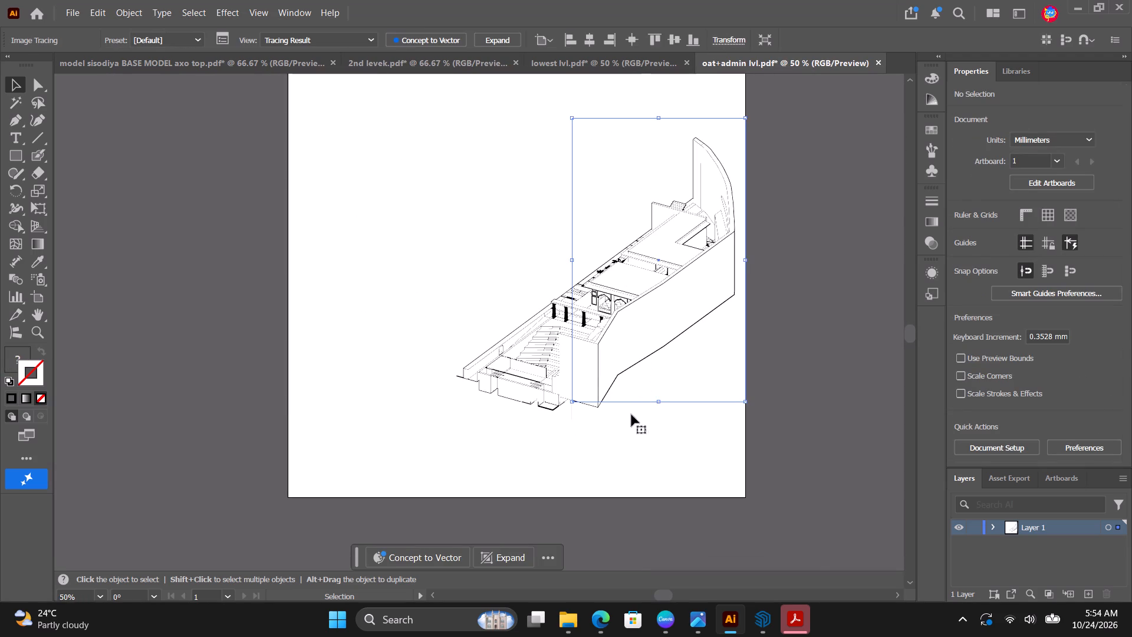
click(489, 559)
click(490, 330)
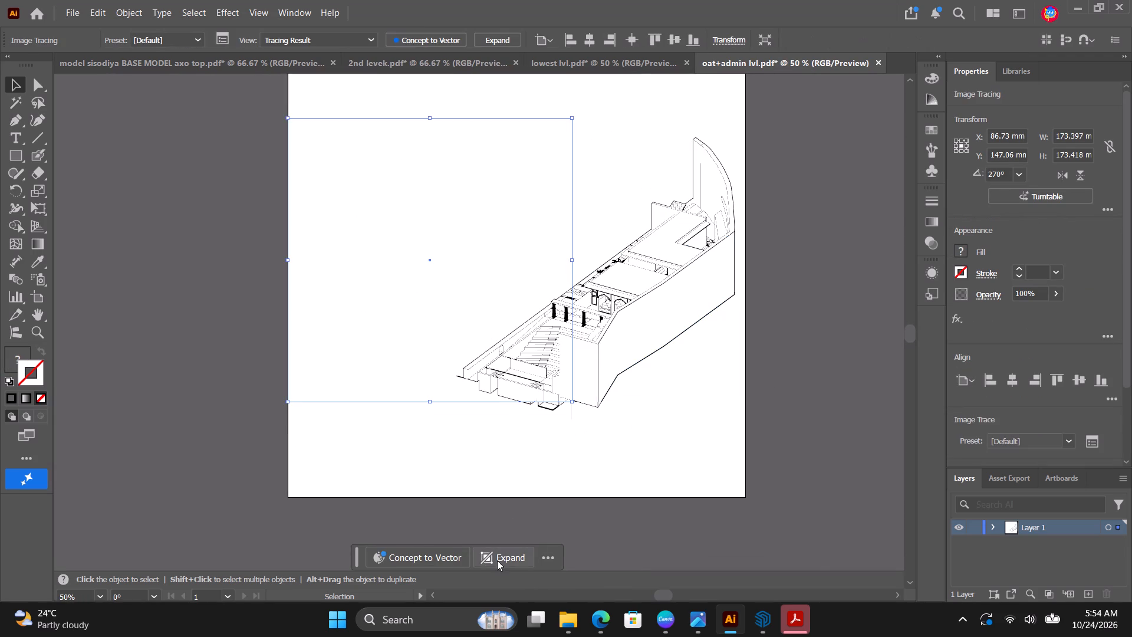
click(497, 560)
click(493, 415)
click(512, 566)
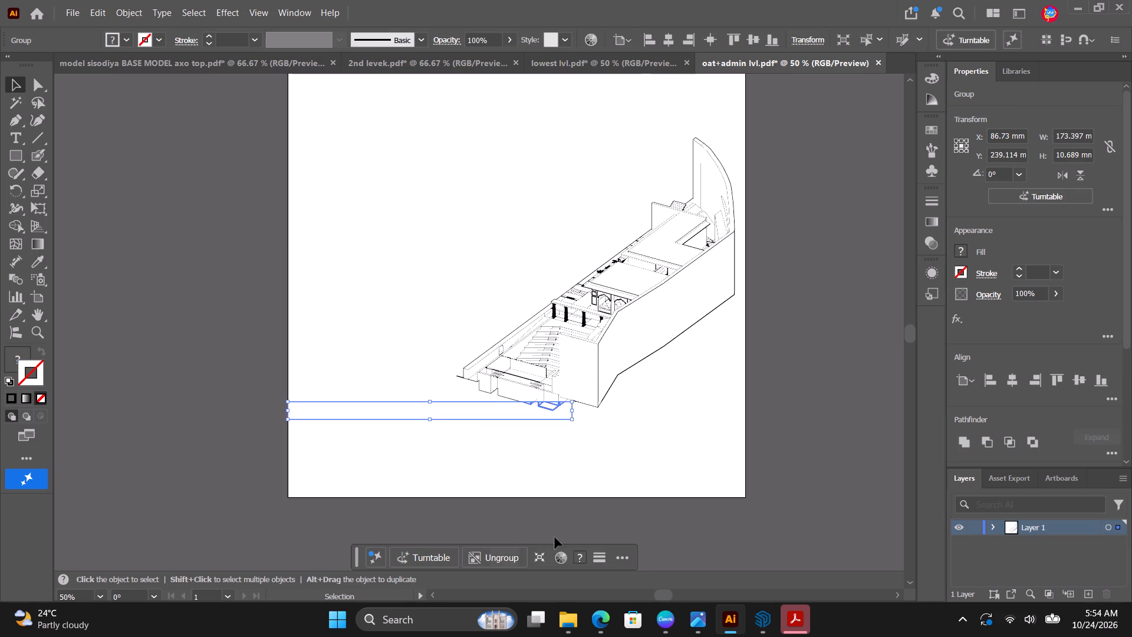
Ungroup the expanded tracings of both large tiles and the strip beneath the staircase.
click(651, 496)
click(676, 386)
click(509, 557)
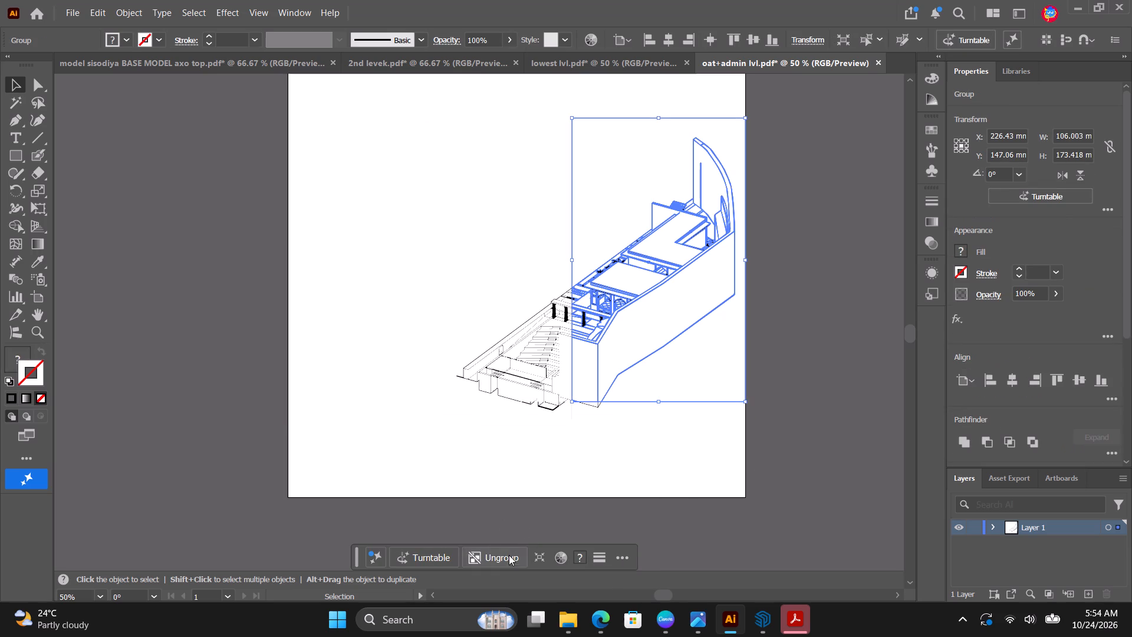
click(506, 372)
click(501, 556)
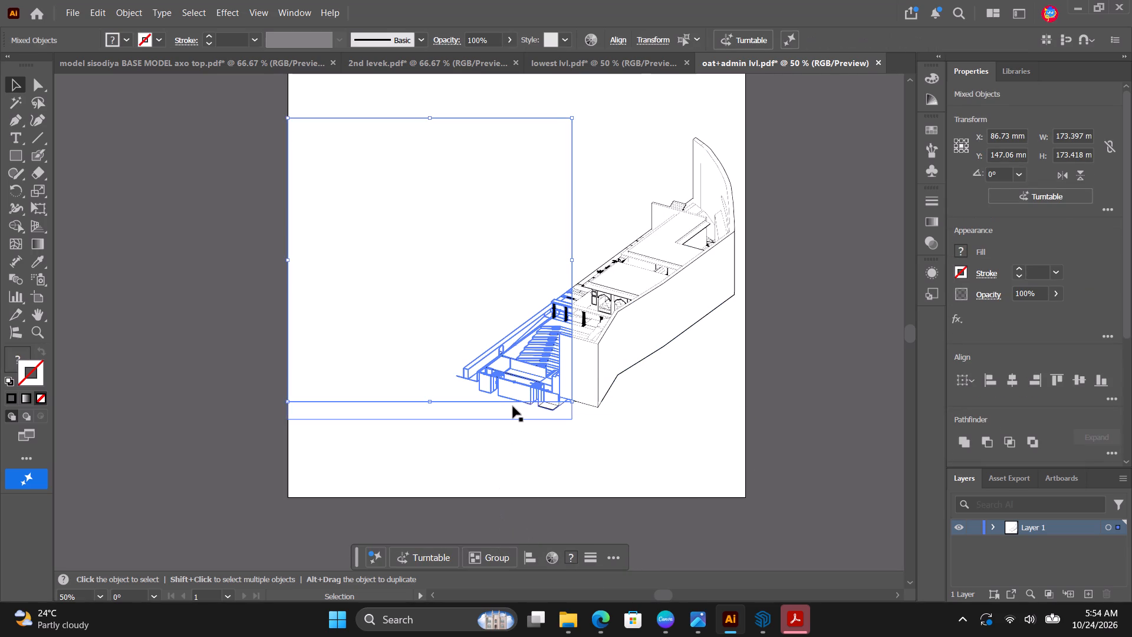
click(513, 406)
click(505, 560)
Delete the white background path behind the tile with the tall curved wall.
click(723, 470)
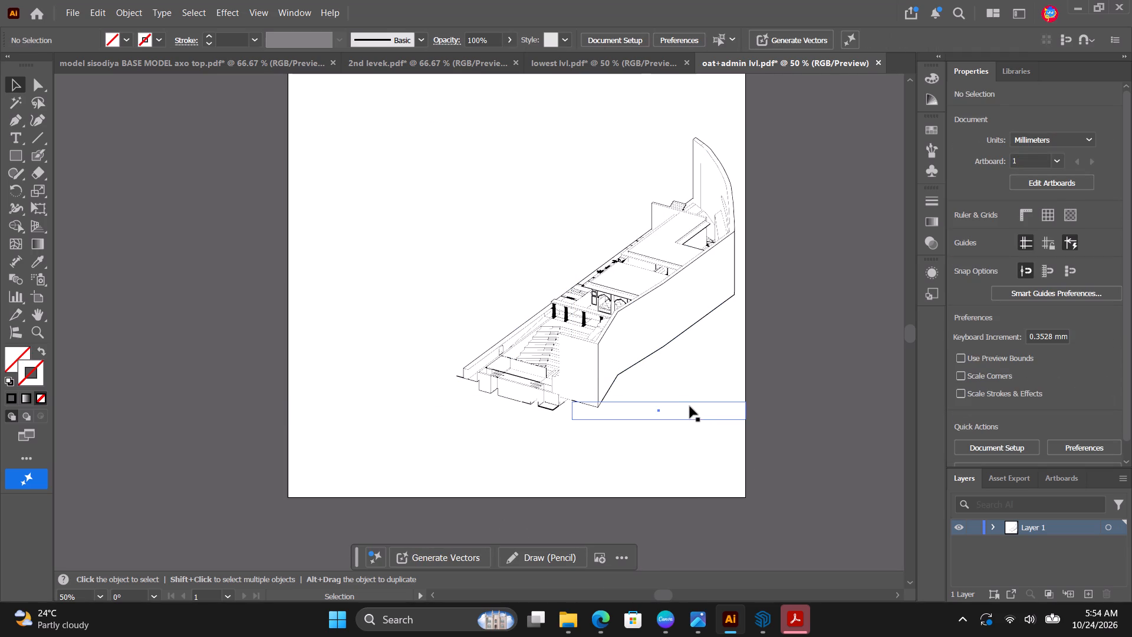
click(692, 399)
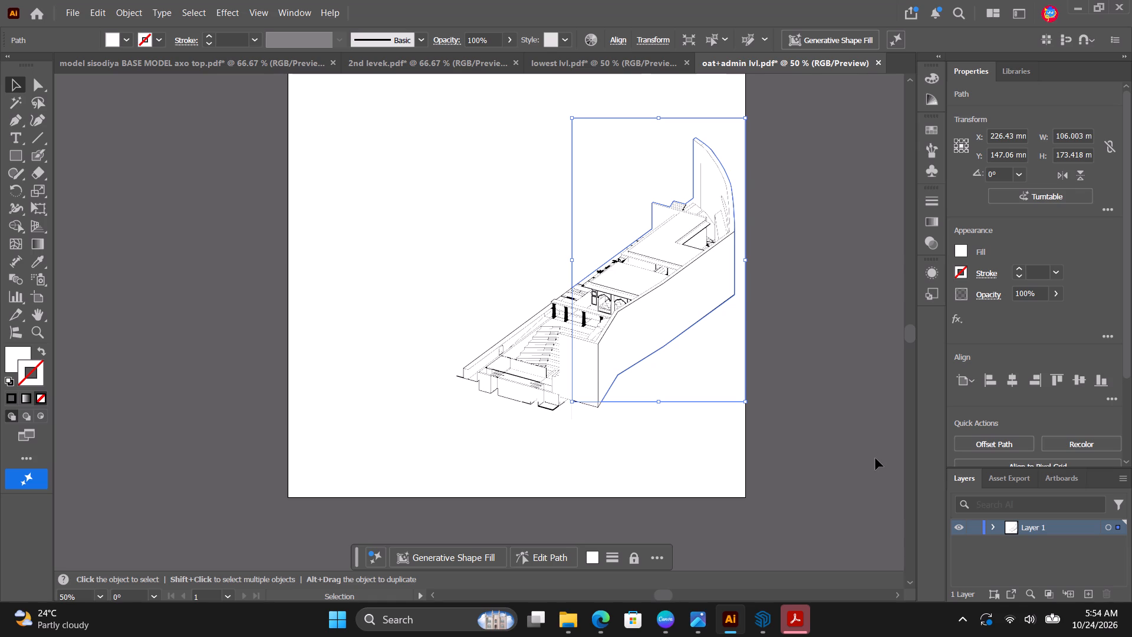
key(Delete)
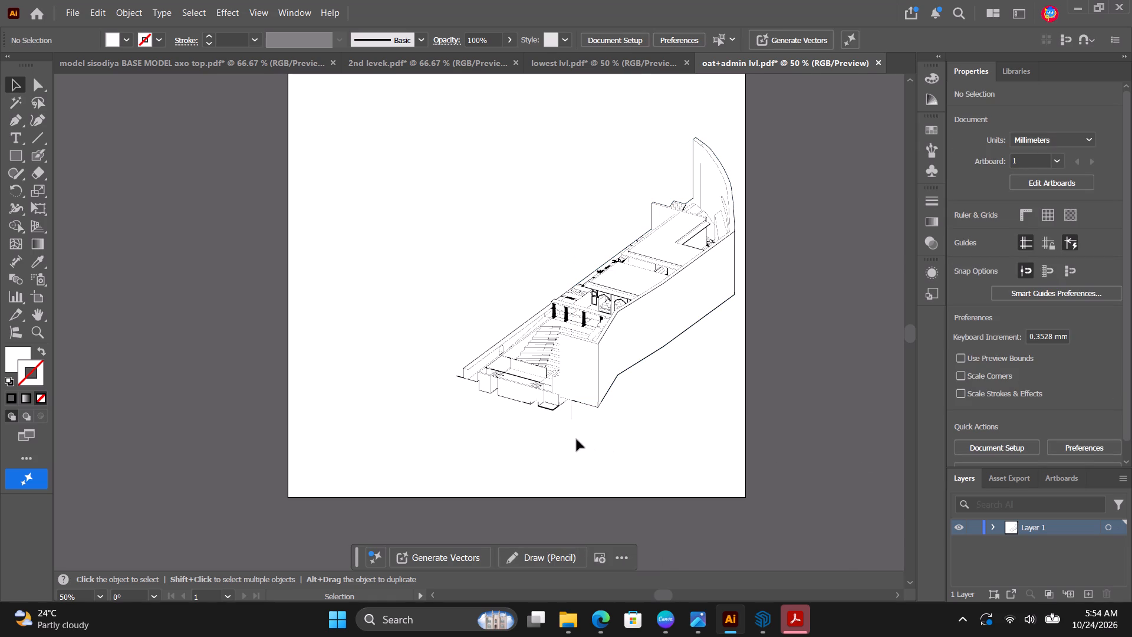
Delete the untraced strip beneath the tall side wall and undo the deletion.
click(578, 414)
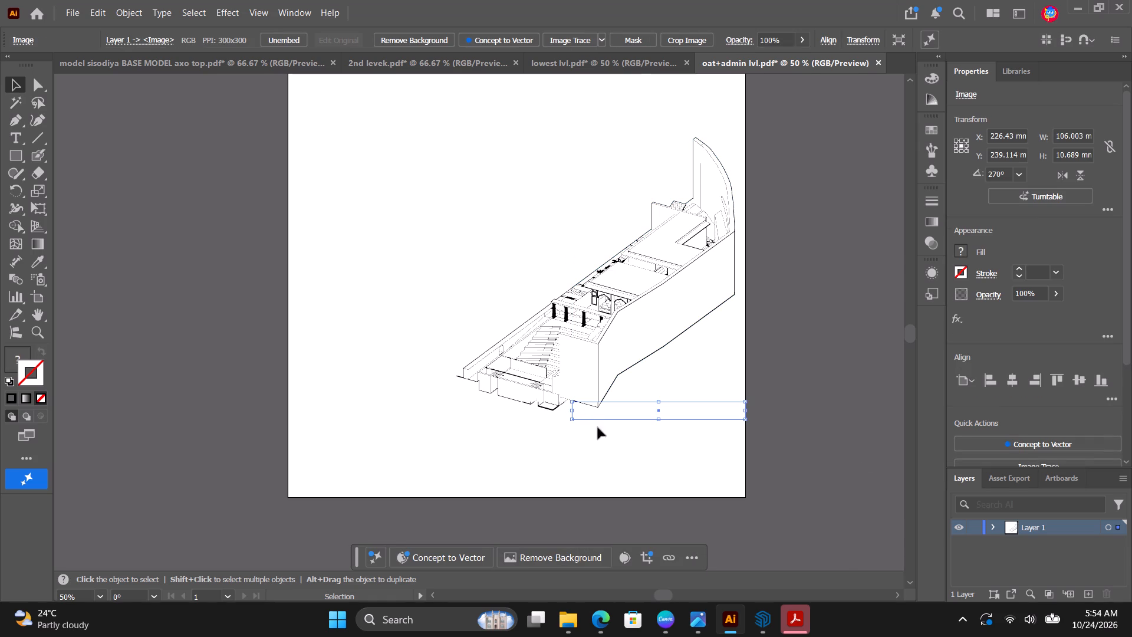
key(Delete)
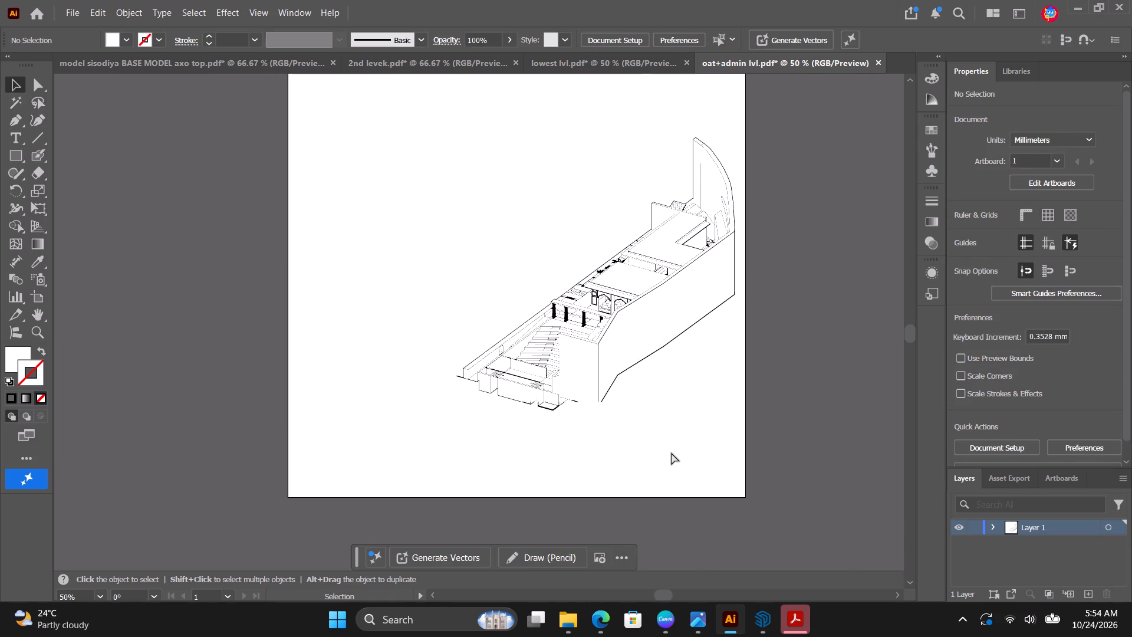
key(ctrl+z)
Image Trace the remaining strip beneath the tall side wall, expand it and ungroup its paths.
click(791, 390)
click(673, 409)
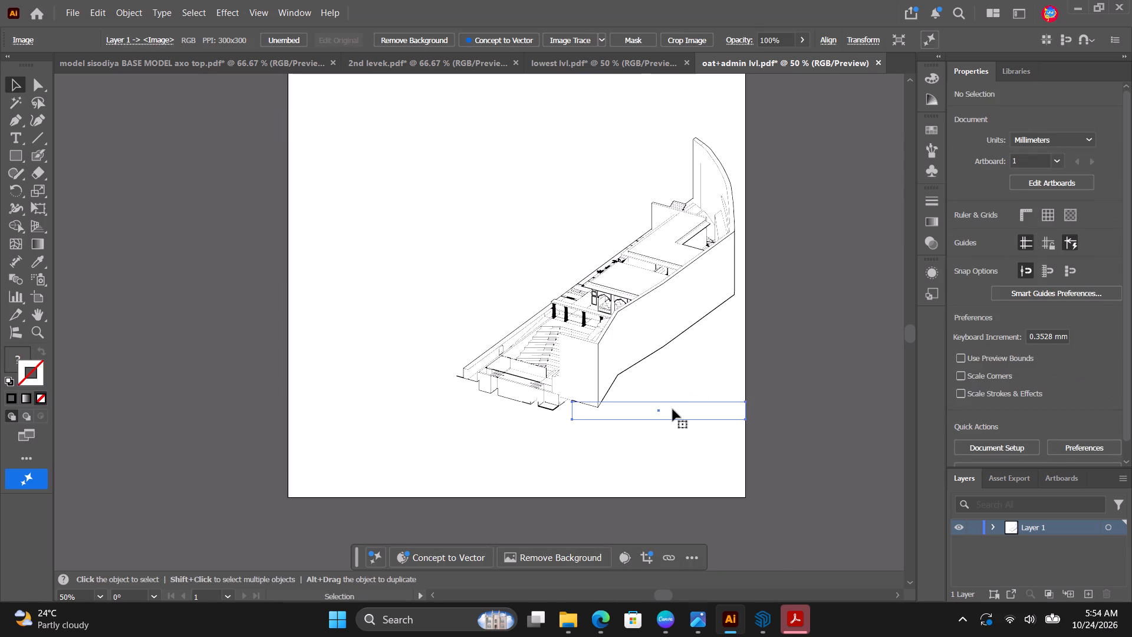
click(561, 38)
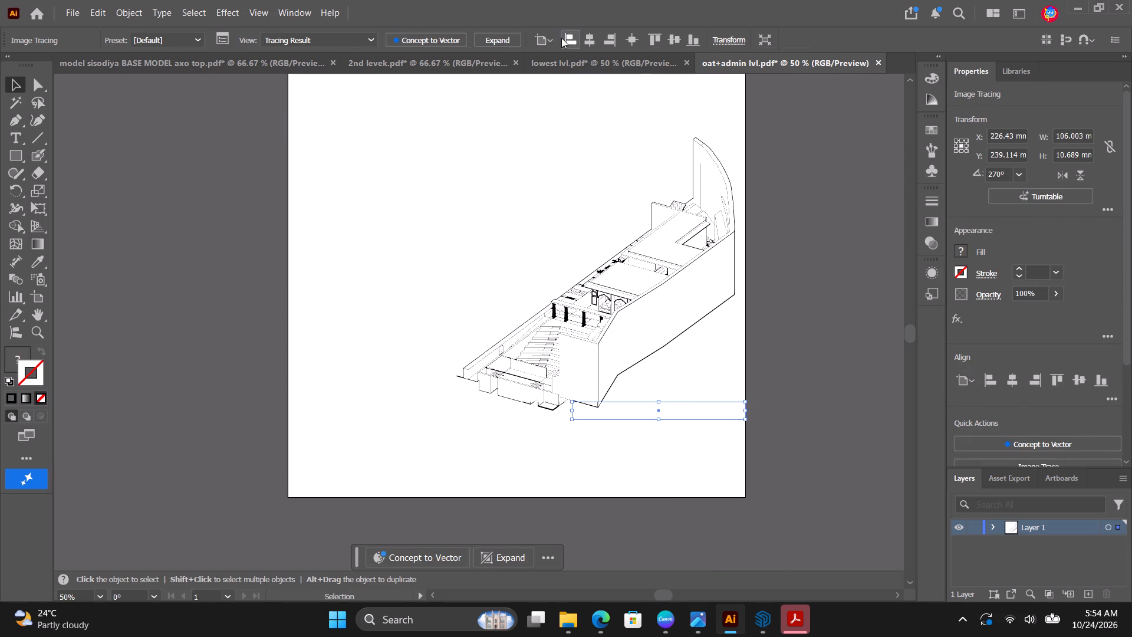
click(852, 327)
click(654, 405)
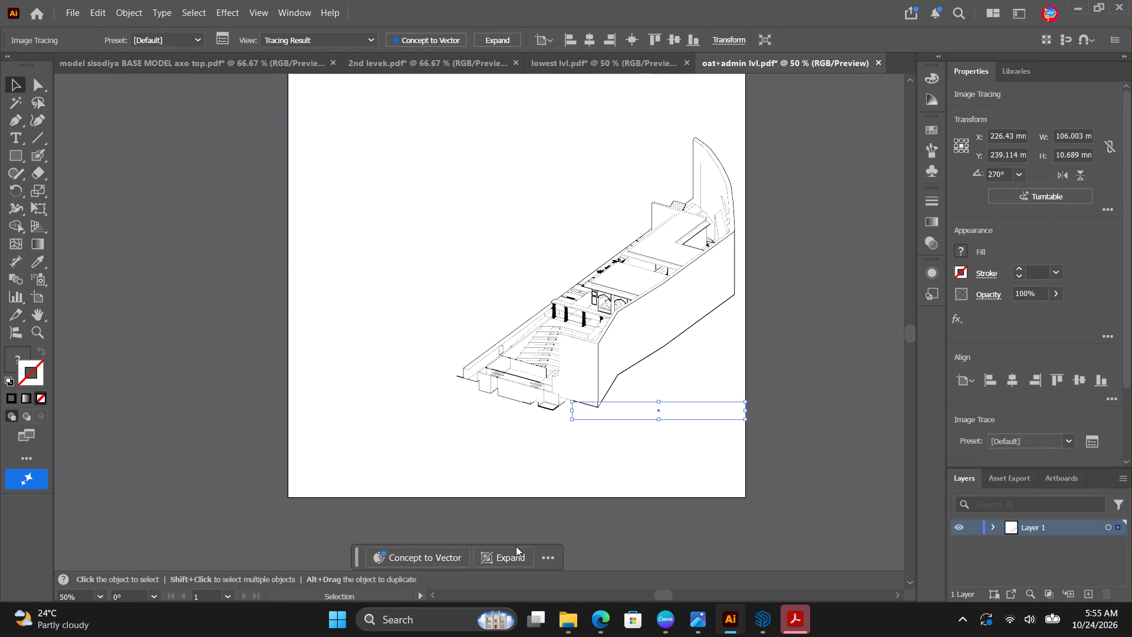
click(483, 563)
click(490, 563)
click(812, 495)
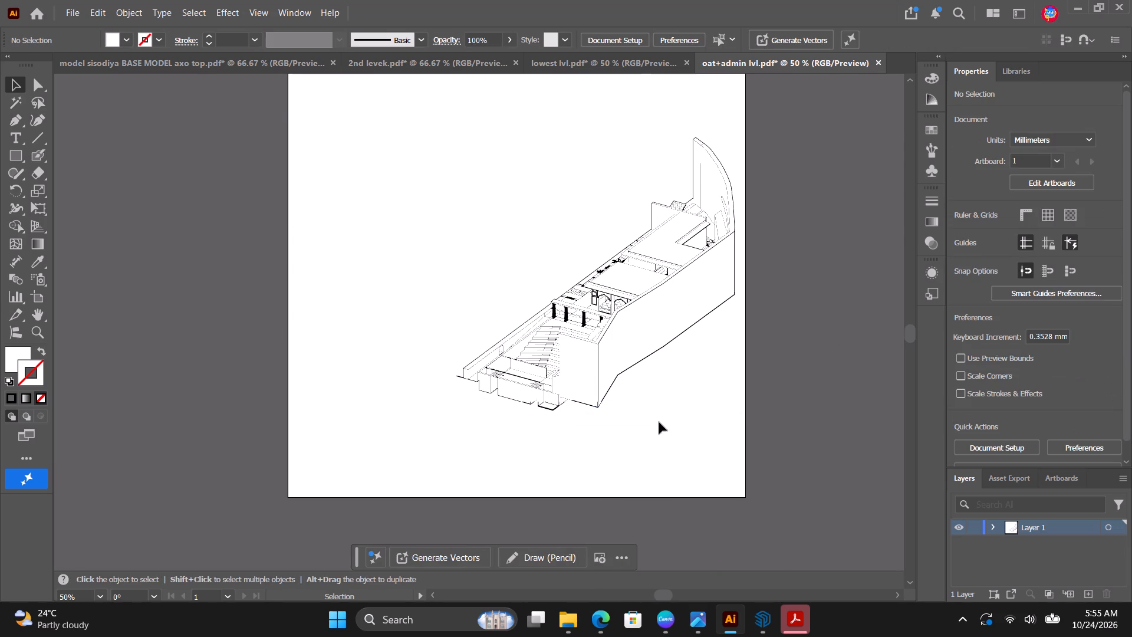
Delete the white background and empty frame paths around the strip beneath the tall side wall.
click(659, 416)
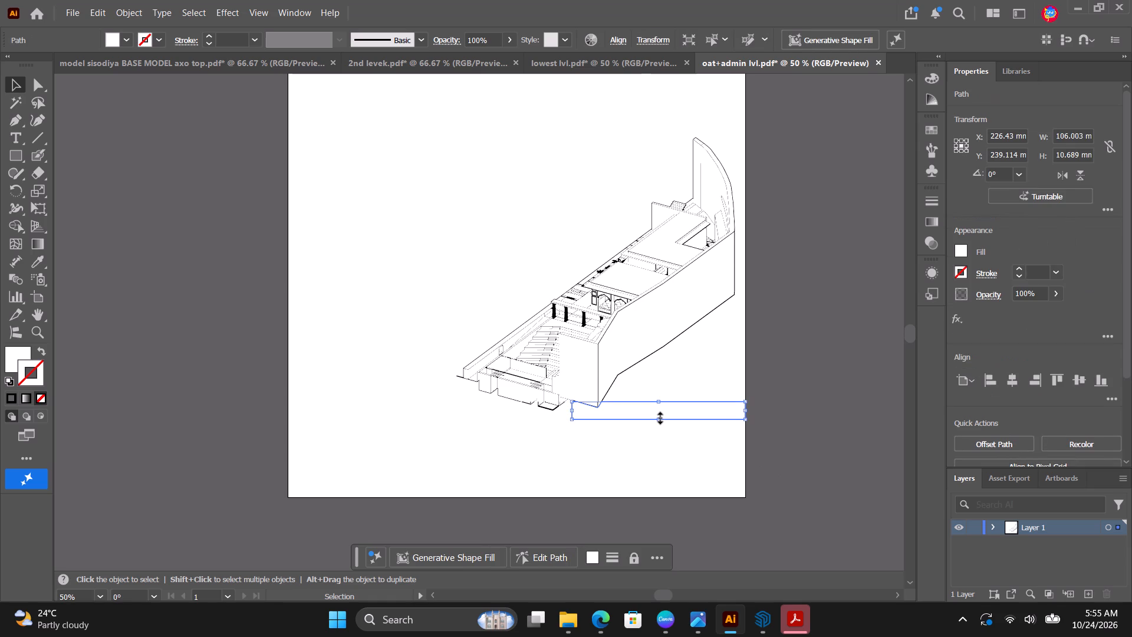
key(Delete)
click(628, 418)
key(Delete)
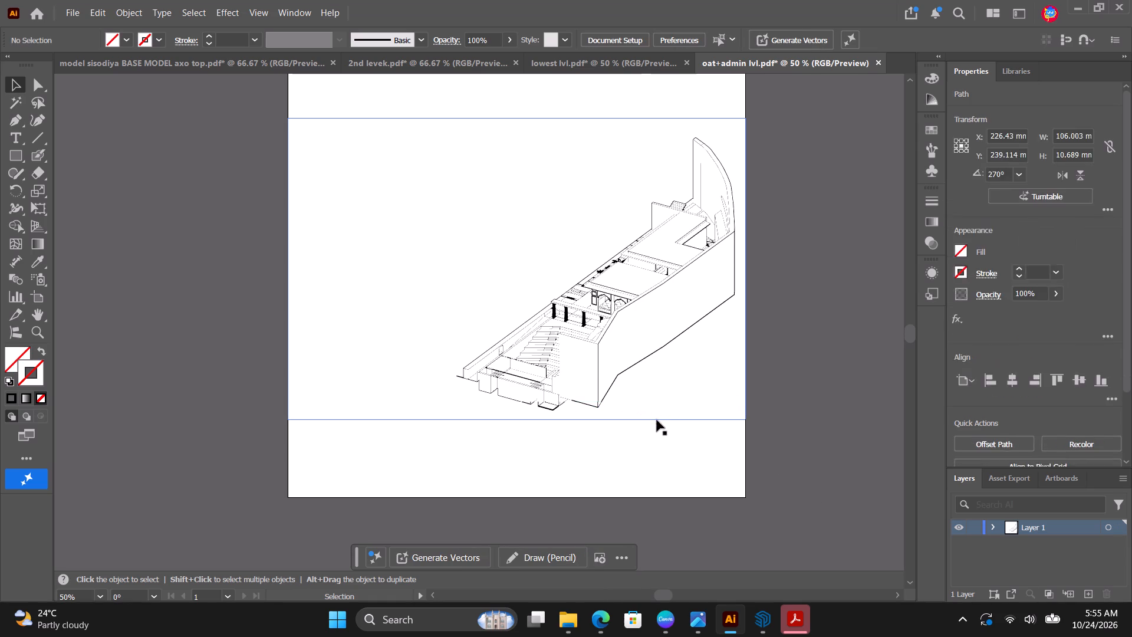
click(662, 422)
key(Delete)
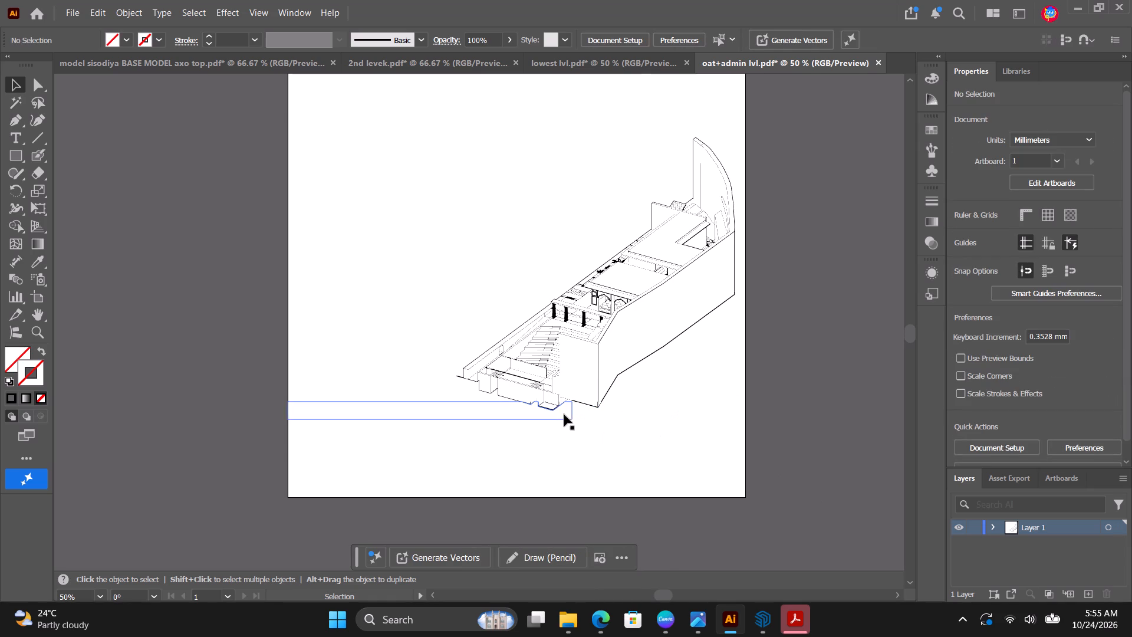
Delete the leftover background and frame paths around the strip beneath the staircase and the large tiles.
click(556, 419)
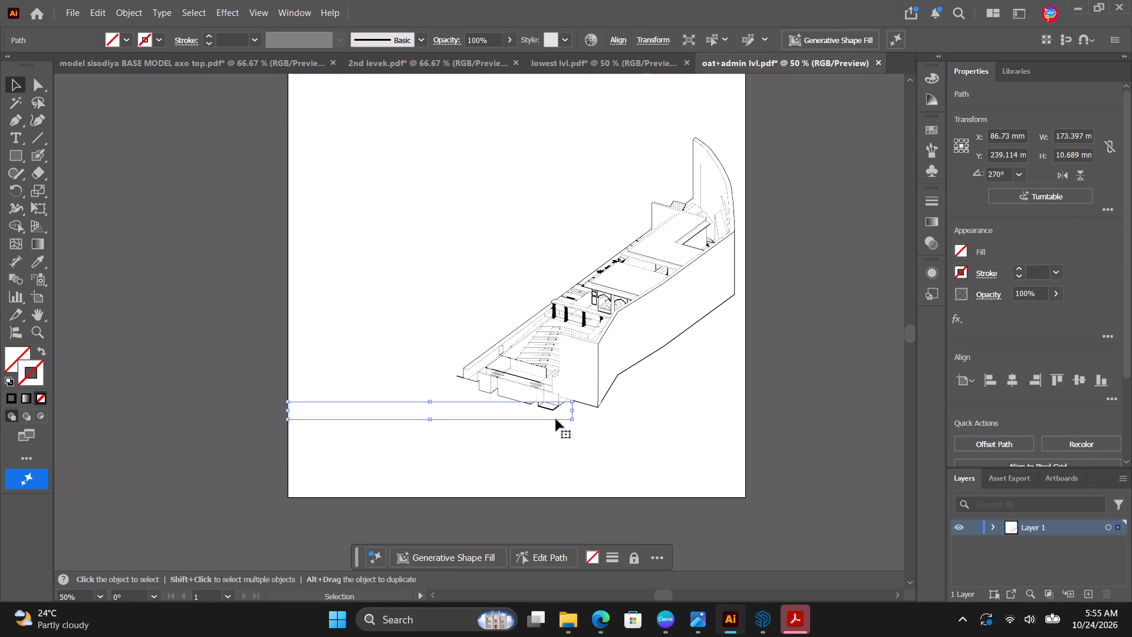
key(Delete)
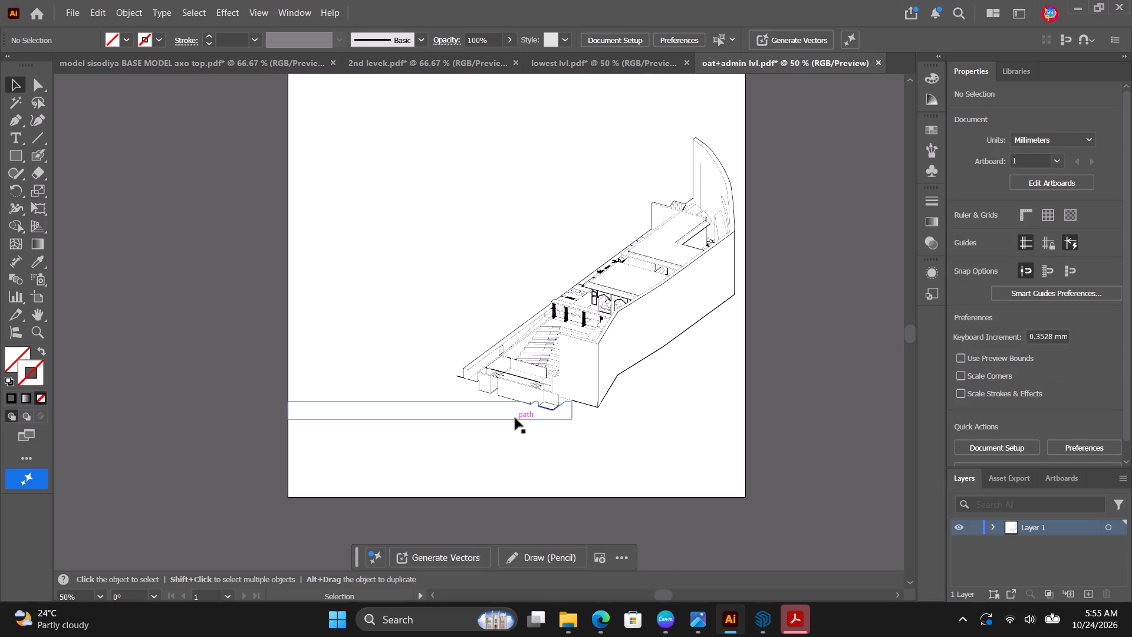
click(515, 418)
key(Delete)
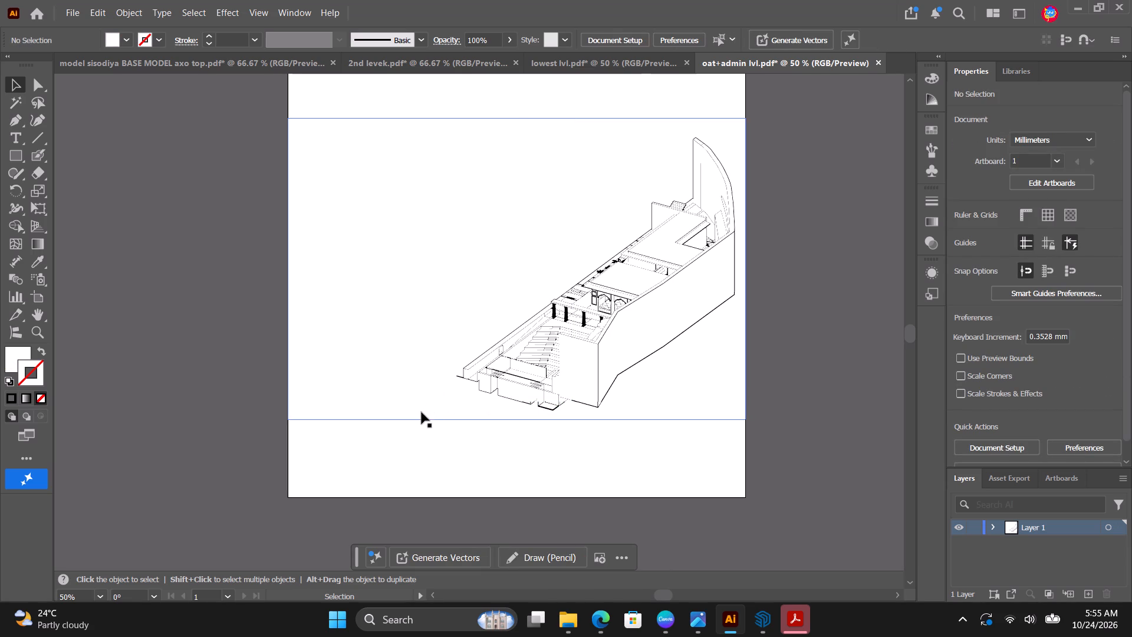
click(422, 412)
key(Delete)
click(417, 403)
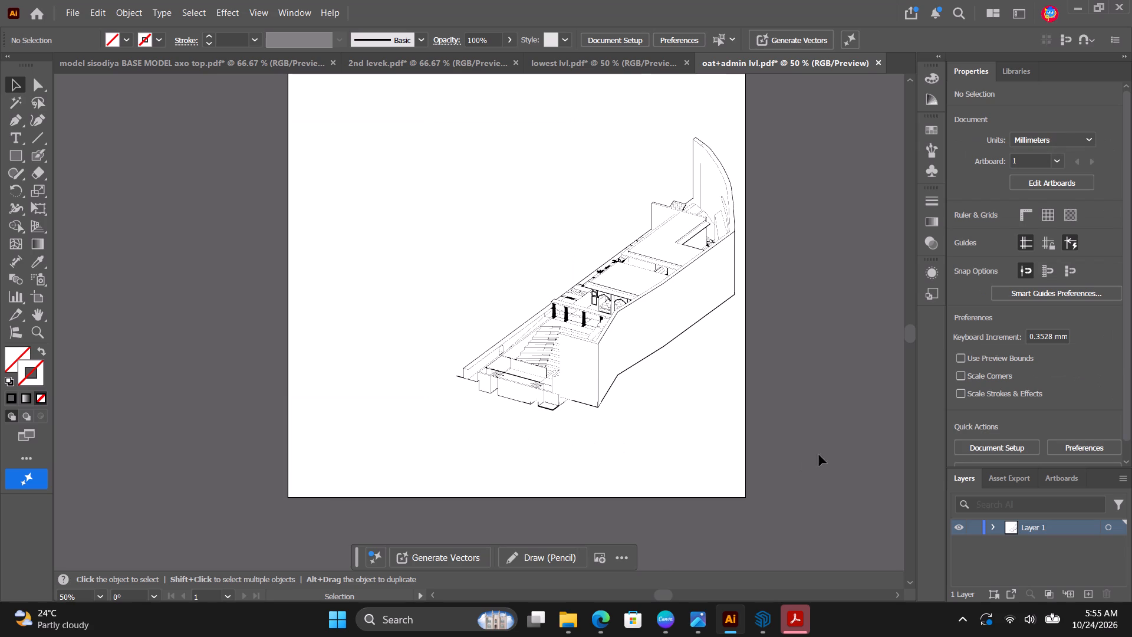
click(441, 405)
click(443, 399)
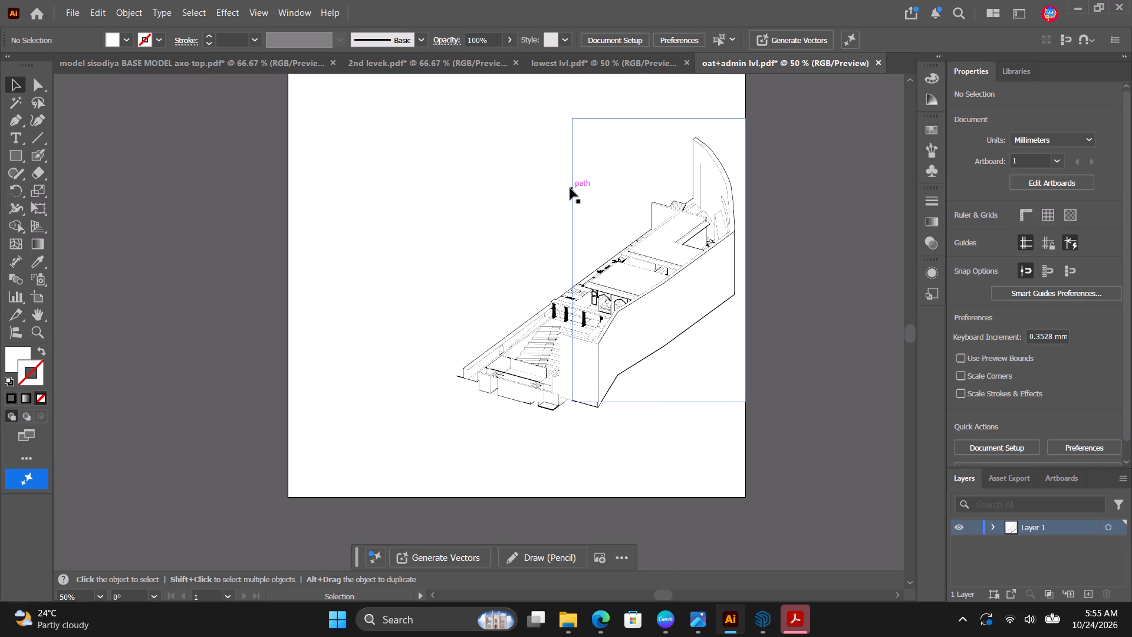
click(570, 188)
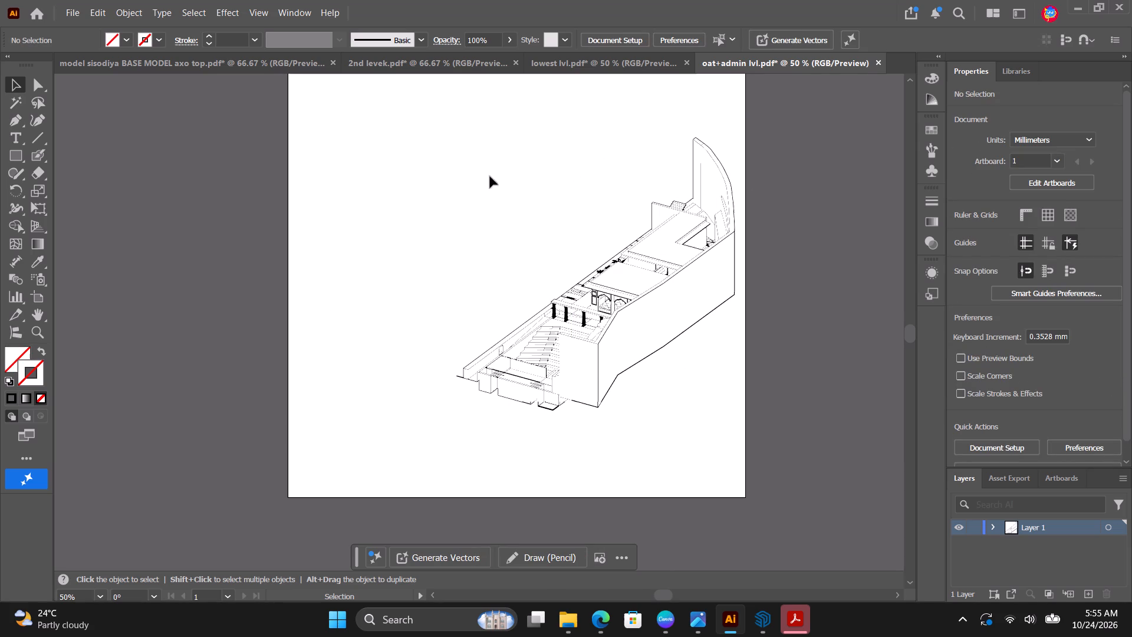
Move the entire traced stepped structure towards the middle of the artboard and group all its paths.
drag(389, 122, 820, 469)
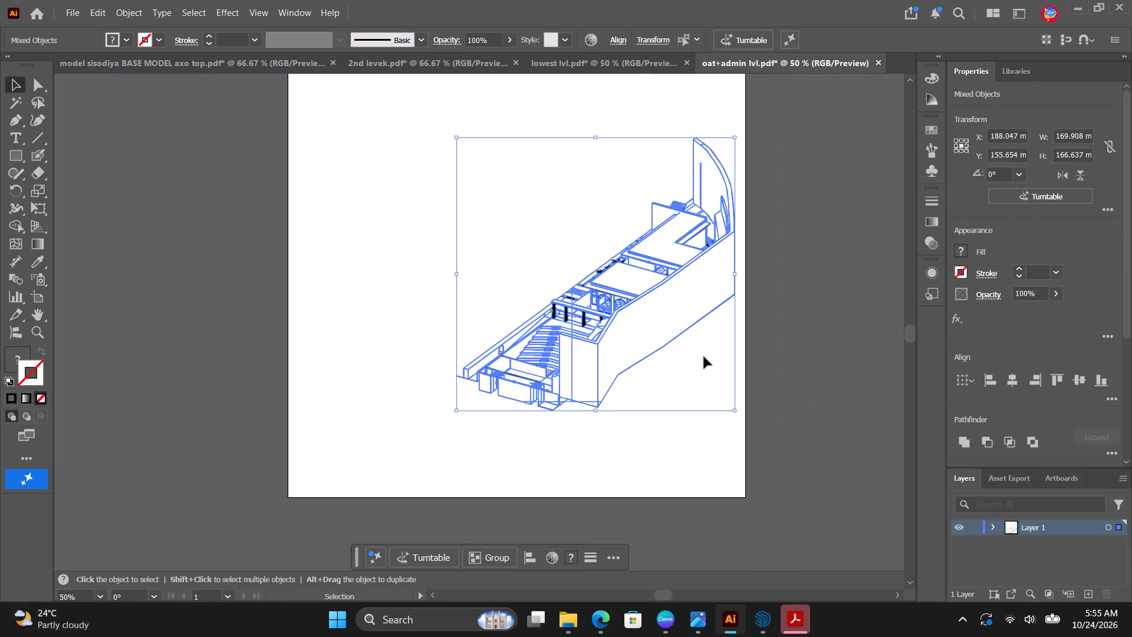
drag(623, 320, 578, 274)
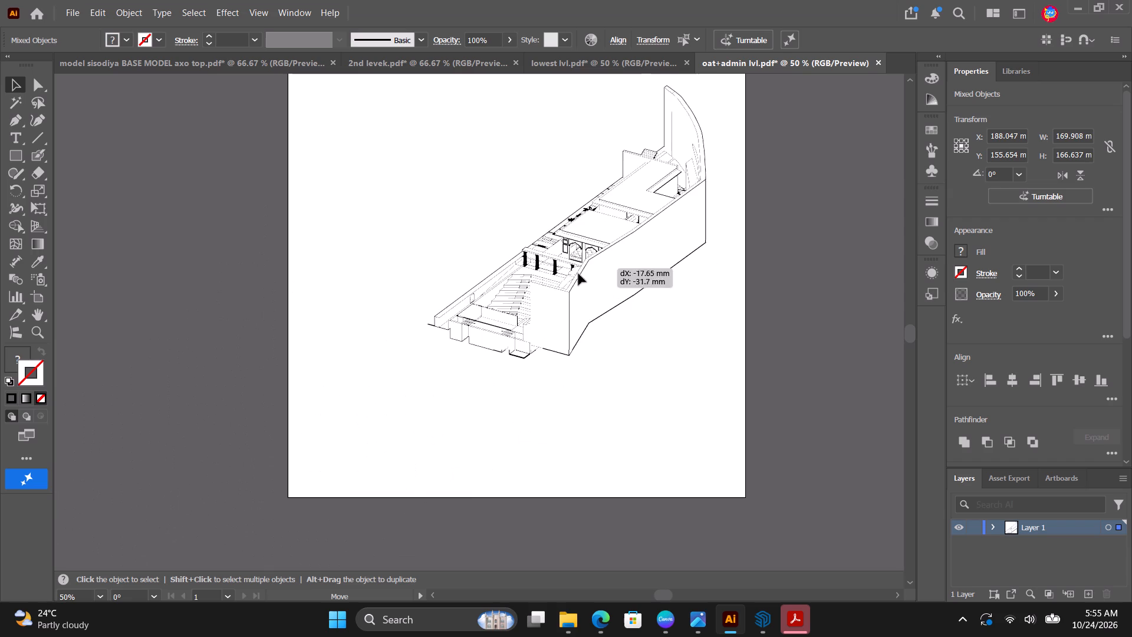
drag(578, 274, 543, 331)
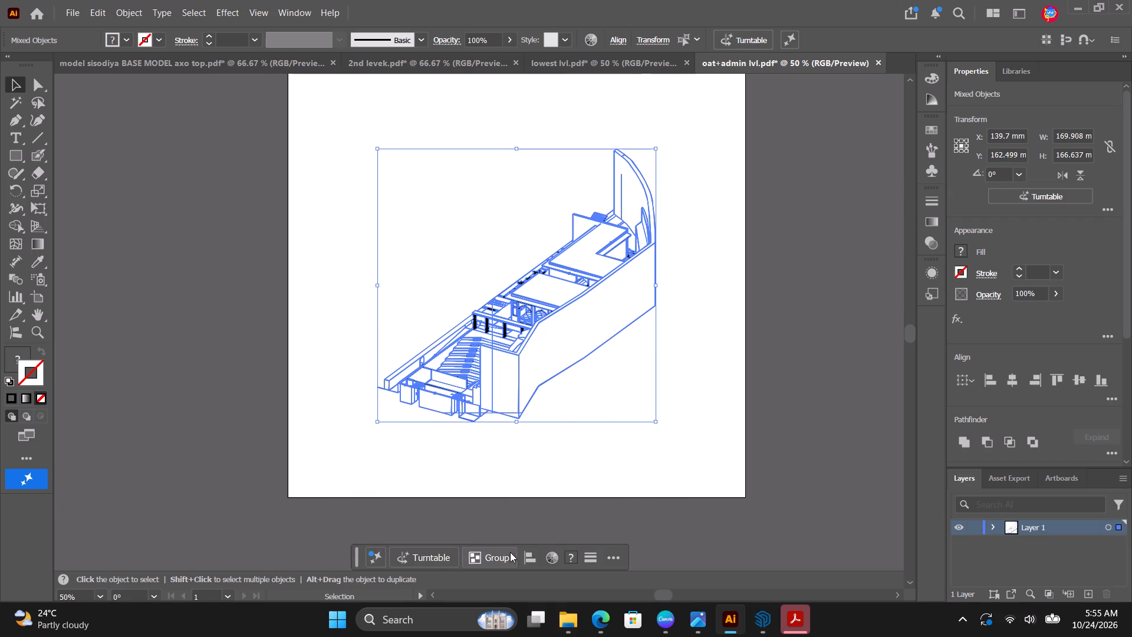
click(510, 553)
click(879, 399)
Copy the grouped stepped structure and paste it into the model sisodiya BASE MODEL axo top document.
click(604, 311)
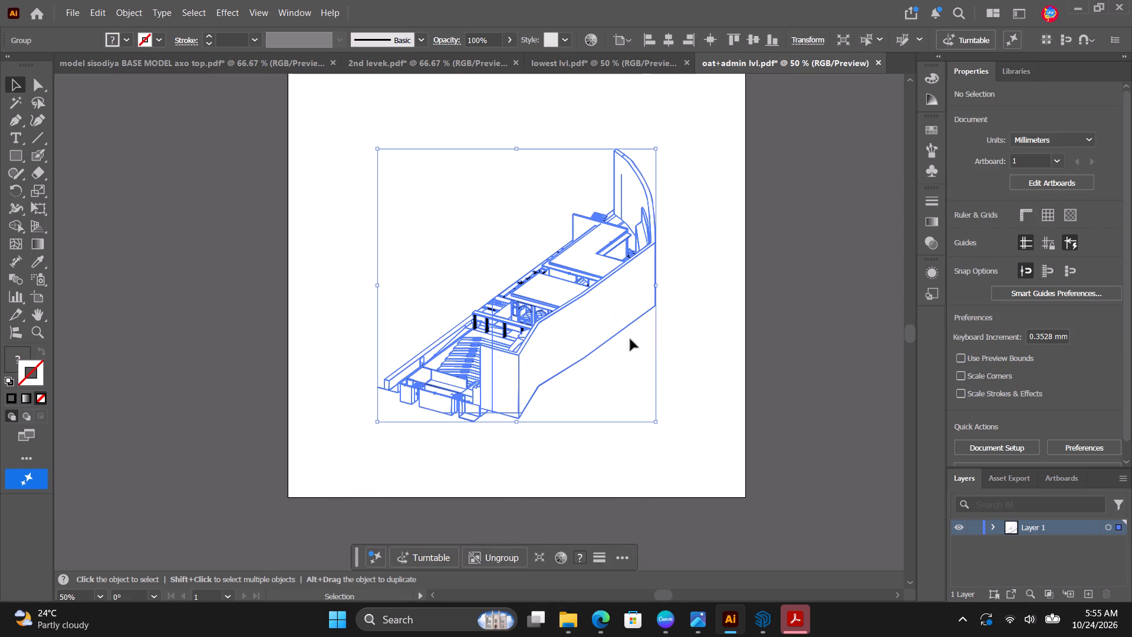
key(ctrl+c)
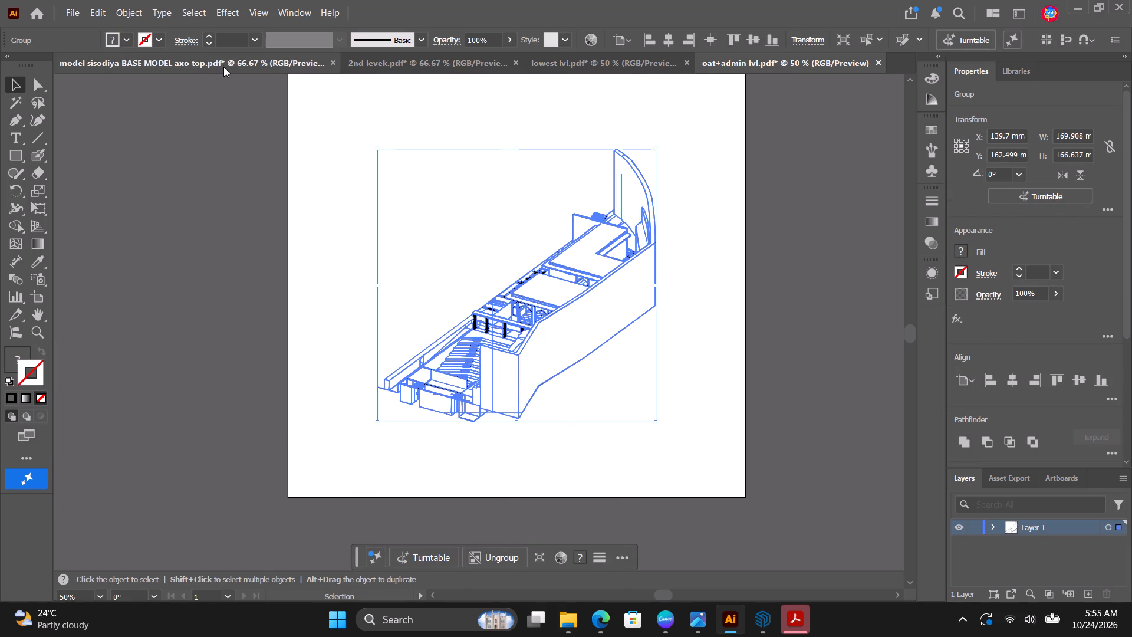
click(223, 65)
key(ctrl+v)
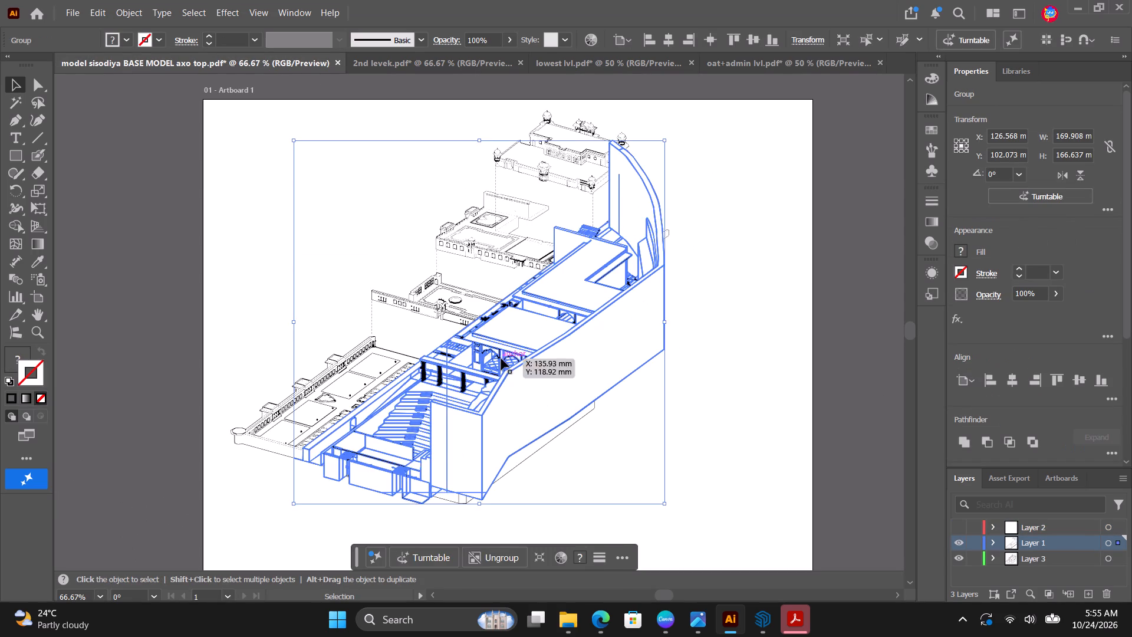
Scale the pasted stepped structure to about 76 × 75 mm and place it to the right of the exploded levels.
drag(506, 359, 669, 425)
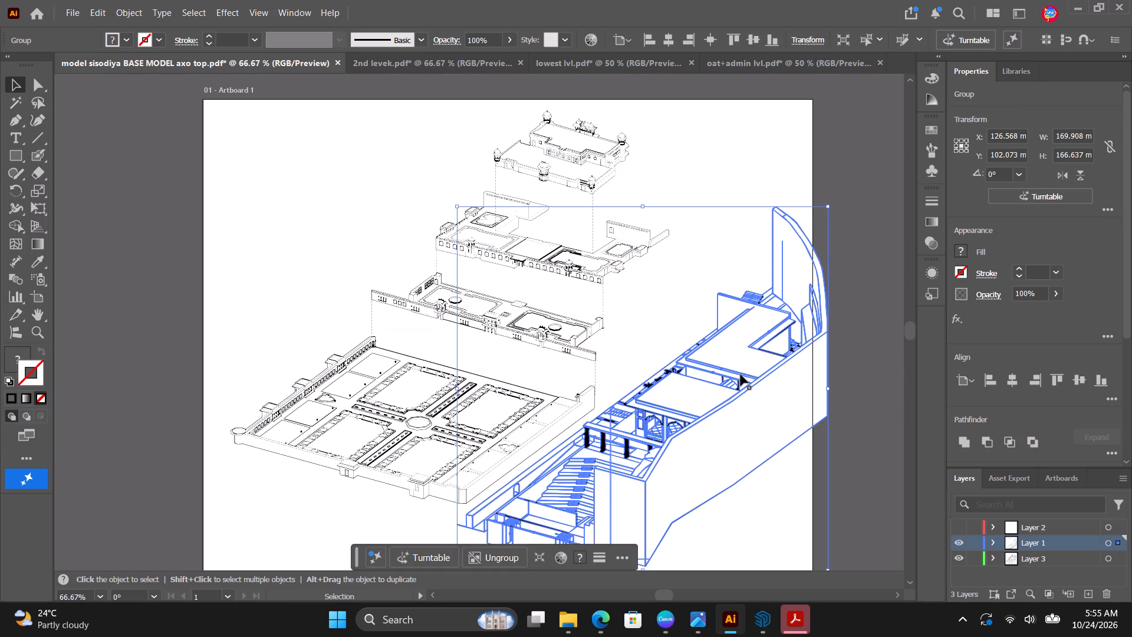
shift+drag(827, 209, 808, 233)
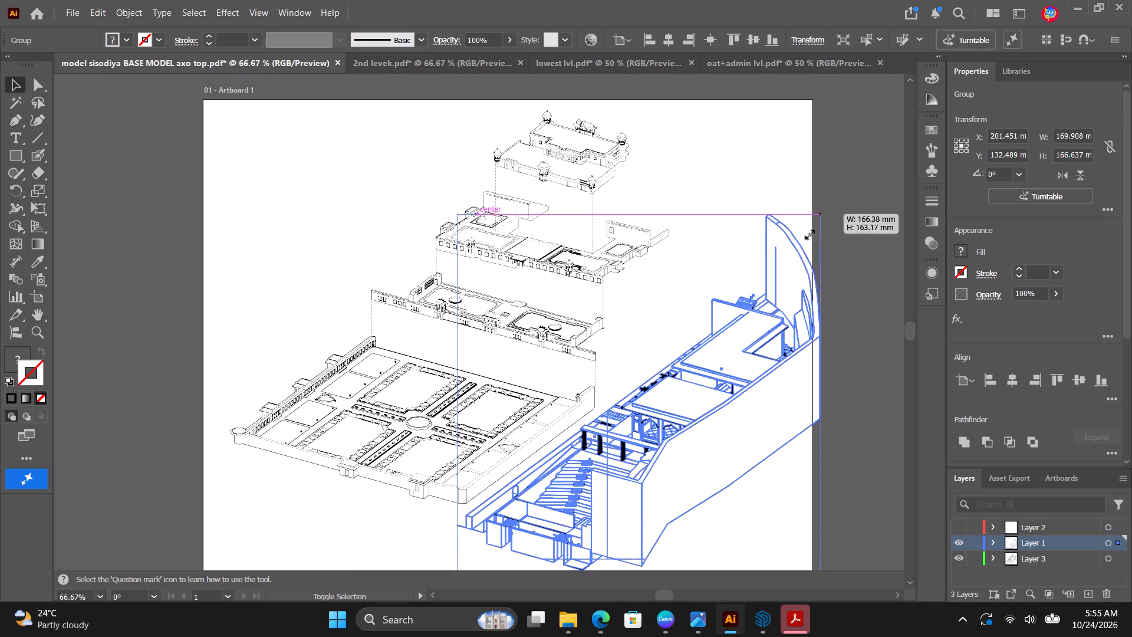
shift+drag(808, 233, 623, 396)
drag(581, 480, 640, 425)
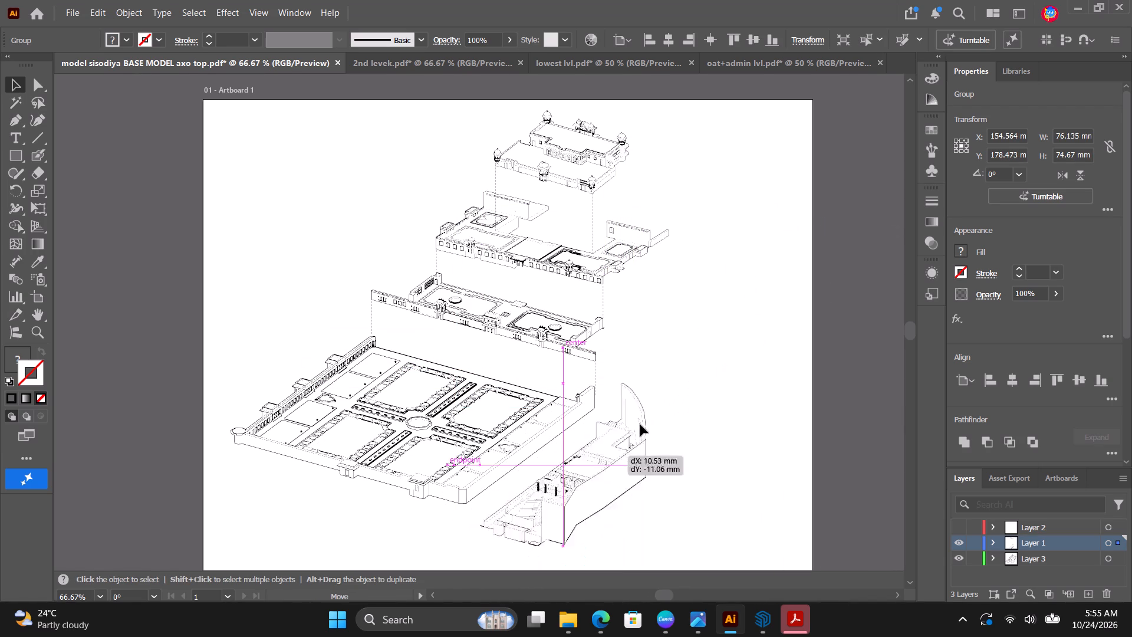
drag(640, 425, 721, 308)
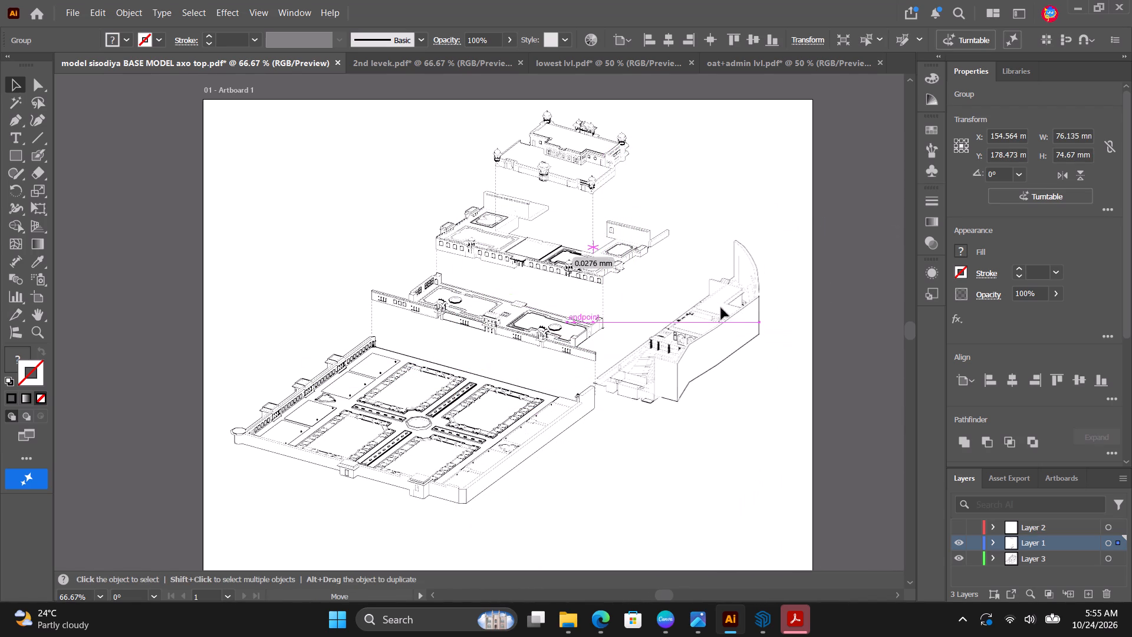
drag(721, 308, 723, 291)
Scale the stepped structure down to about 52 × 51 mm and position it beside the level above the garden base.
shift+scroll(667, 347, up, 2)
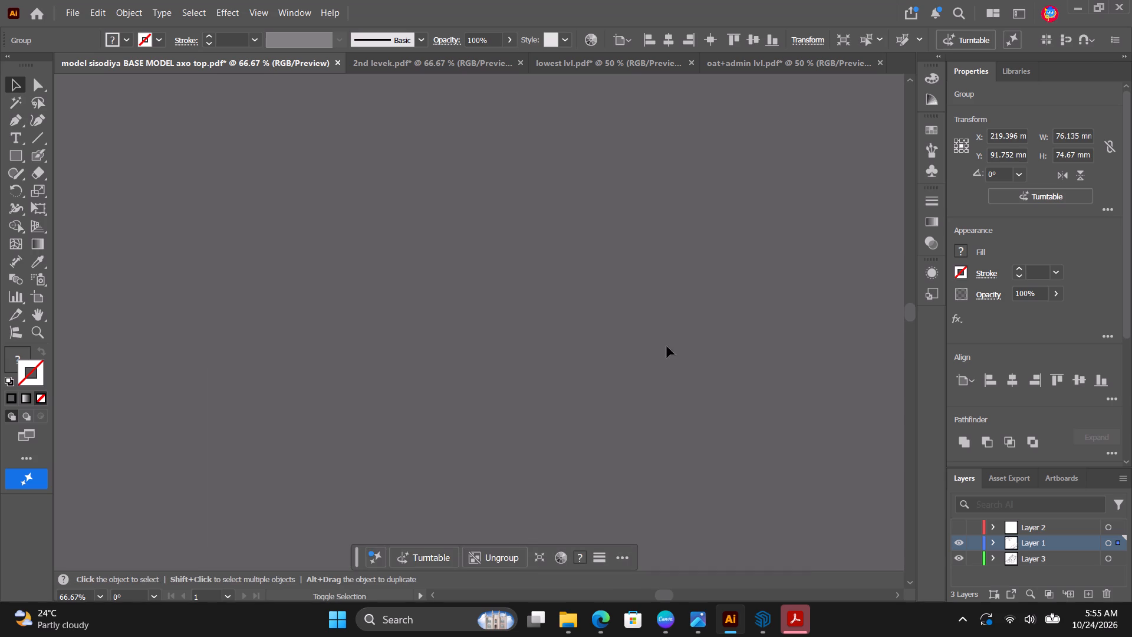
scroll(667, 330, down, 18)
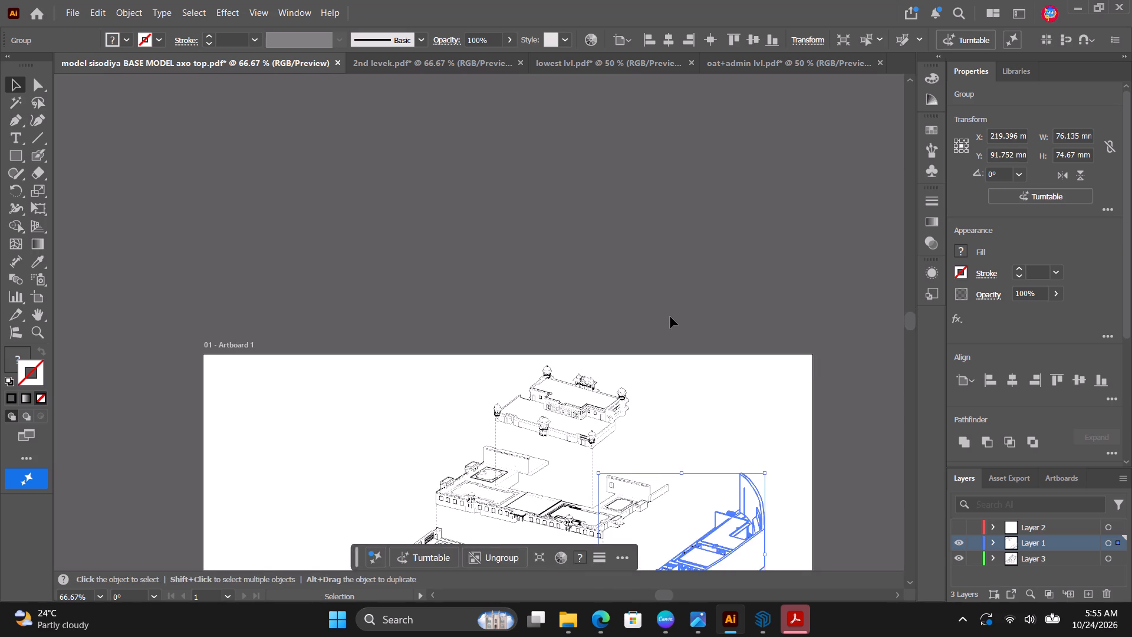
scroll(670, 317, down, 16)
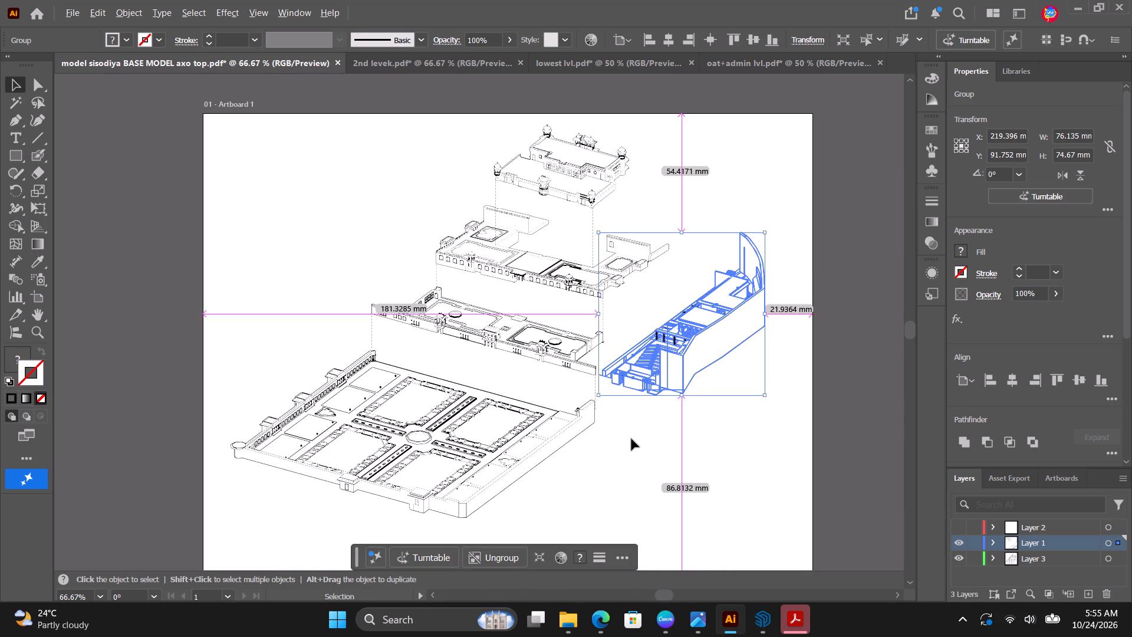
alt+scroll(631, 439, up, 3)
alt+scroll(633, 422, down, 2)
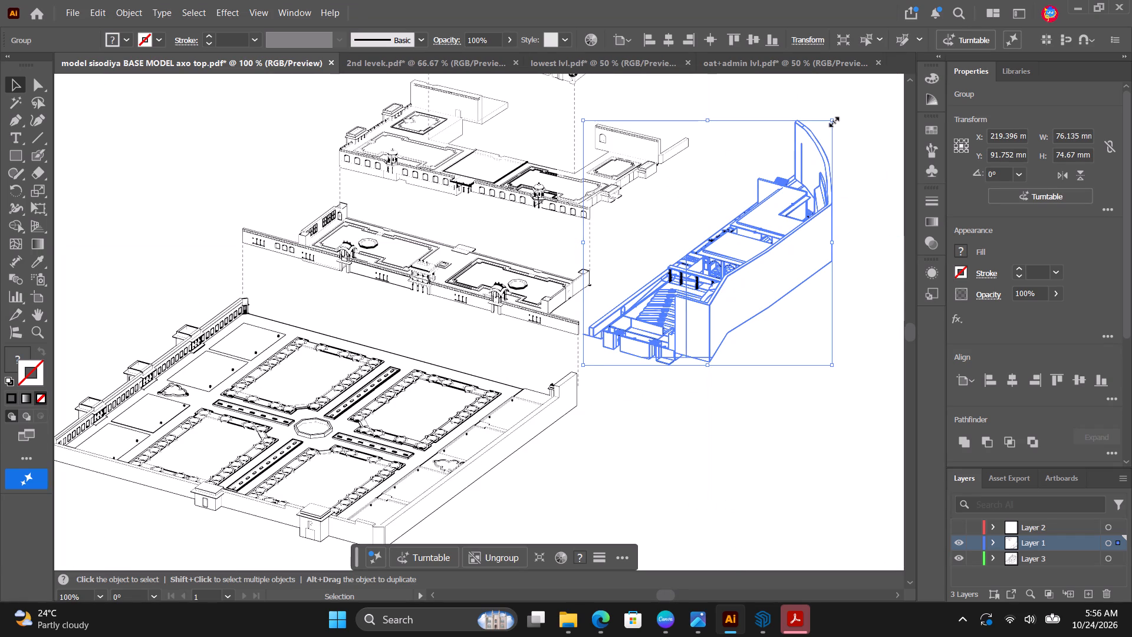
shift+drag(832, 119, 748, 234)
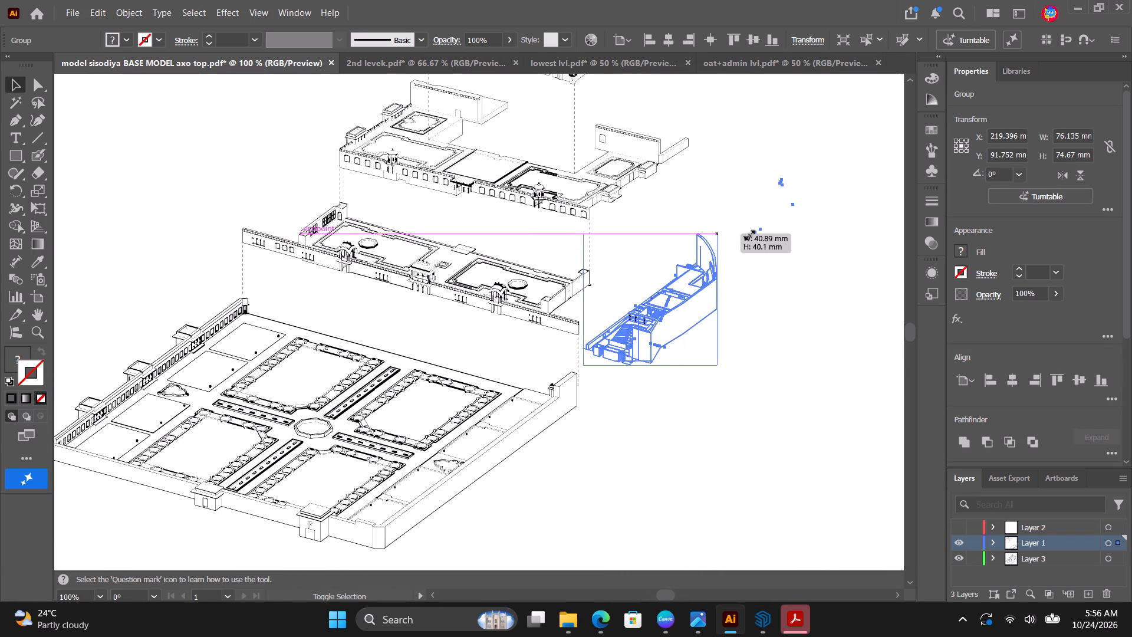
shift+drag(748, 234, 752, 229)
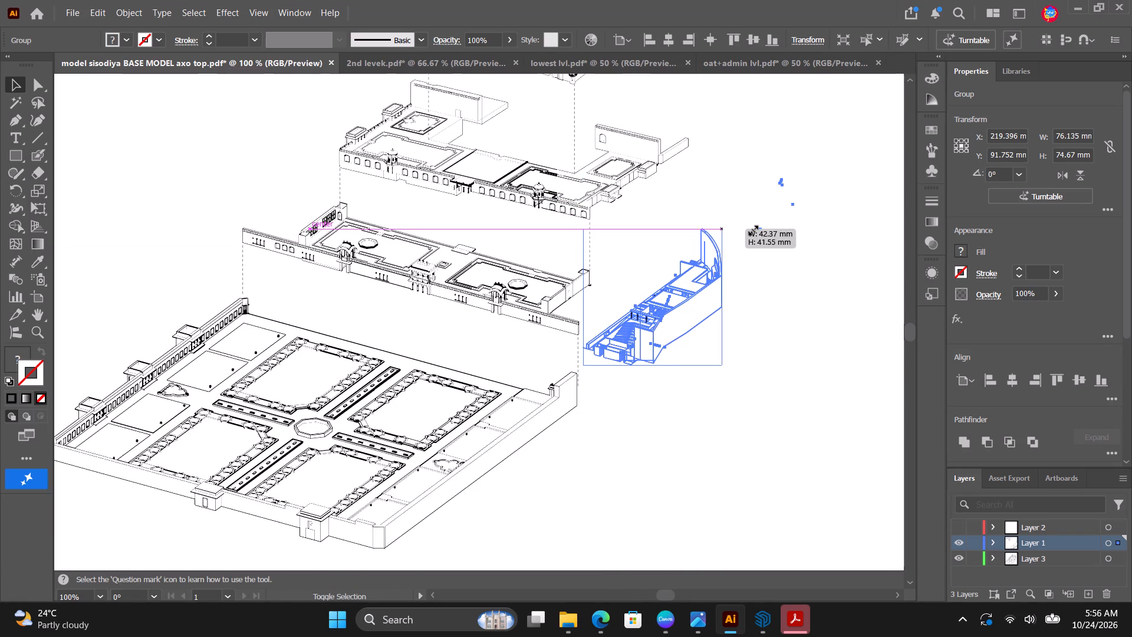
shift+drag(752, 229, 779, 199)
drag(695, 277, 718, 261)
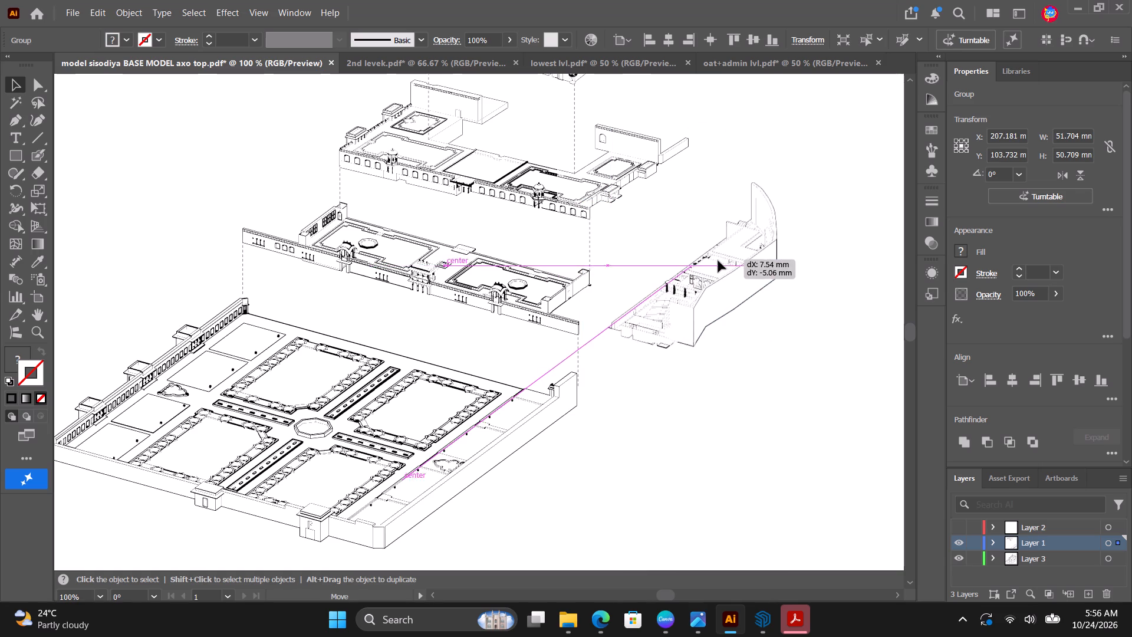
drag(718, 261, 710, 266)
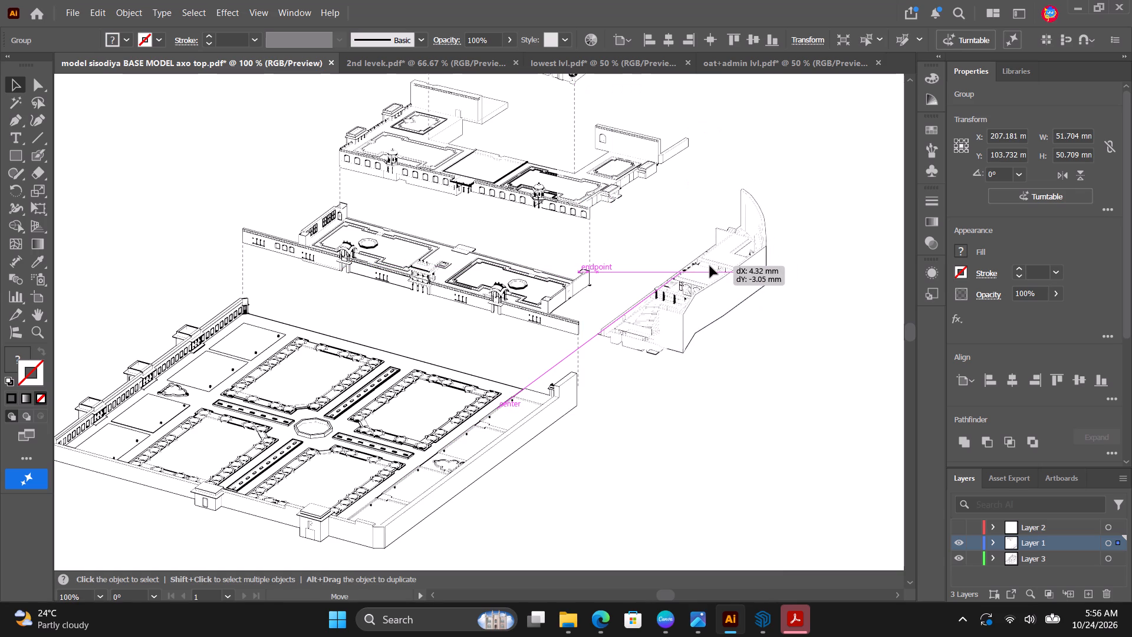
drag(710, 266, 716, 272)
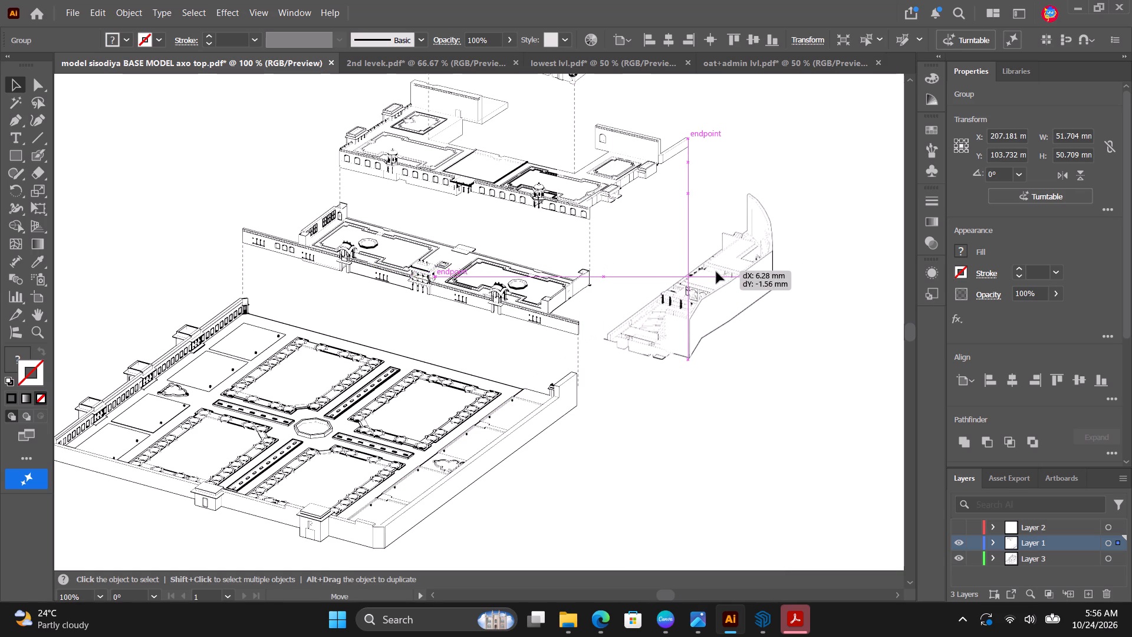
drag(716, 272, 714, 274)
click(824, 262)
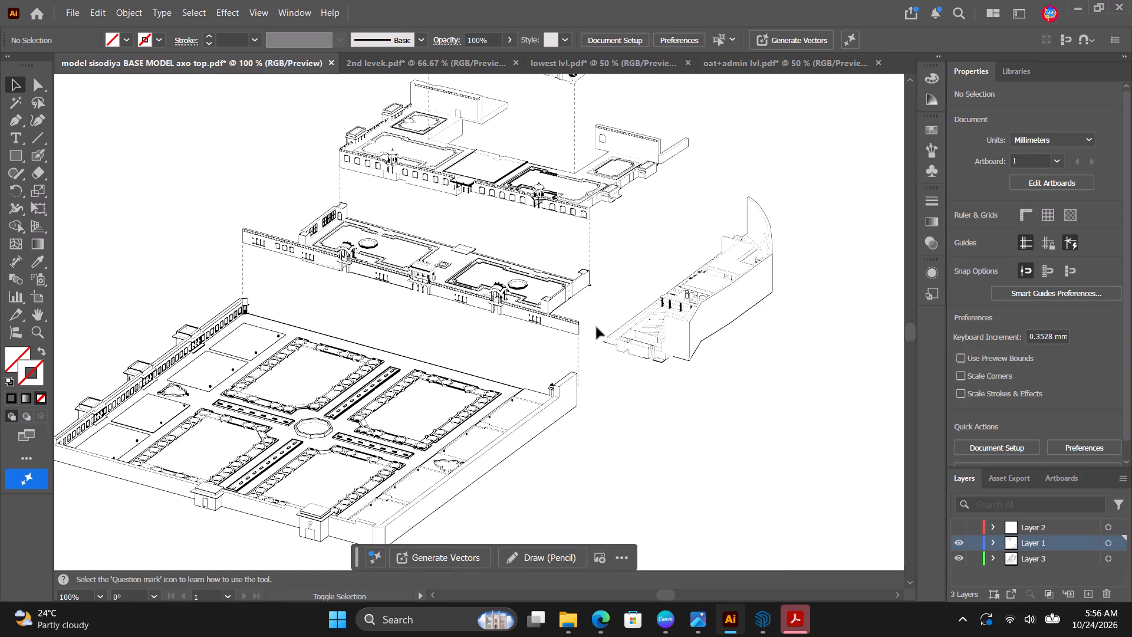
Draw a straight Pen line along the bottom edge of the level's front wall, extending about 32 mm past its corner beneath the stepped structure.
shift+scroll(597, 332, up, 3)
shift+scroll(597, 331, down, 14)
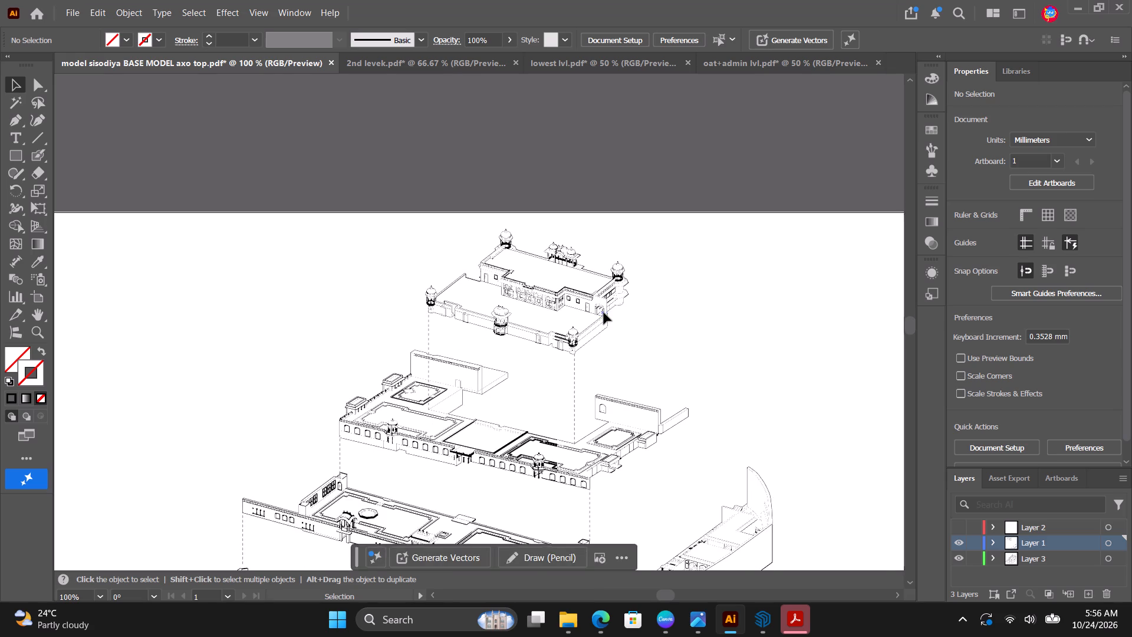
shift+scroll(604, 313, down, 13)
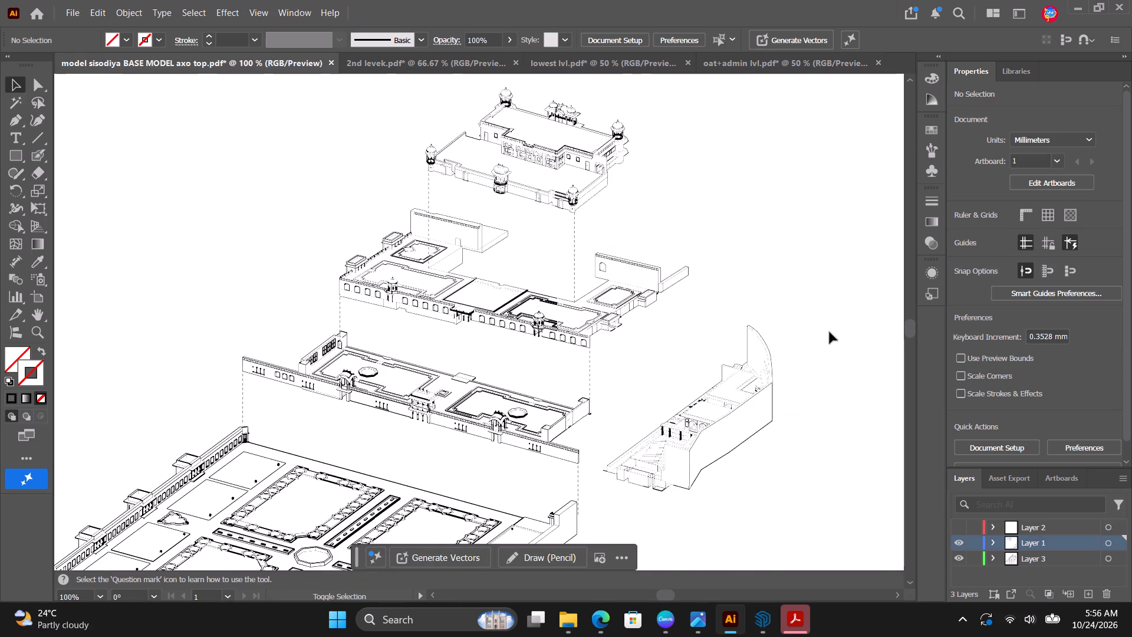
alt+scroll(598, 501, up, 3)
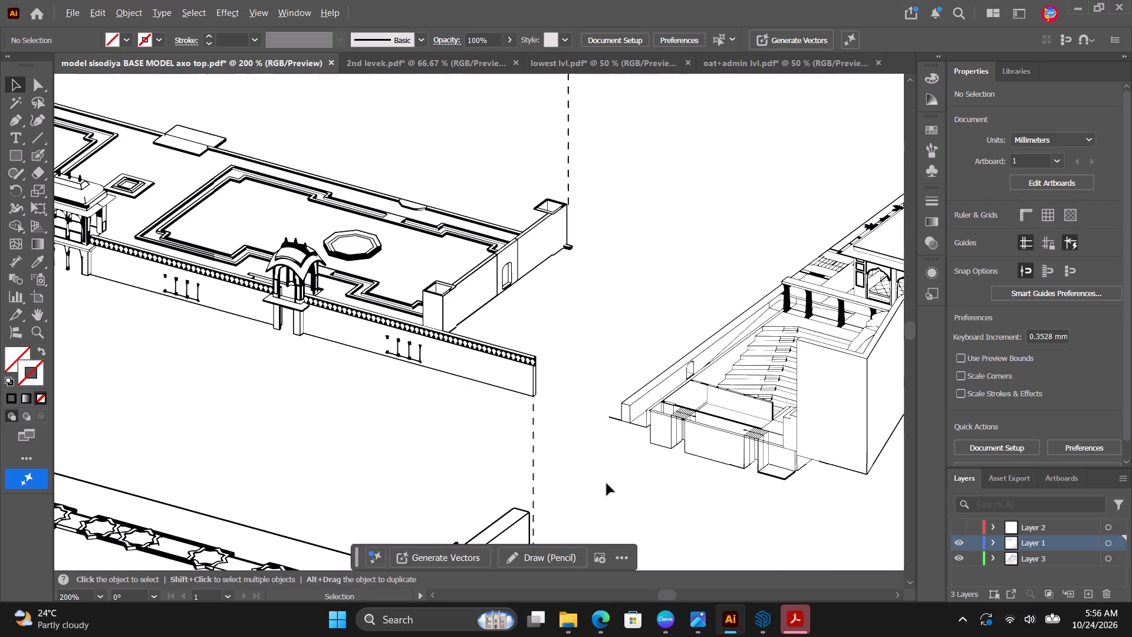
click(17, 123)
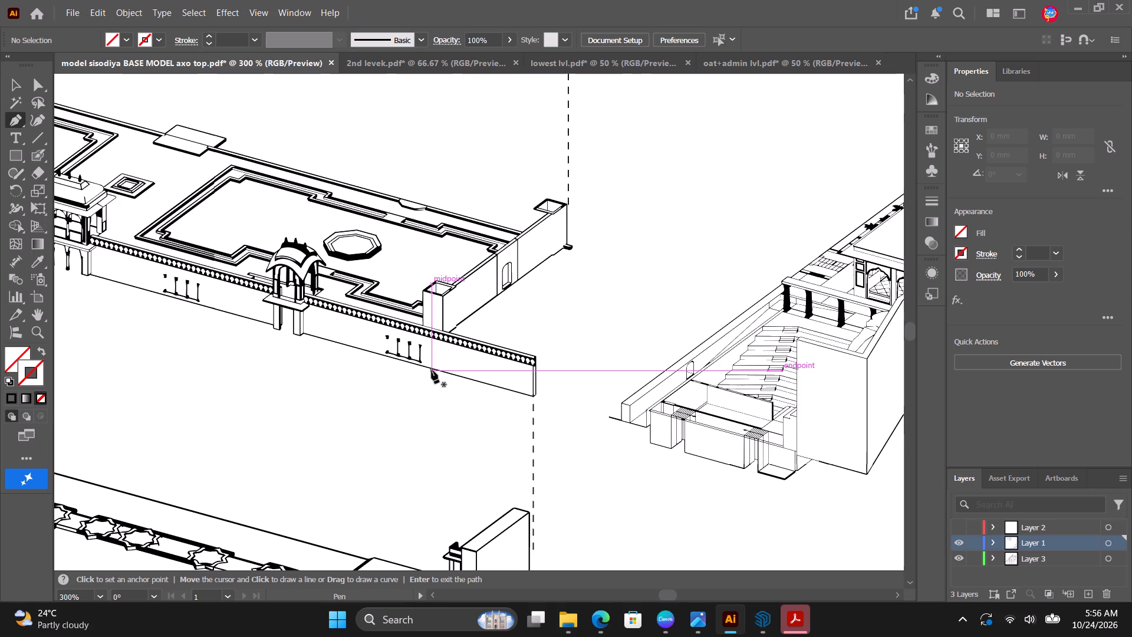
click(532, 396)
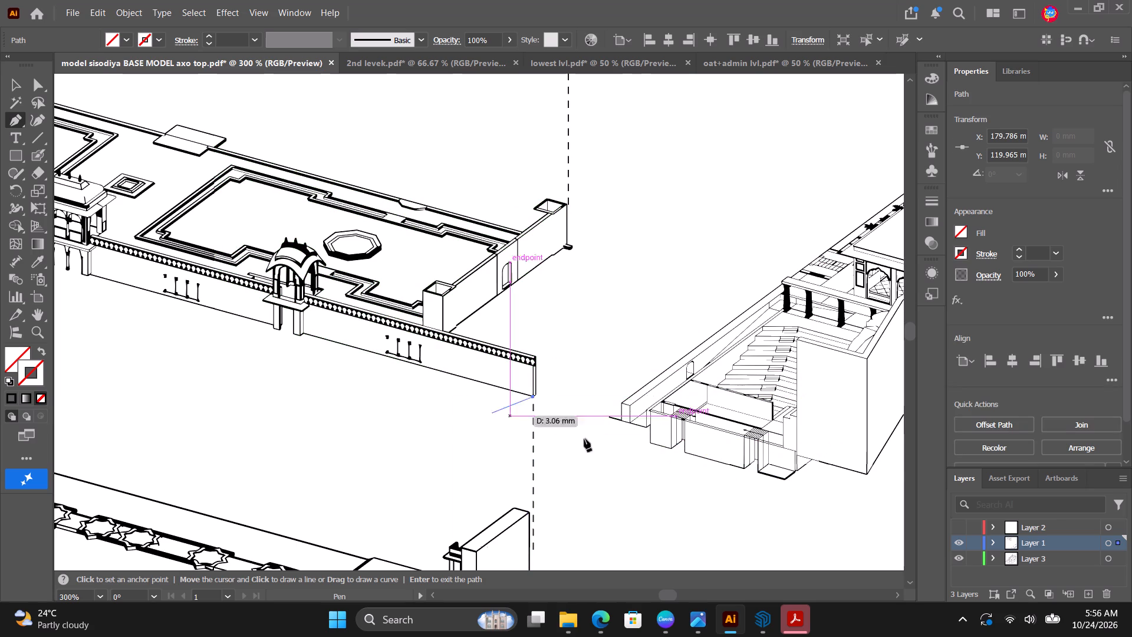
key(Escape)
click(453, 375)
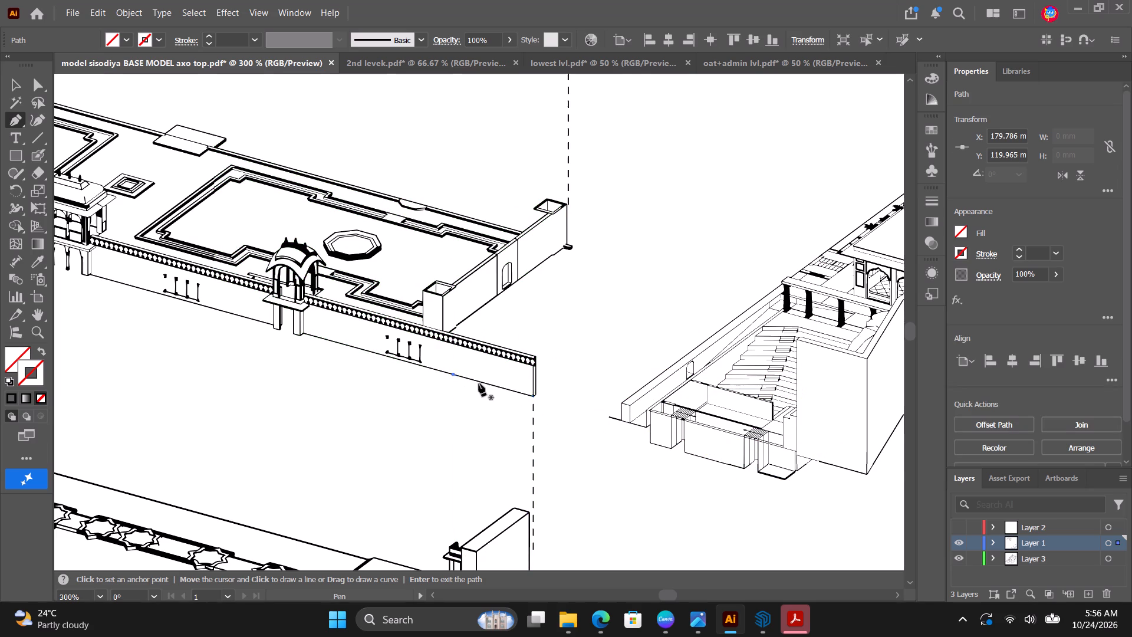
click(532, 396)
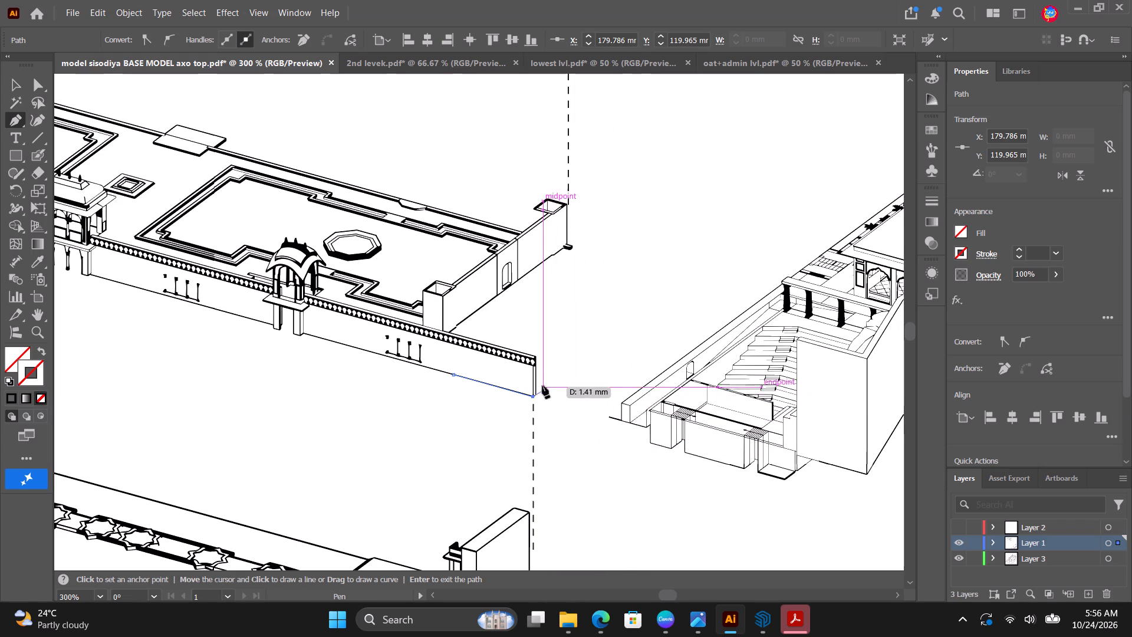
scroll(522, 370, down, 3)
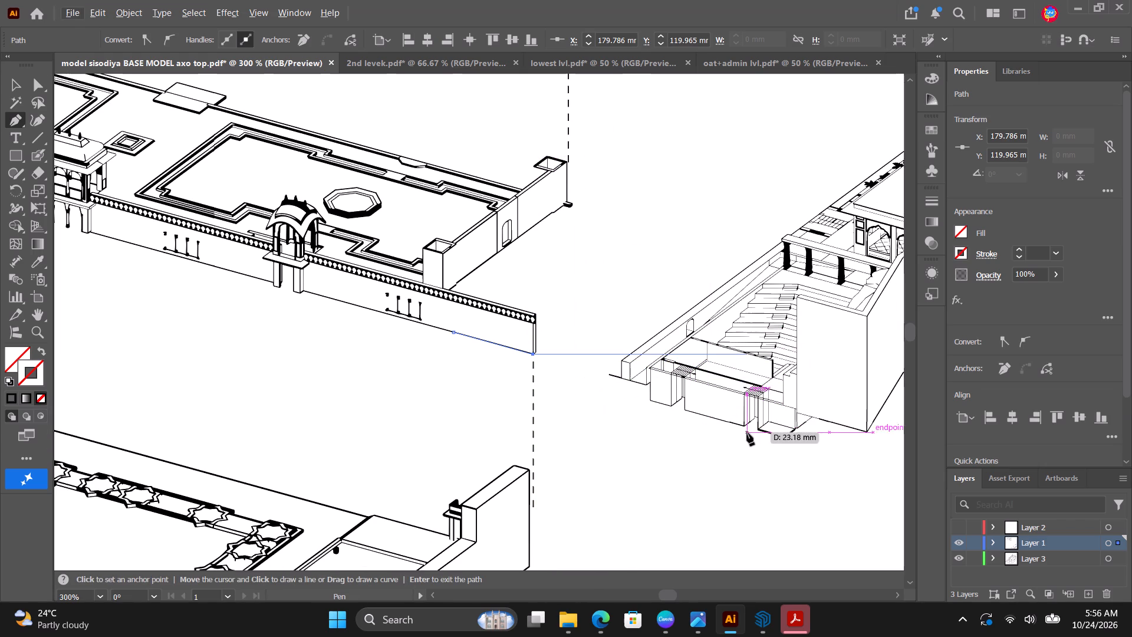
click(836, 441)
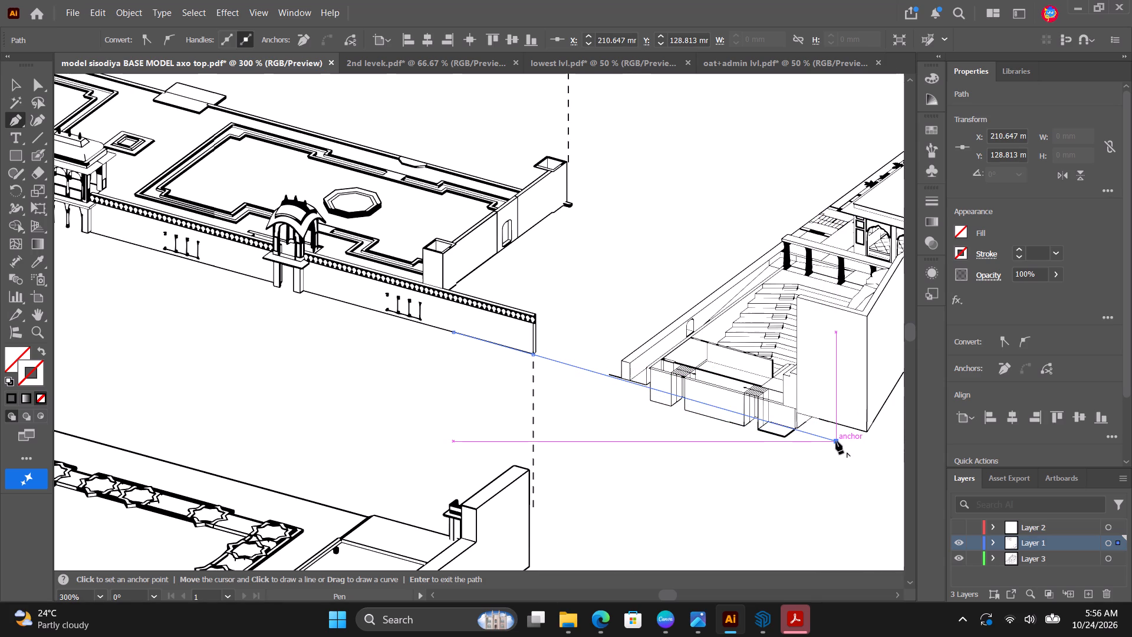
Give the new alignment line a near-black stroke from the recent colours (R=26 G=26 B=26).
click(963, 251)
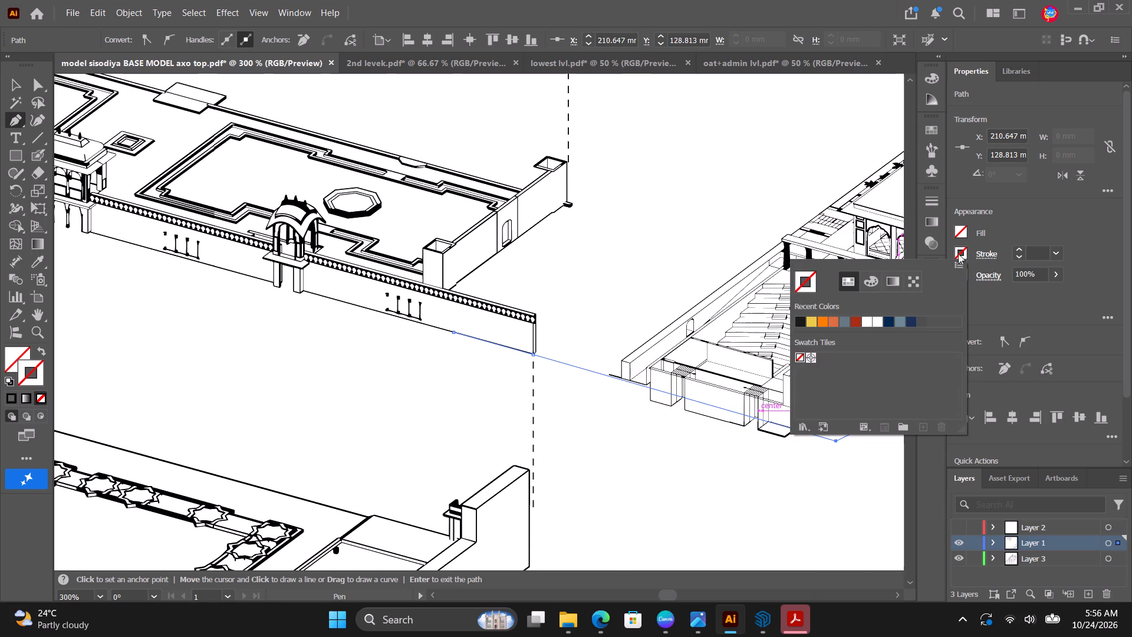
click(798, 324)
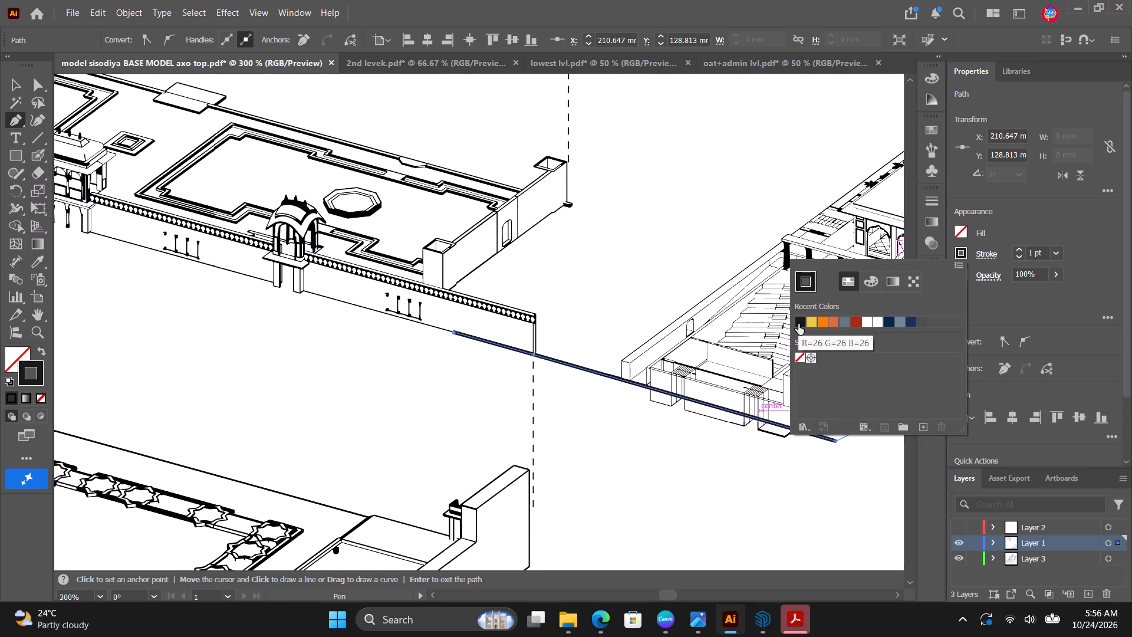
key(Escape)
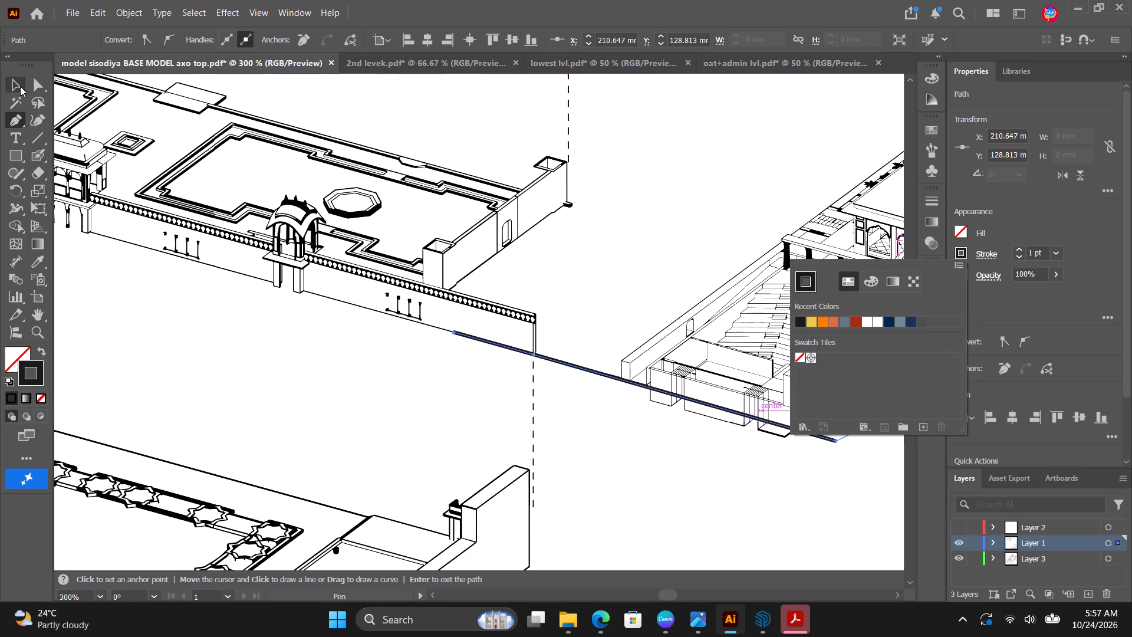
Make the alignment line dashed with a 2 pt dash and reduce its stroke weight to 0.25 pt.
click(1105, 317)
click(1105, 317)
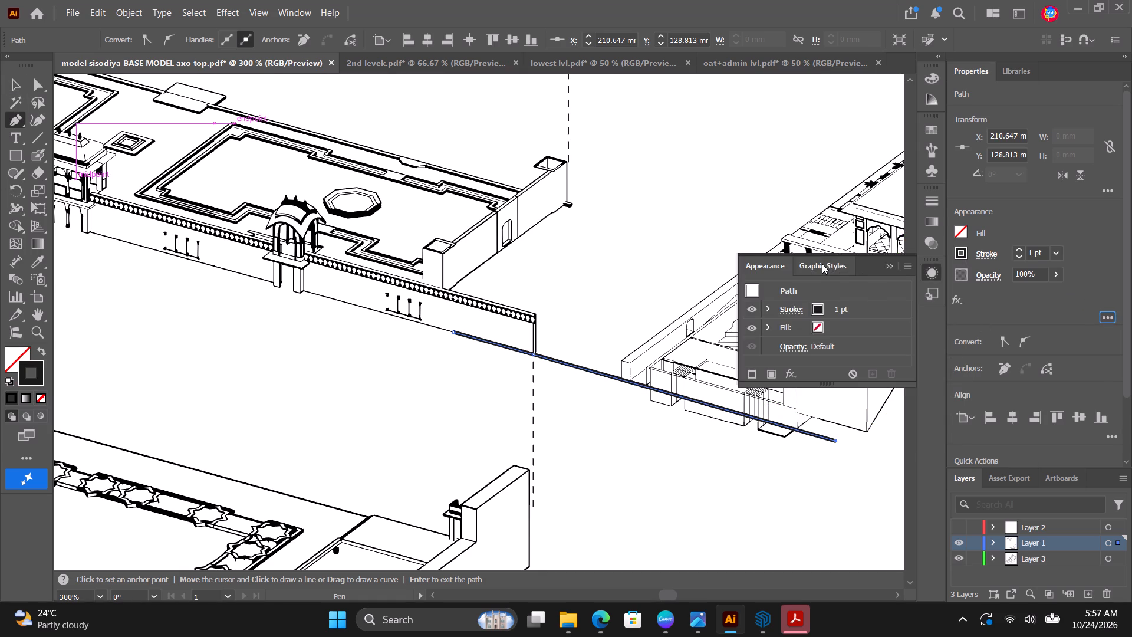
scroll(841, 337, down, 1)
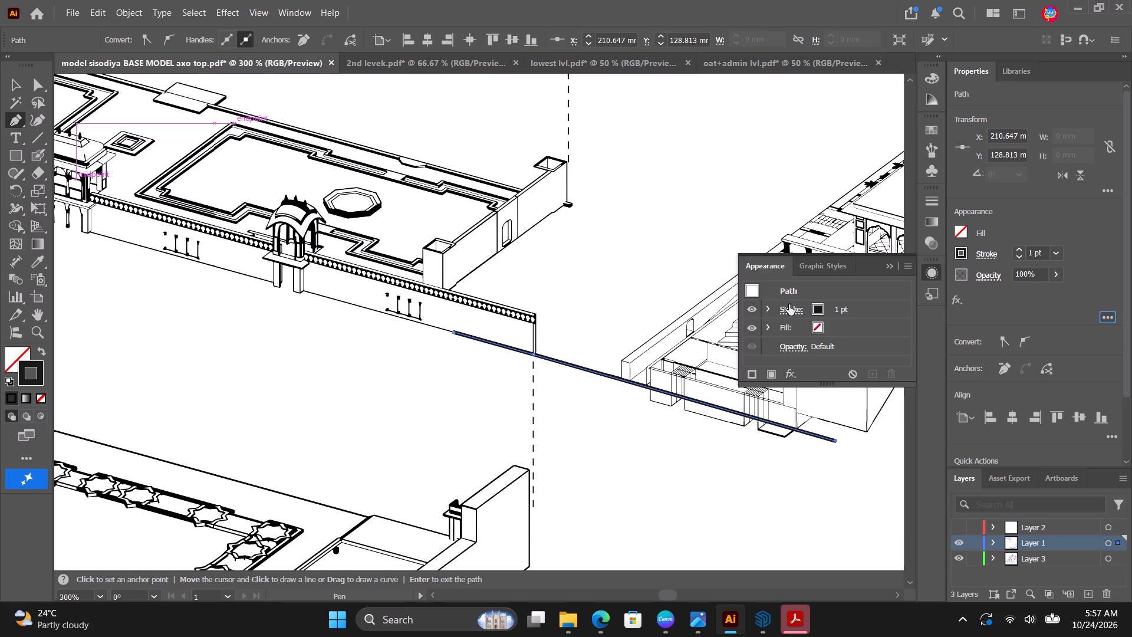
click(789, 307)
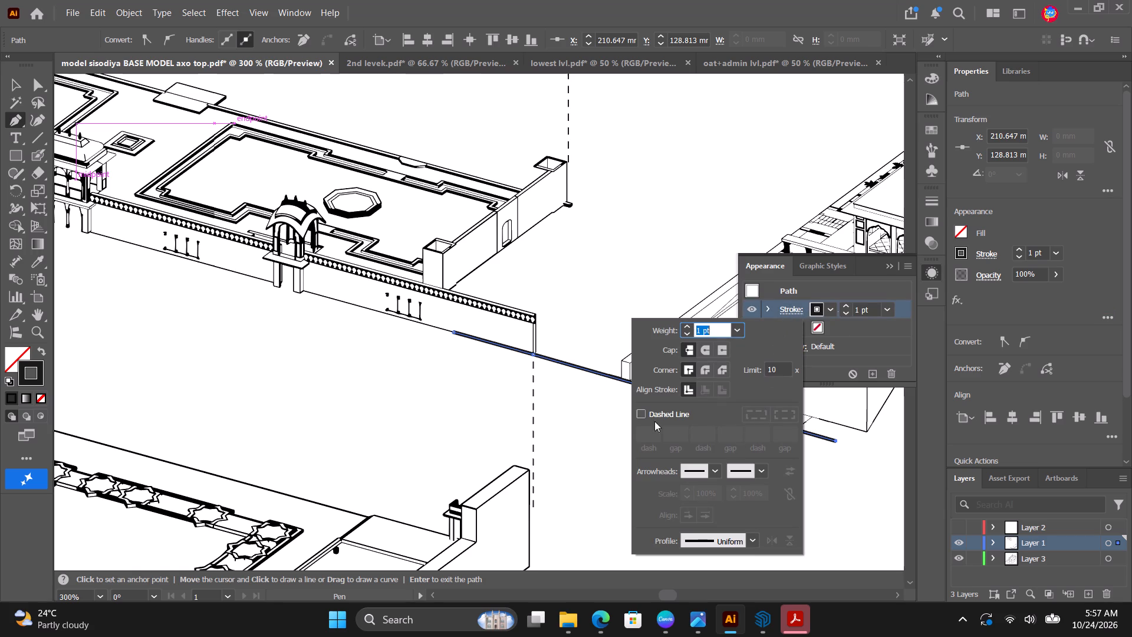
click(637, 410)
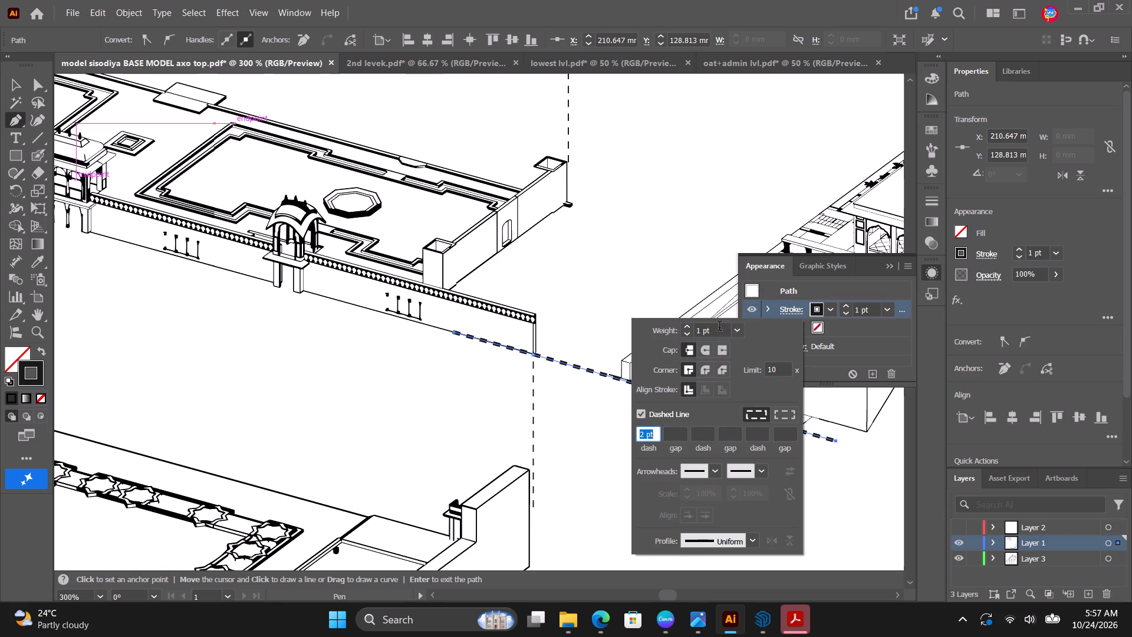
drag(719, 327, 681, 332)
click(692, 327)
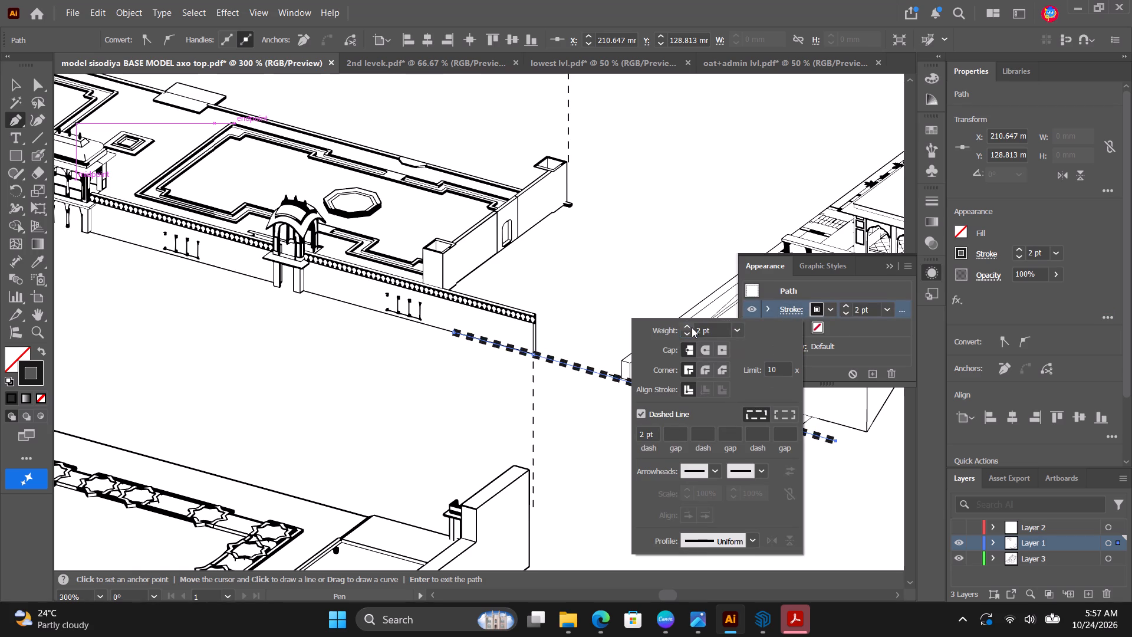
click(692, 327)
triple_click(687, 333)
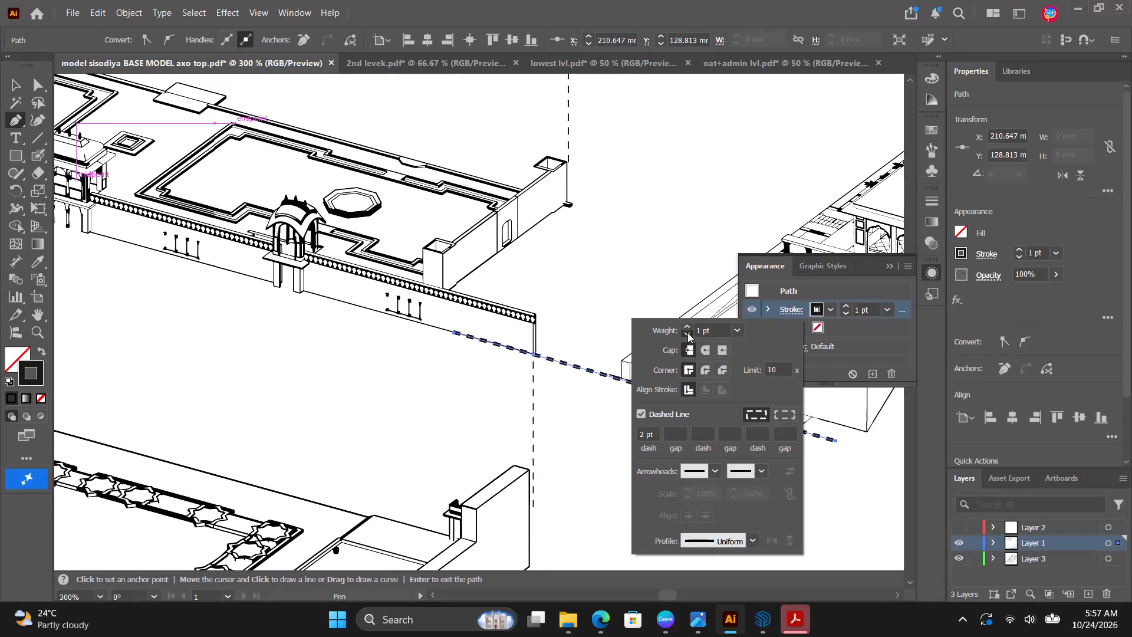
click(687, 333)
click(687, 333)
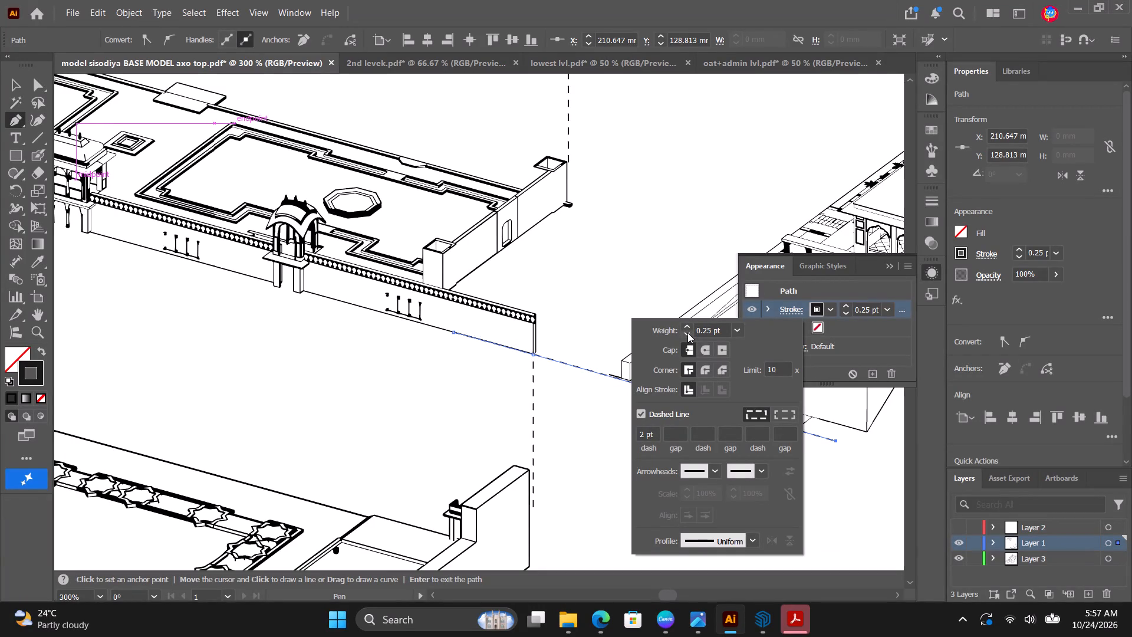
click(593, 455)
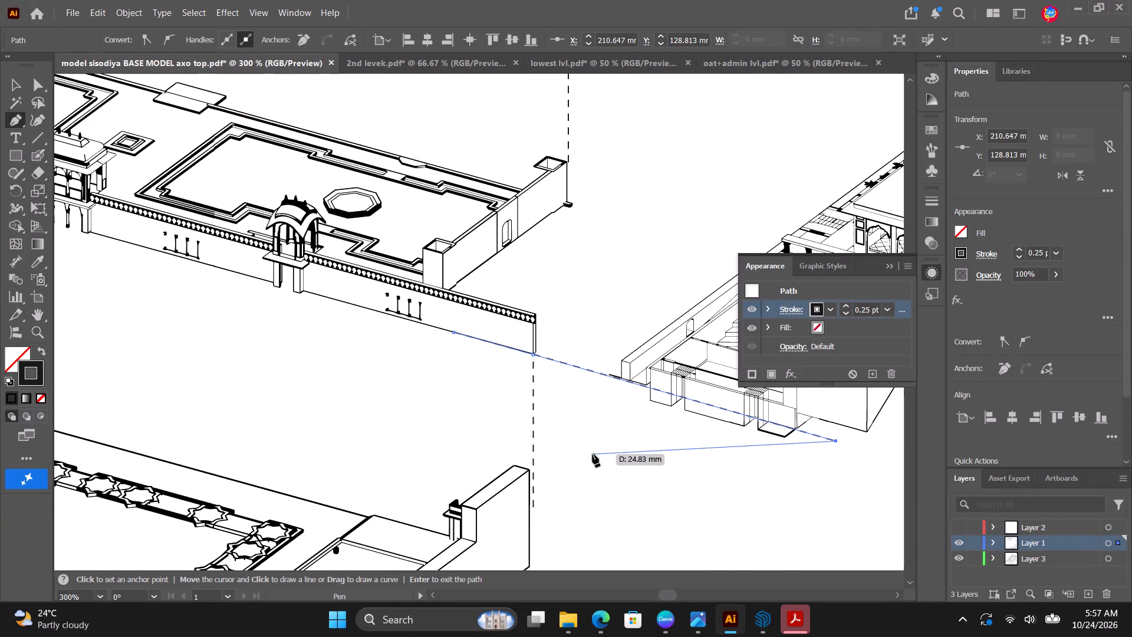
key(Escape)
key(Escape)
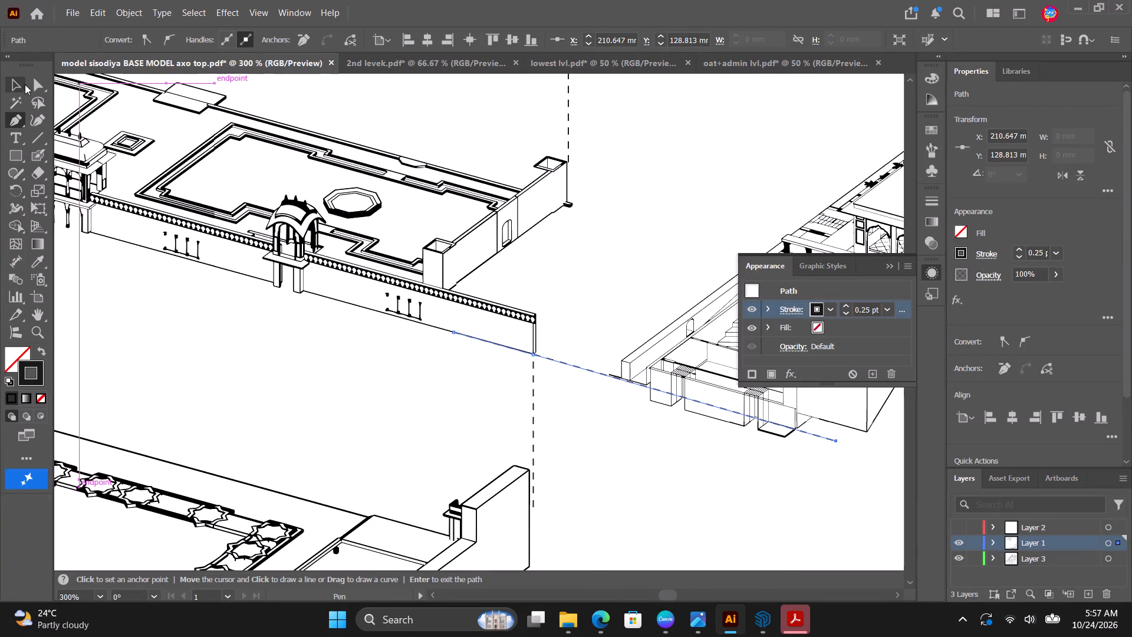
Resize the dashed line to about 38.5 × 11.2 mm and move its start to the bottom corner of the level's front wall.
click(19, 88)
click(630, 293)
click(581, 367)
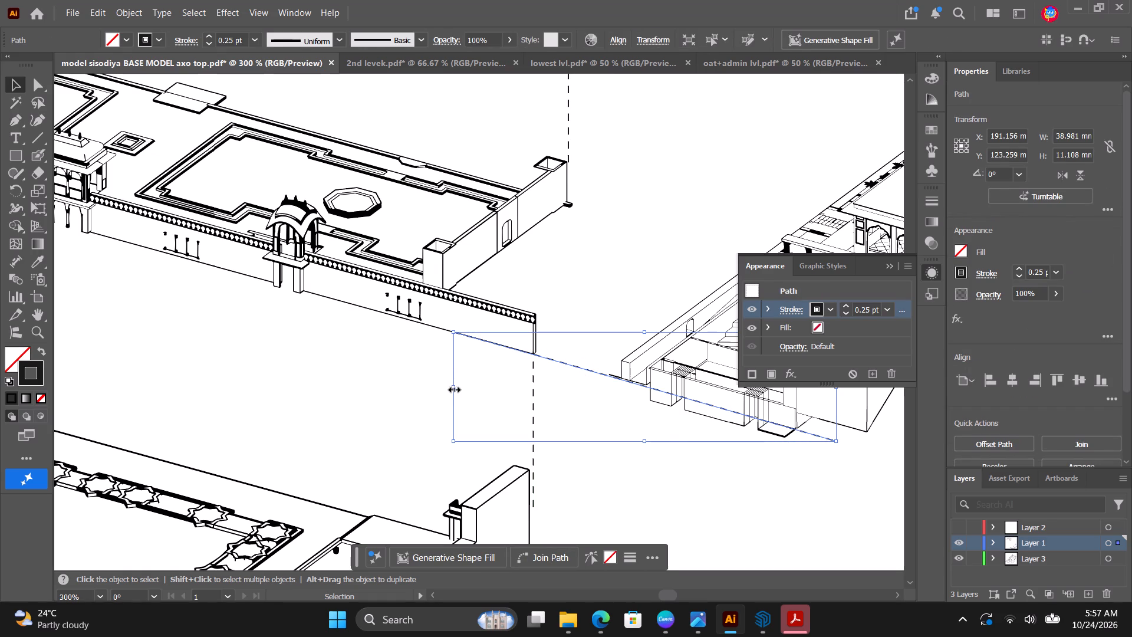
drag(453, 388, 508, 400)
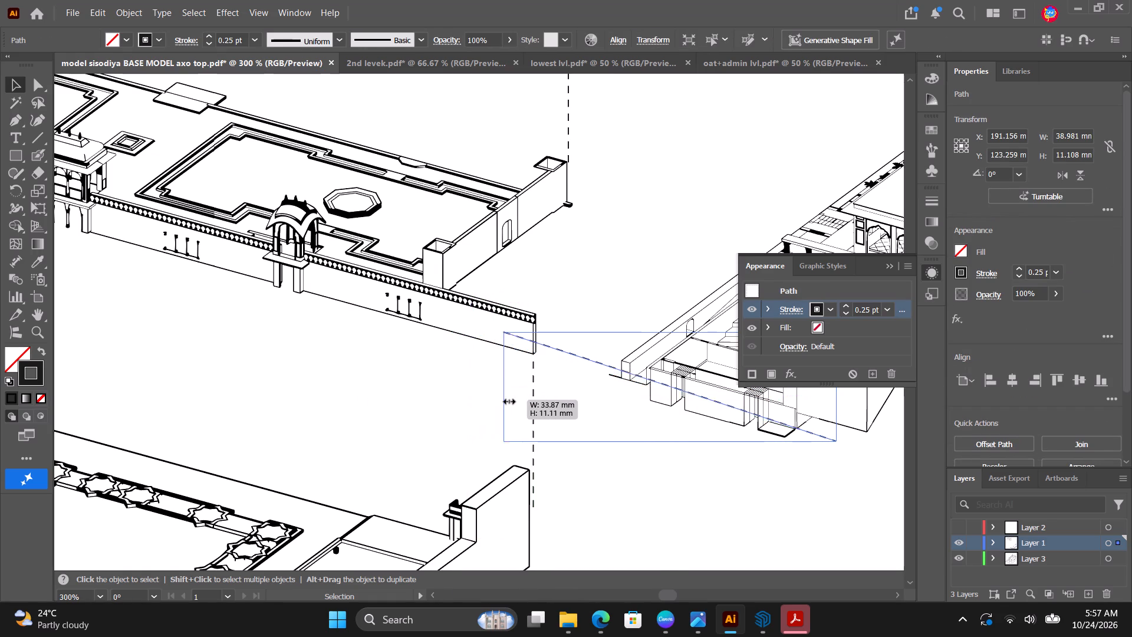
drag(508, 400, 452, 395)
drag(453, 443, 459, 439)
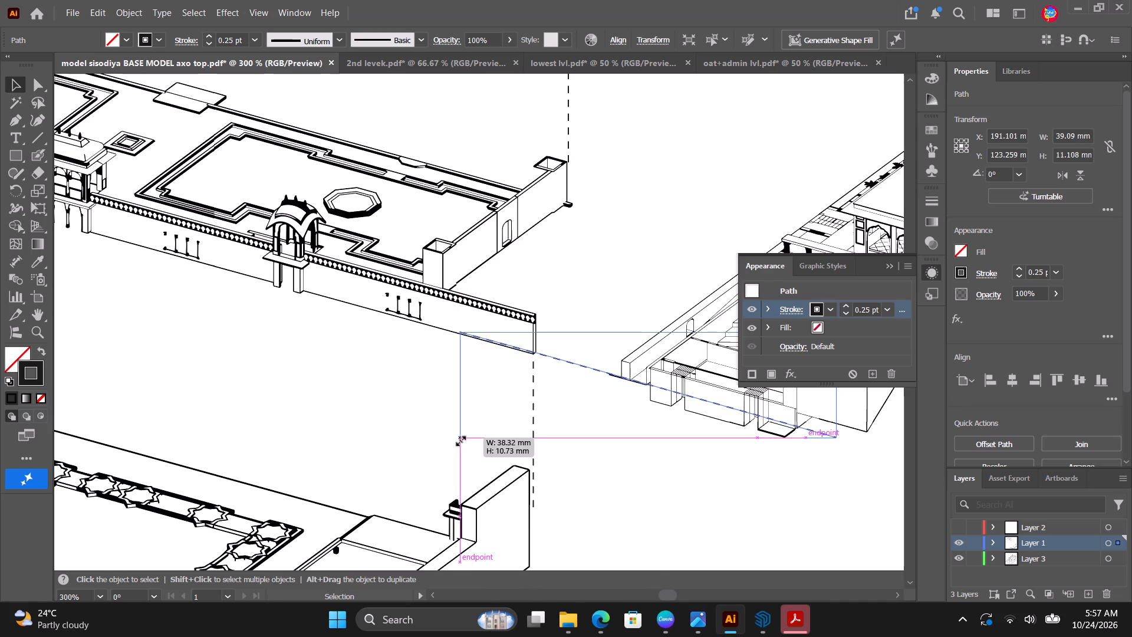
drag(459, 439, 458, 442)
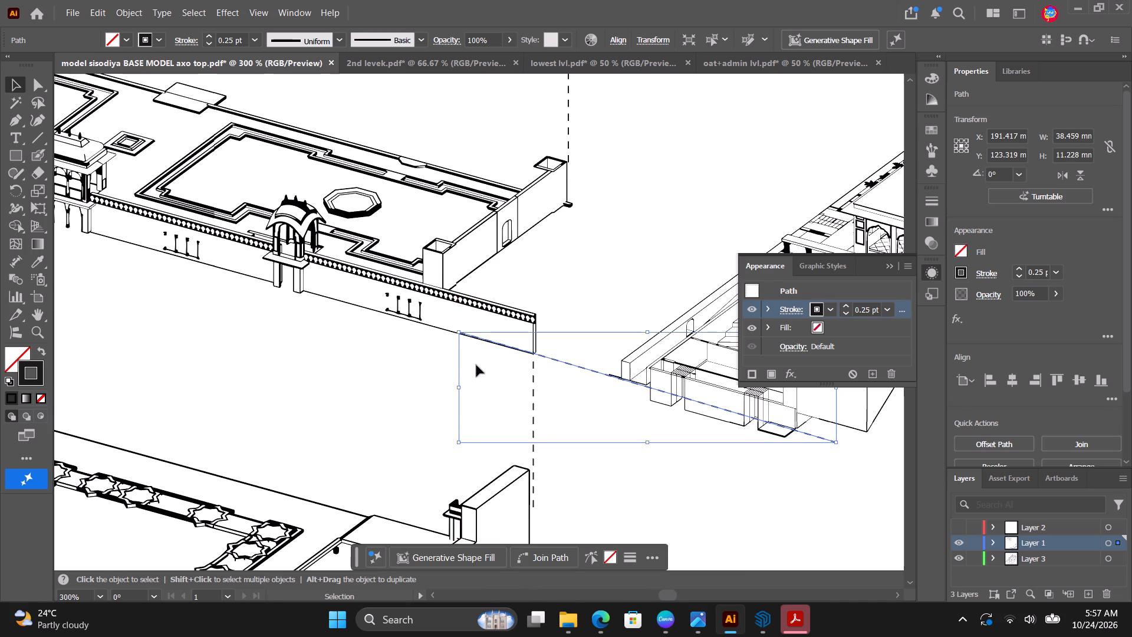
drag(495, 343, 562, 362)
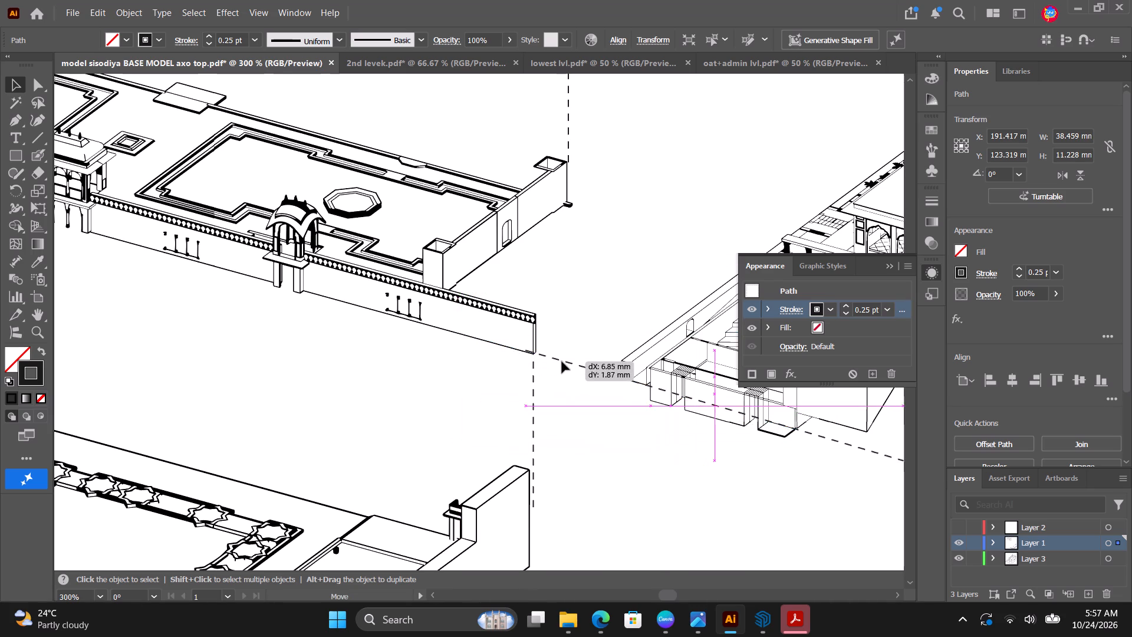
drag(562, 362, 567, 364)
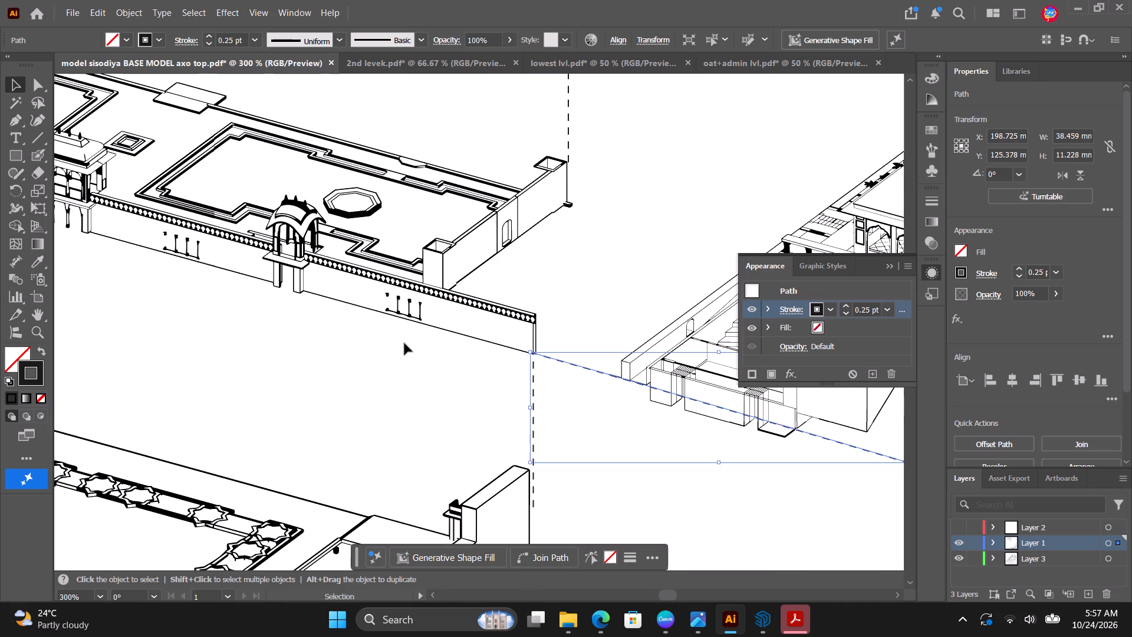
Shorten the dashed line proportionally to about 25 × 7 mm, ending beneath the stepped structure's front.
shift+scroll(403, 342, down, 2)
alt+scroll(413, 333, down, 4)
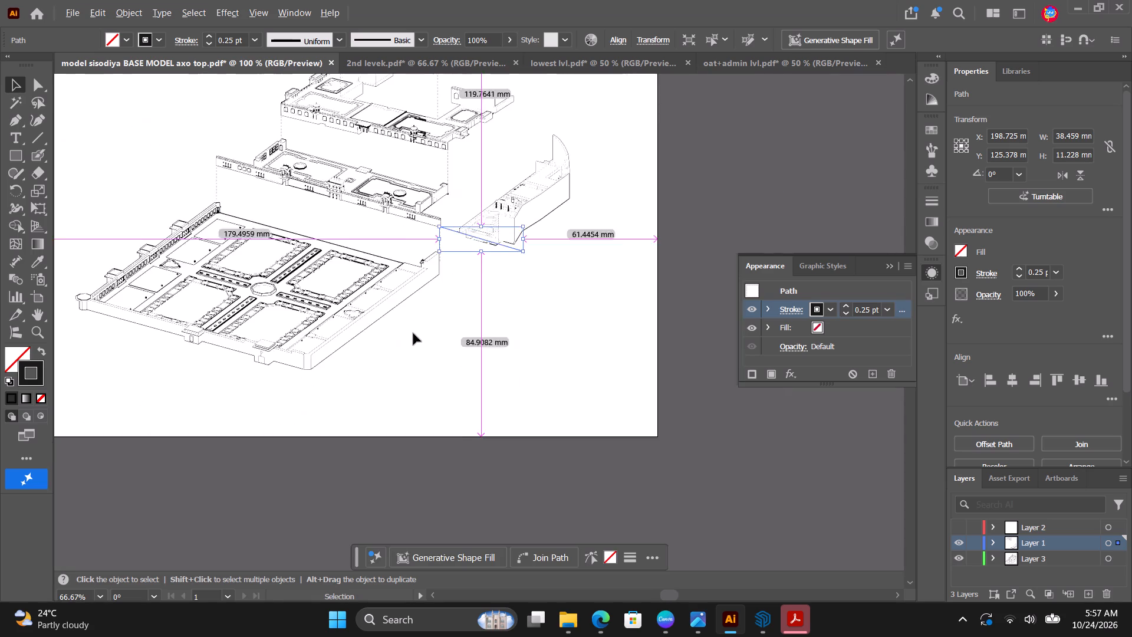
alt+scroll(413, 333, down, 2)
alt+scroll(418, 316, up, 4)
alt+scroll(551, 225, down, 1)
alt+scroll(572, 154, up, 4)
alt+scroll(595, 184, down, 1)
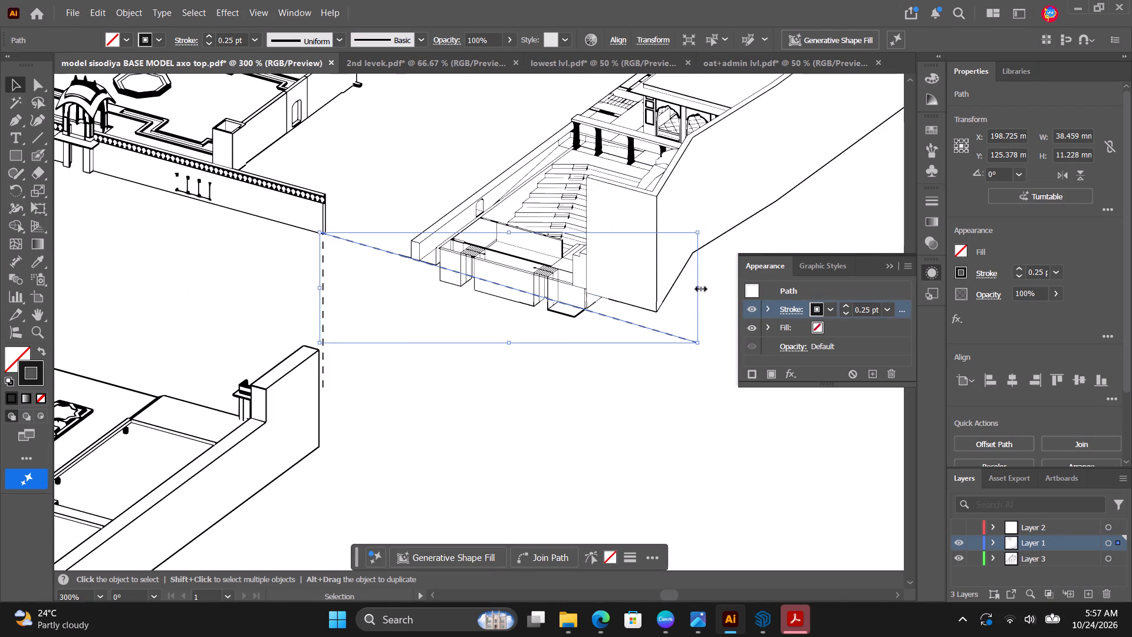
shift+drag(697, 287, 585, 274)
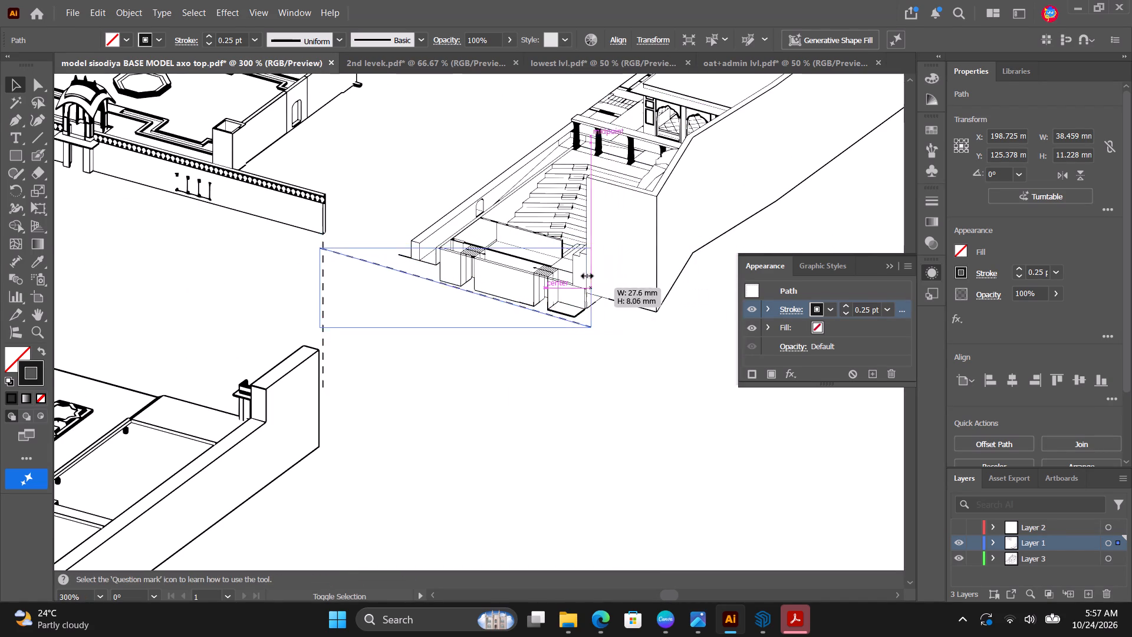
shift+drag(585, 274, 561, 271)
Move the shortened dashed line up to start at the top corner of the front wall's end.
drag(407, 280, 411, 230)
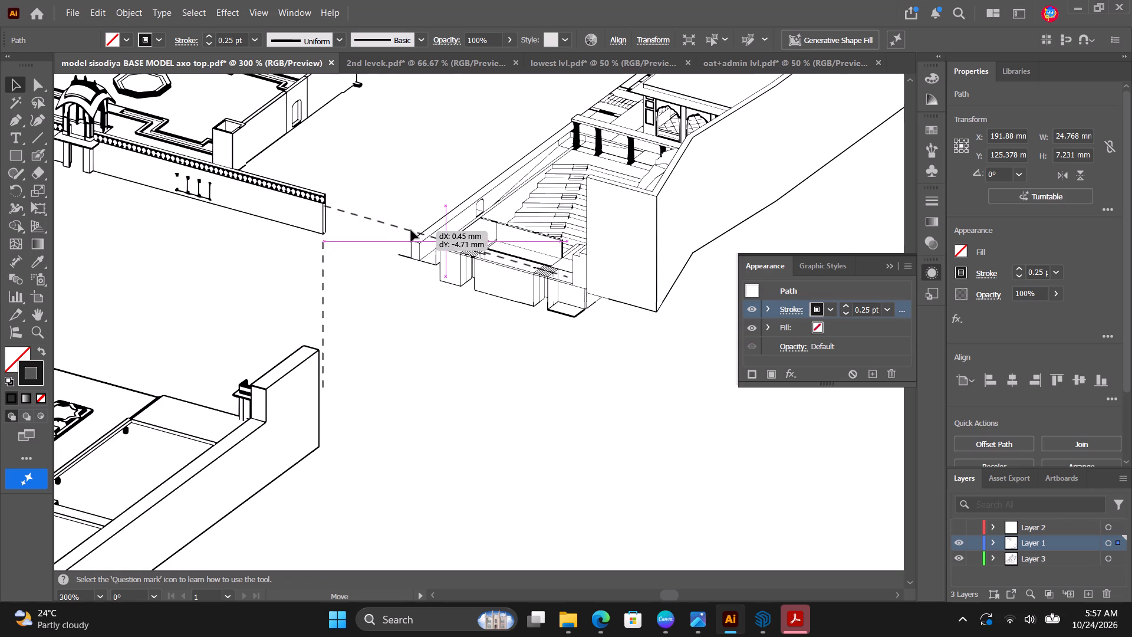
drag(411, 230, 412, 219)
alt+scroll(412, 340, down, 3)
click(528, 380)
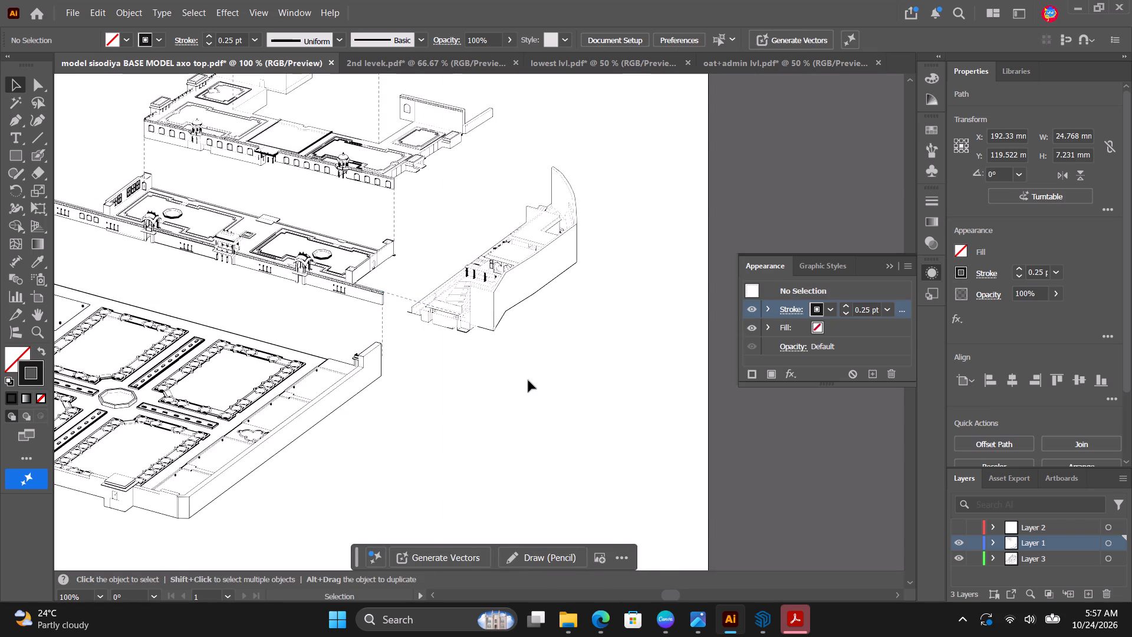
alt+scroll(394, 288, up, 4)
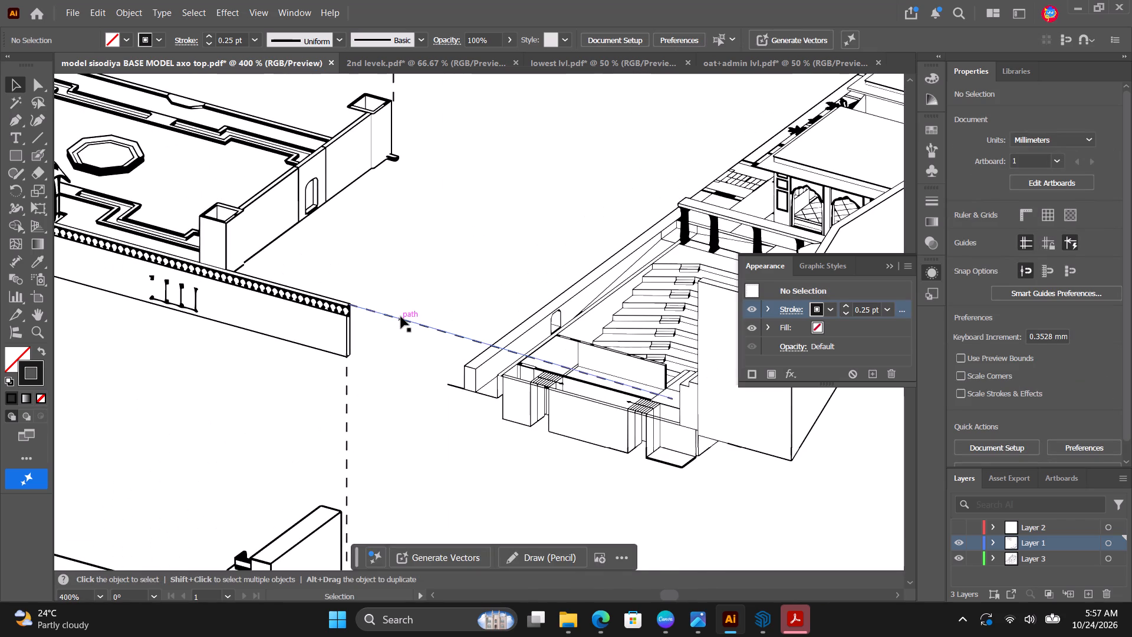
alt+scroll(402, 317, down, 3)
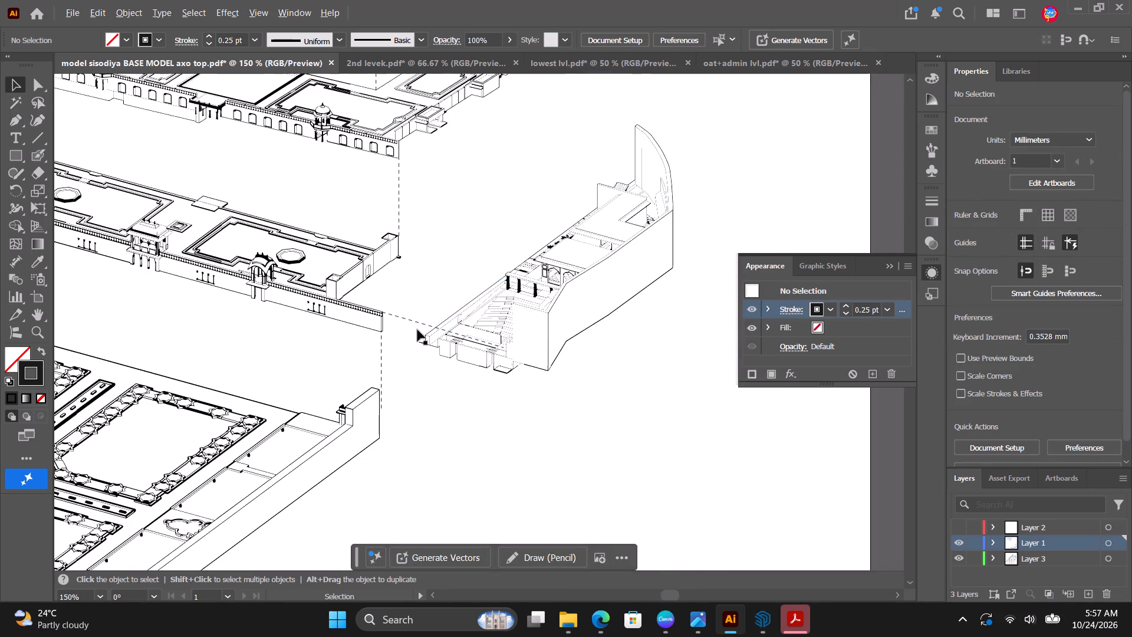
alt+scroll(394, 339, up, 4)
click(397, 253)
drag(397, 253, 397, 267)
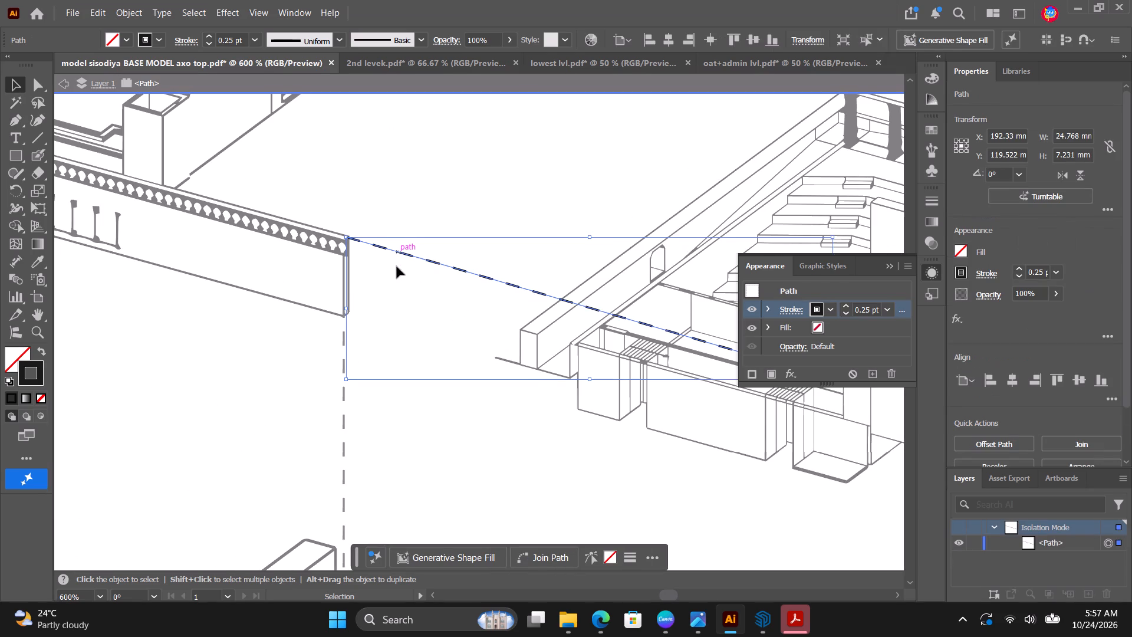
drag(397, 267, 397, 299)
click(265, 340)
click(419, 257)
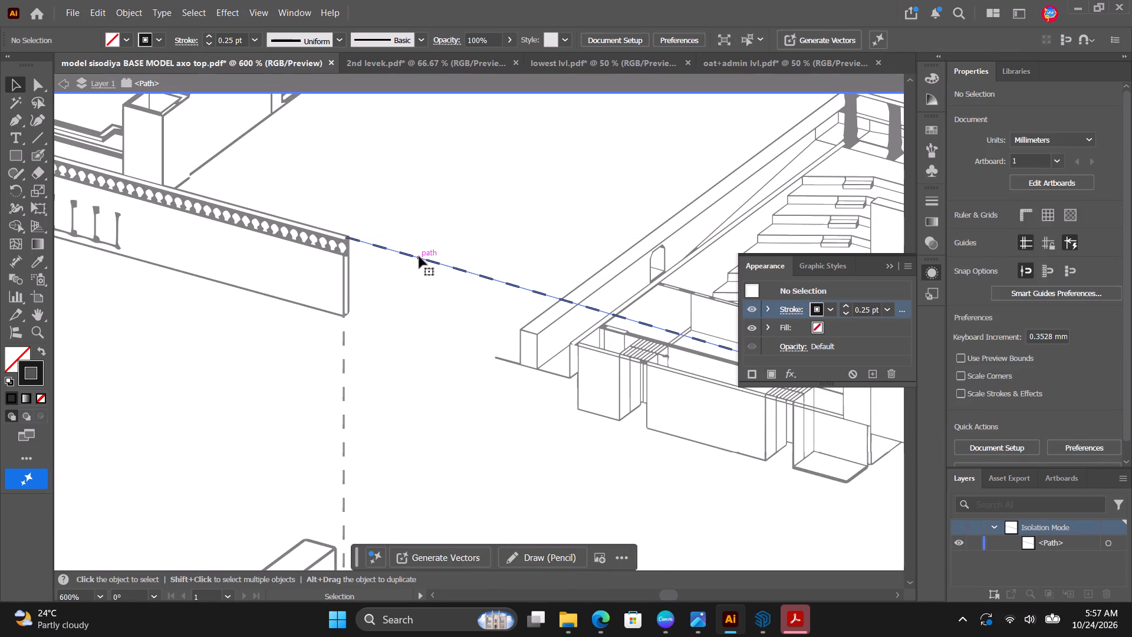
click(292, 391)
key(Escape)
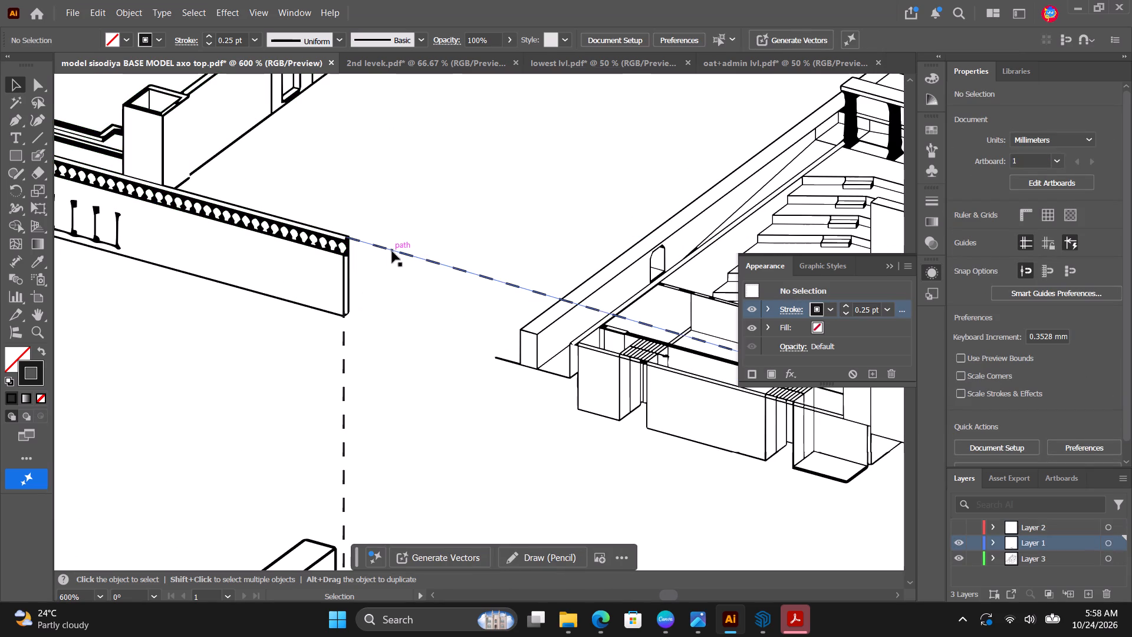
Move the dashed line down about 4 mm so it starts at the bottom corner of the front wall's end.
click(392, 251)
drag(383, 248, 379, 324)
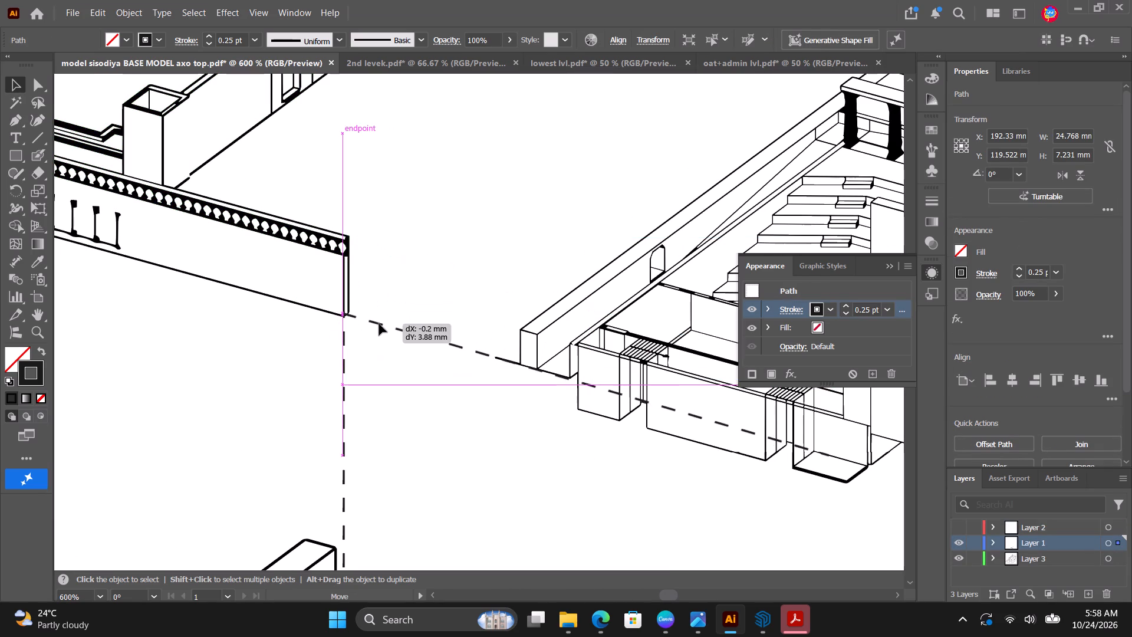
drag(379, 324, 379, 325)
alt+scroll(321, 396, down, 3)
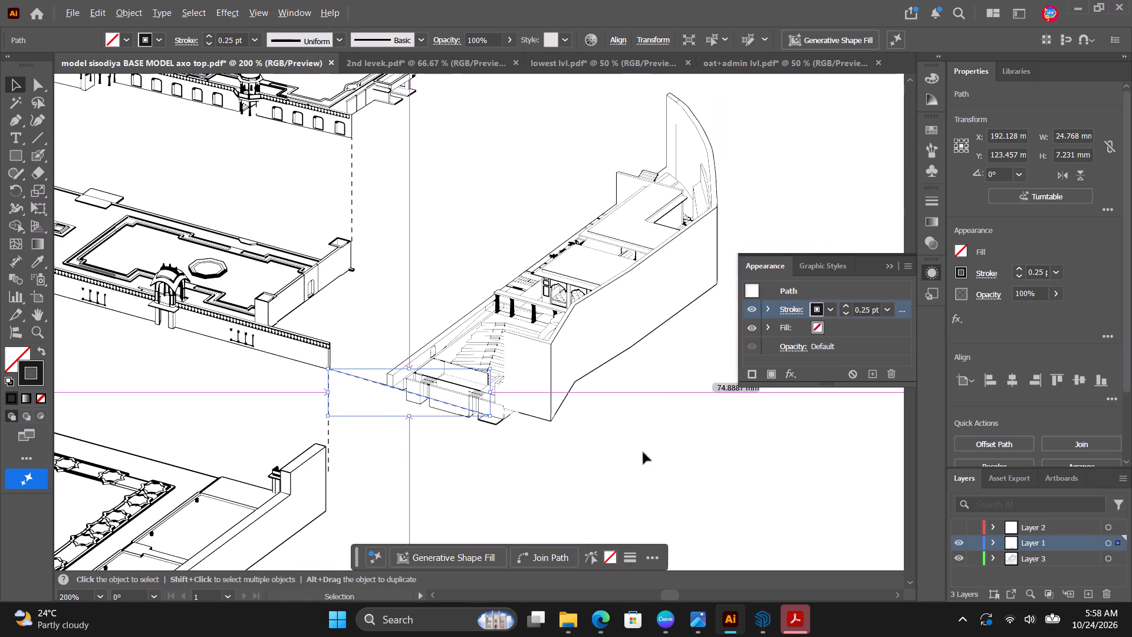
click(692, 460)
Move the stepped structure group slightly up so its front base edge sits on the dashed alignment line.
click(564, 316)
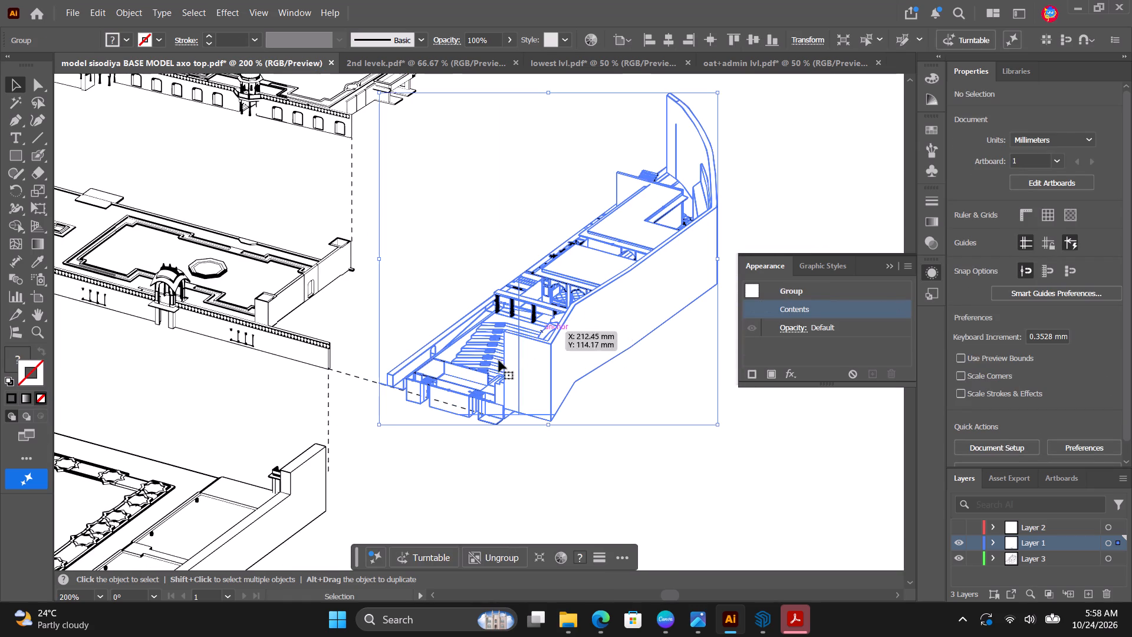
scroll(462, 416, up, 3)
scroll(463, 414, down, 2)
alt+scroll(458, 435, up, 3)
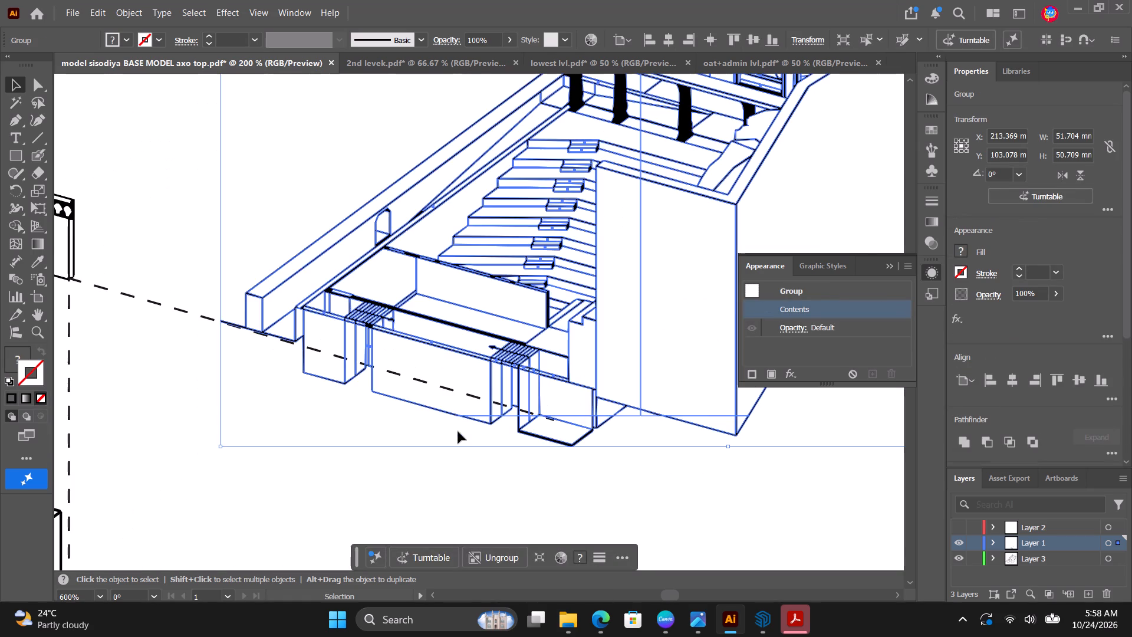
drag(464, 418, 469, 392)
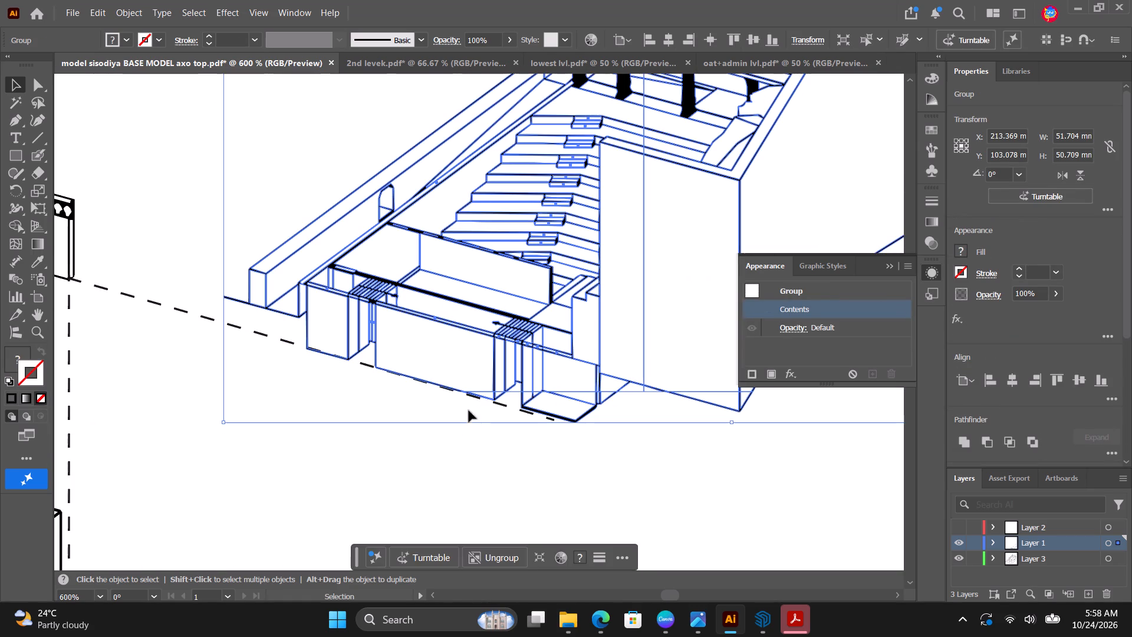
click(375, 468)
Examine the stepped structure's alignment with the dashed line and the detail around its side wall opening.
alt+scroll(376, 465, down, 4)
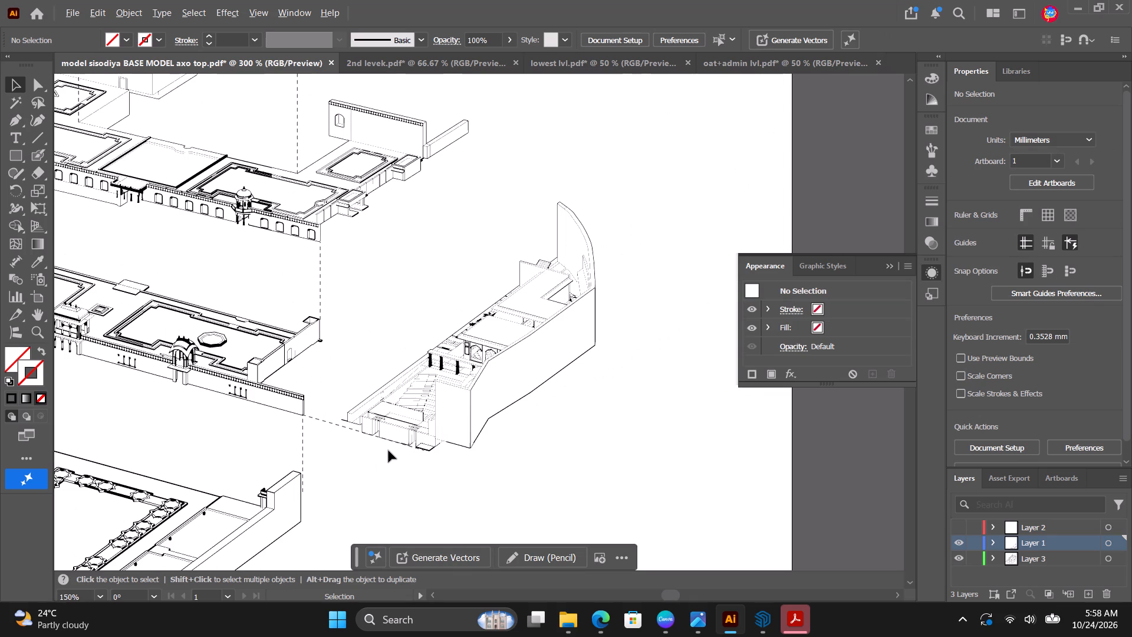
alt+scroll(341, 340, up, 2)
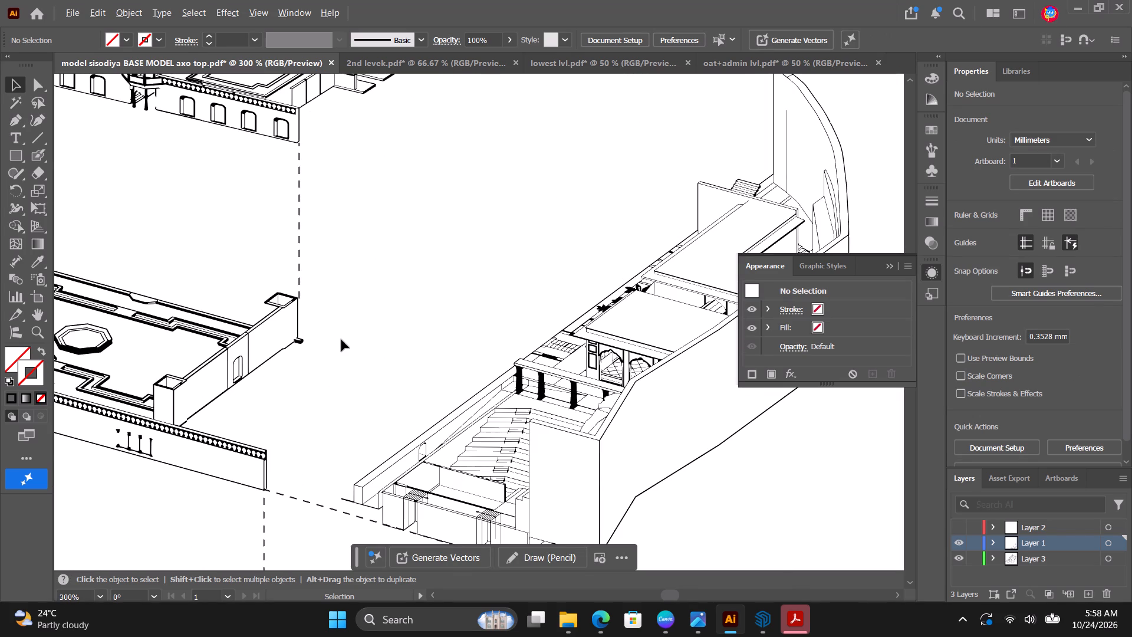
alt+scroll(417, 491, up, 3)
alt+scroll(427, 464, down, 2)
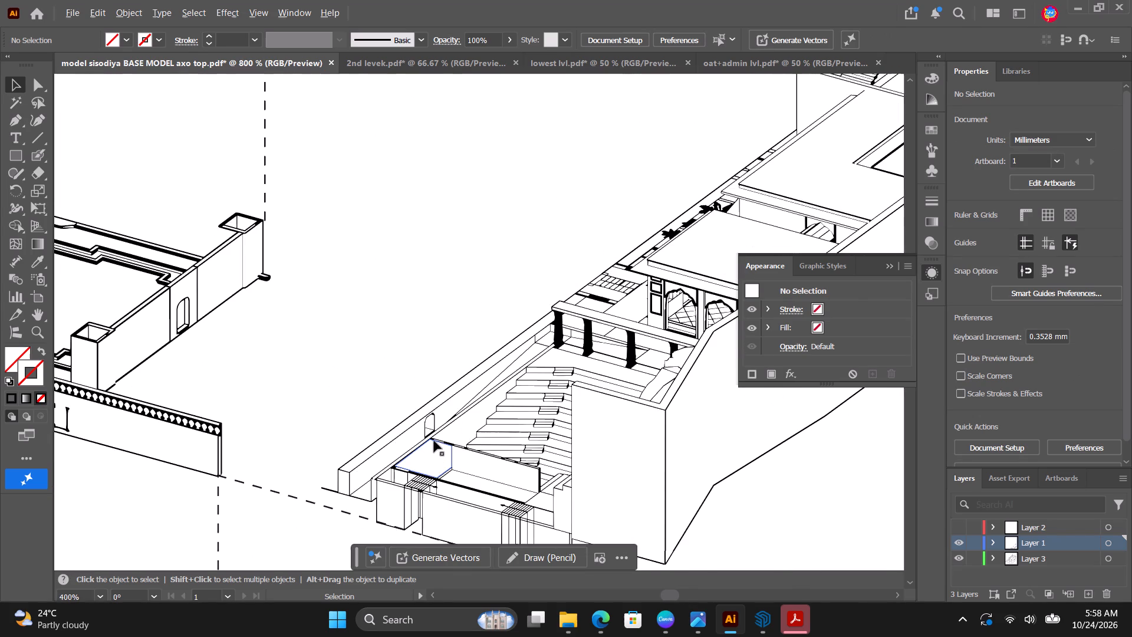
click(297, 497)
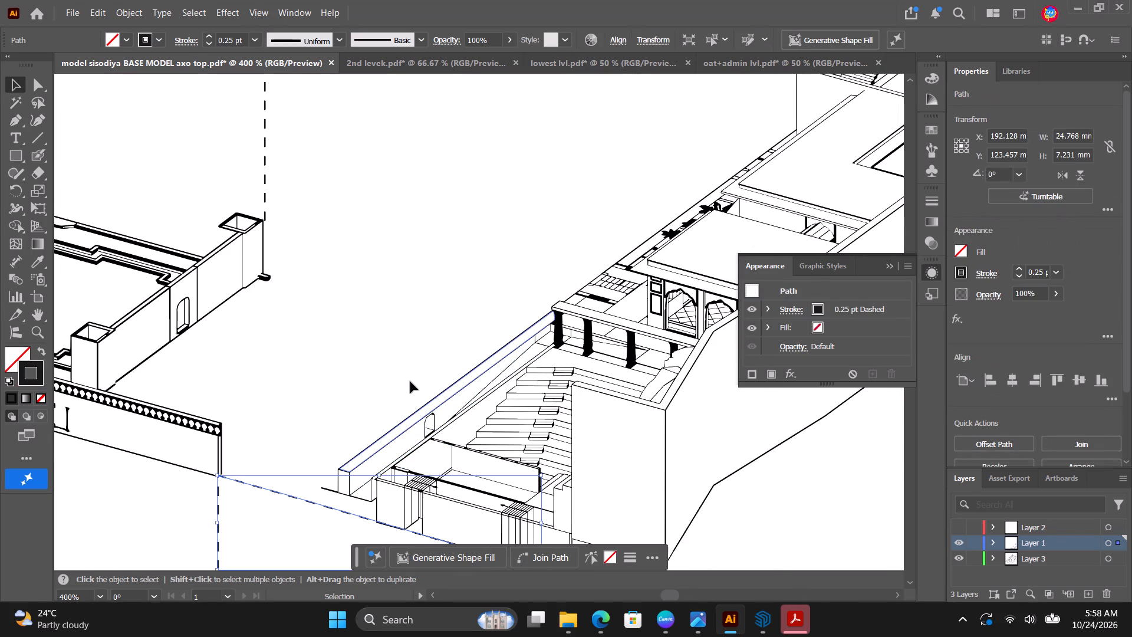
click(401, 372)
alt+scroll(422, 433, up, 4)
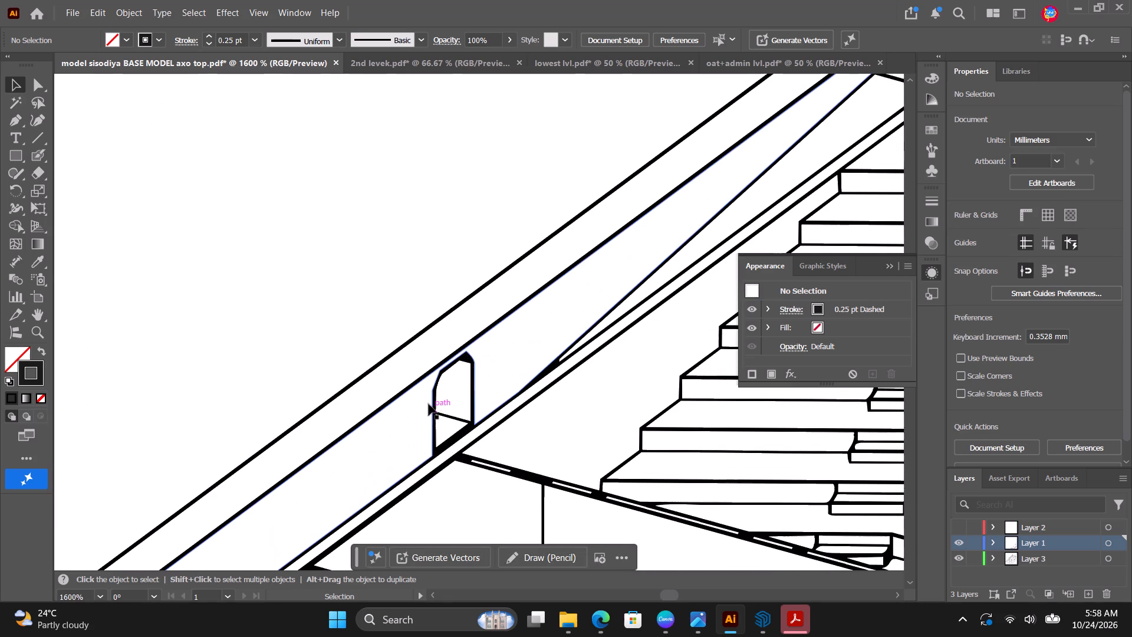
Isolate the stepped structure group and delete the white fill shapes of the long side wall's top and side faces.
alt+scroll(429, 403, down, 3)
click(452, 373)
click(452, 373)
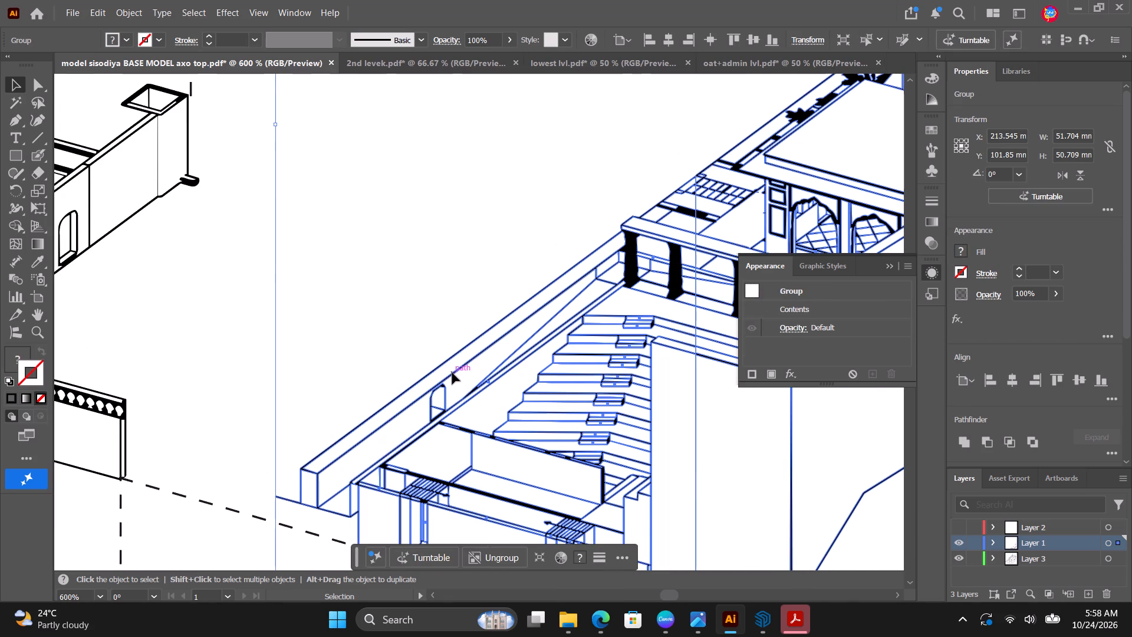
click(452, 373)
click(452, 373)
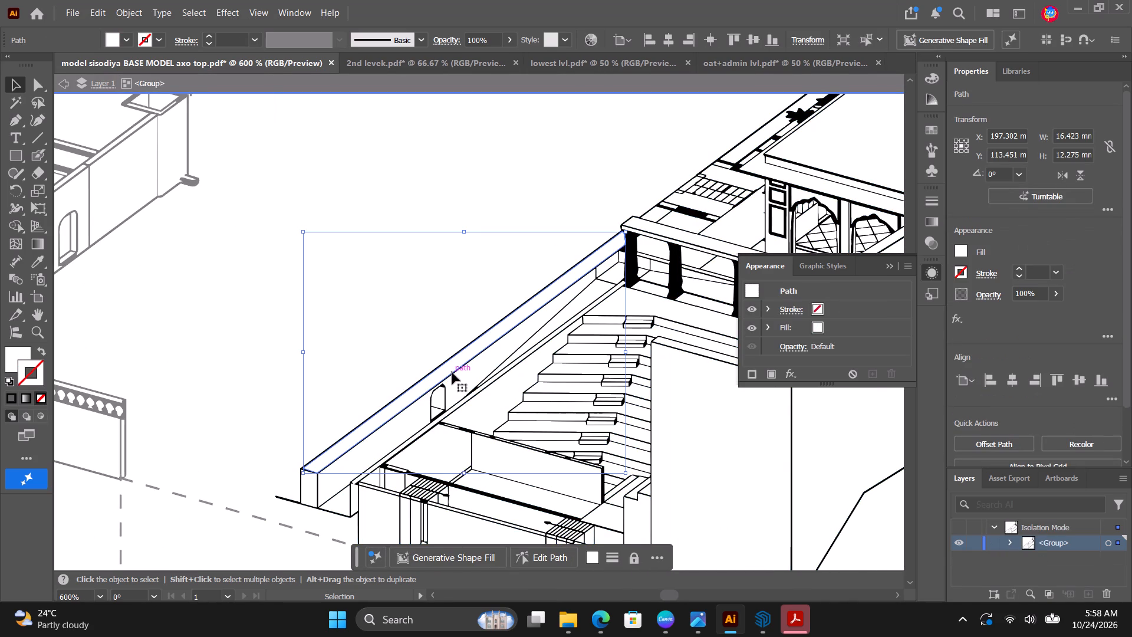
key(Delete)
click(472, 362)
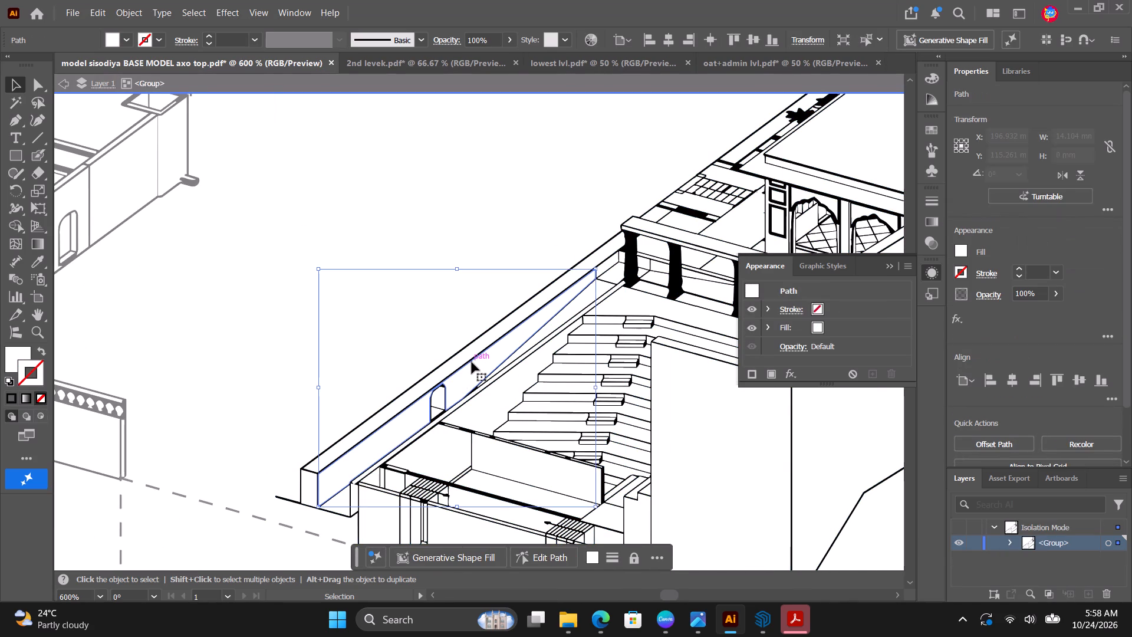
key(Delete)
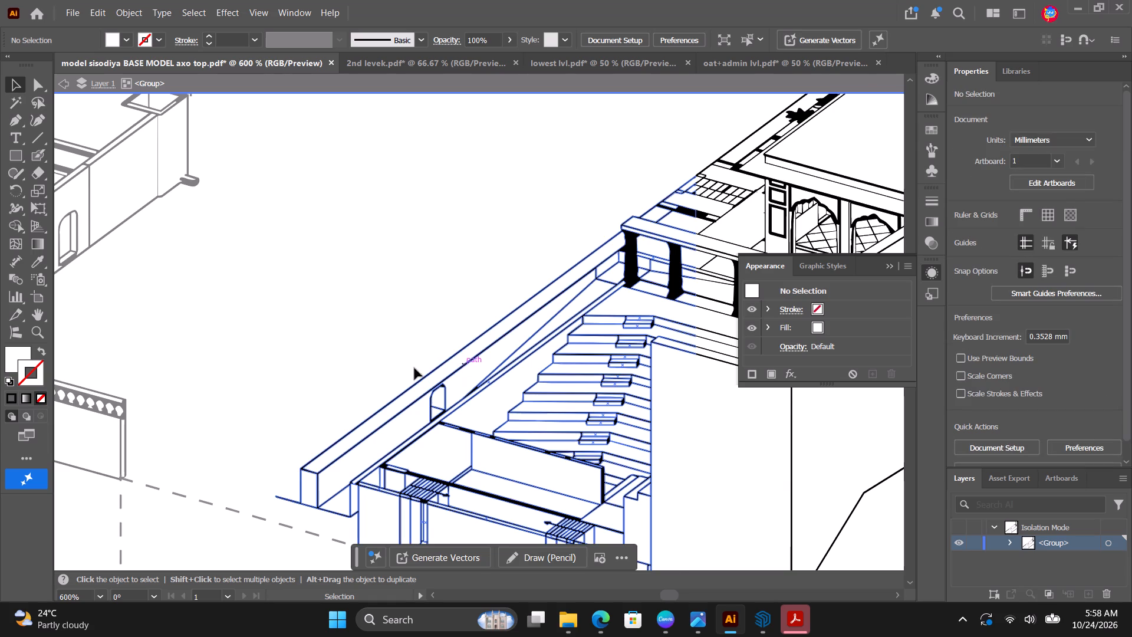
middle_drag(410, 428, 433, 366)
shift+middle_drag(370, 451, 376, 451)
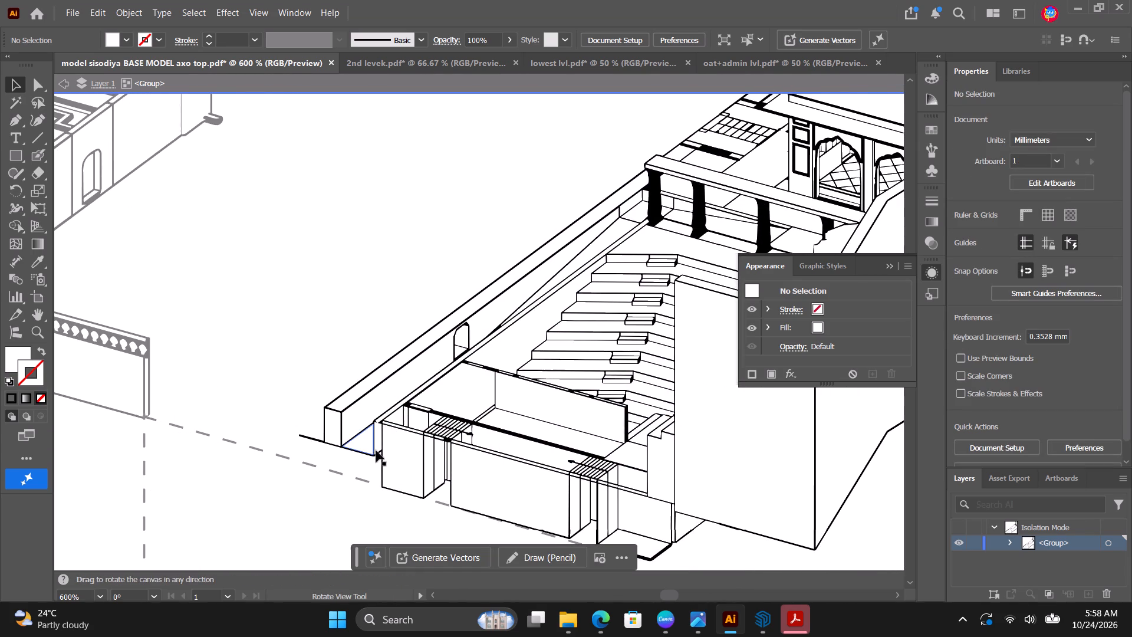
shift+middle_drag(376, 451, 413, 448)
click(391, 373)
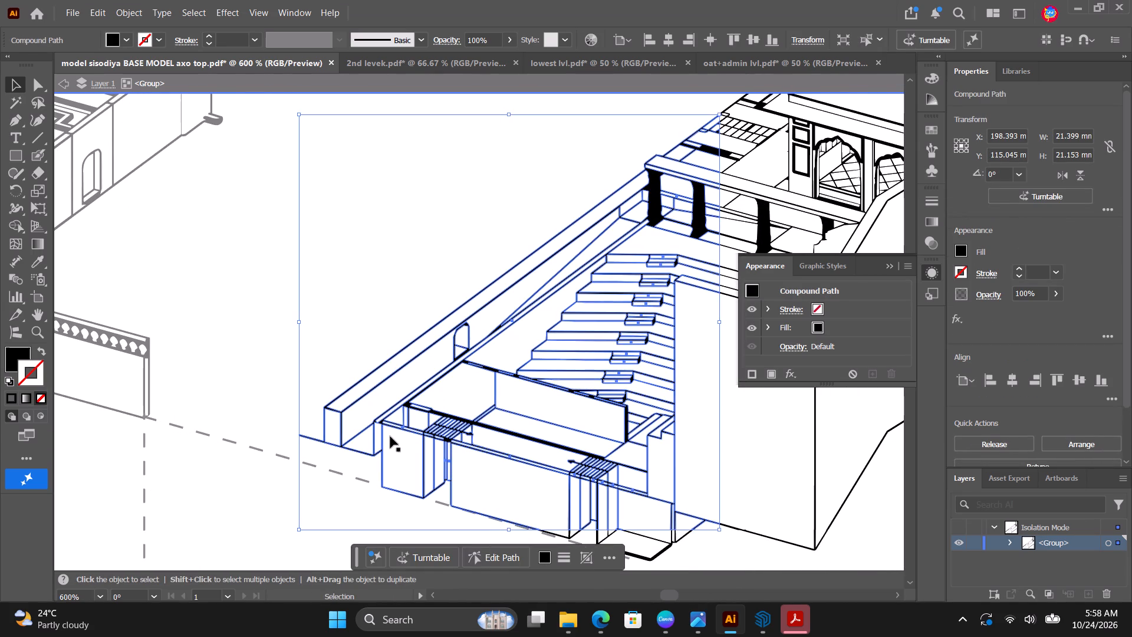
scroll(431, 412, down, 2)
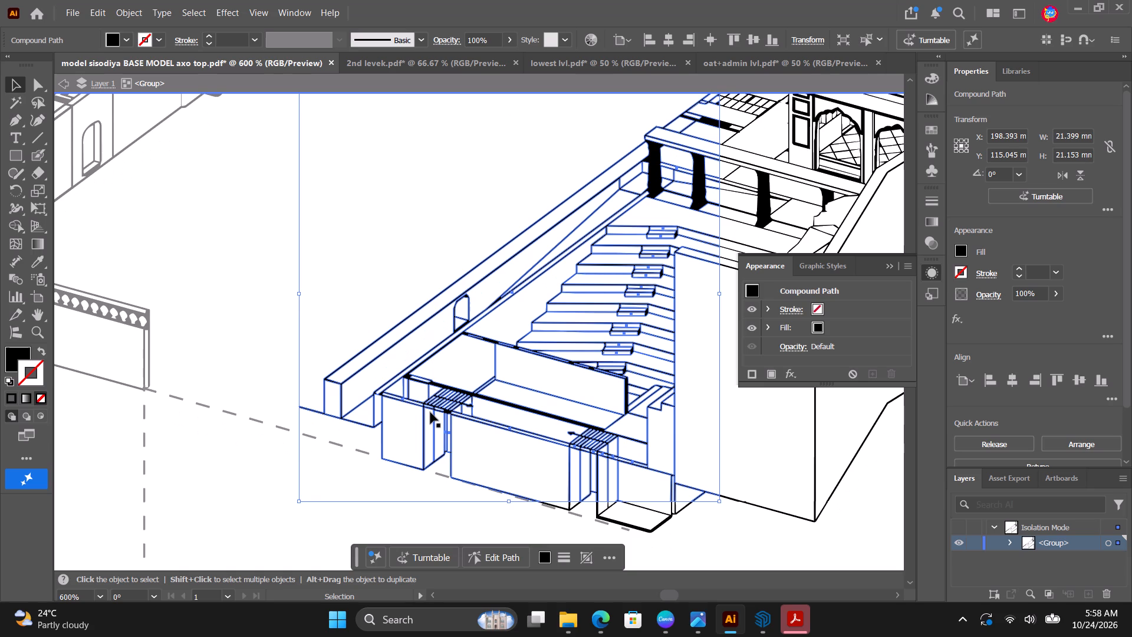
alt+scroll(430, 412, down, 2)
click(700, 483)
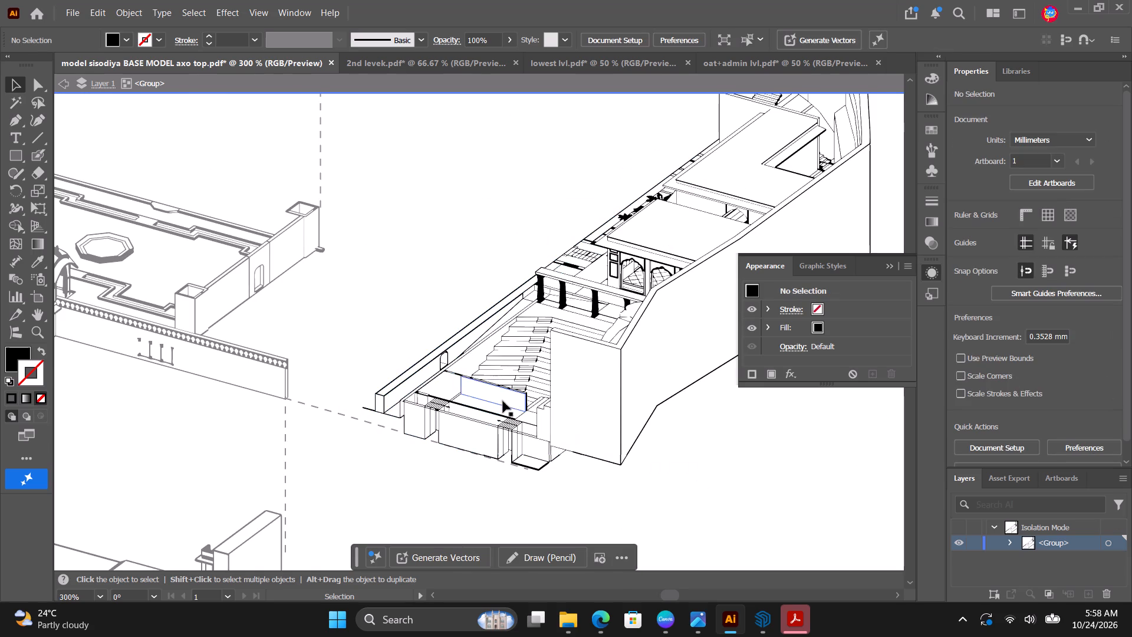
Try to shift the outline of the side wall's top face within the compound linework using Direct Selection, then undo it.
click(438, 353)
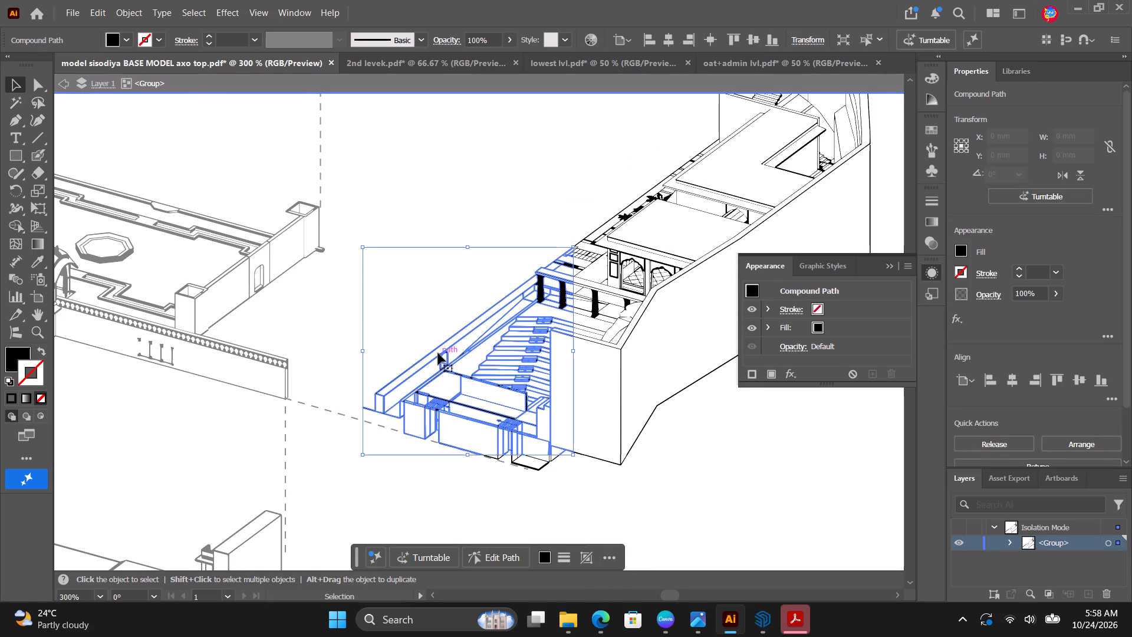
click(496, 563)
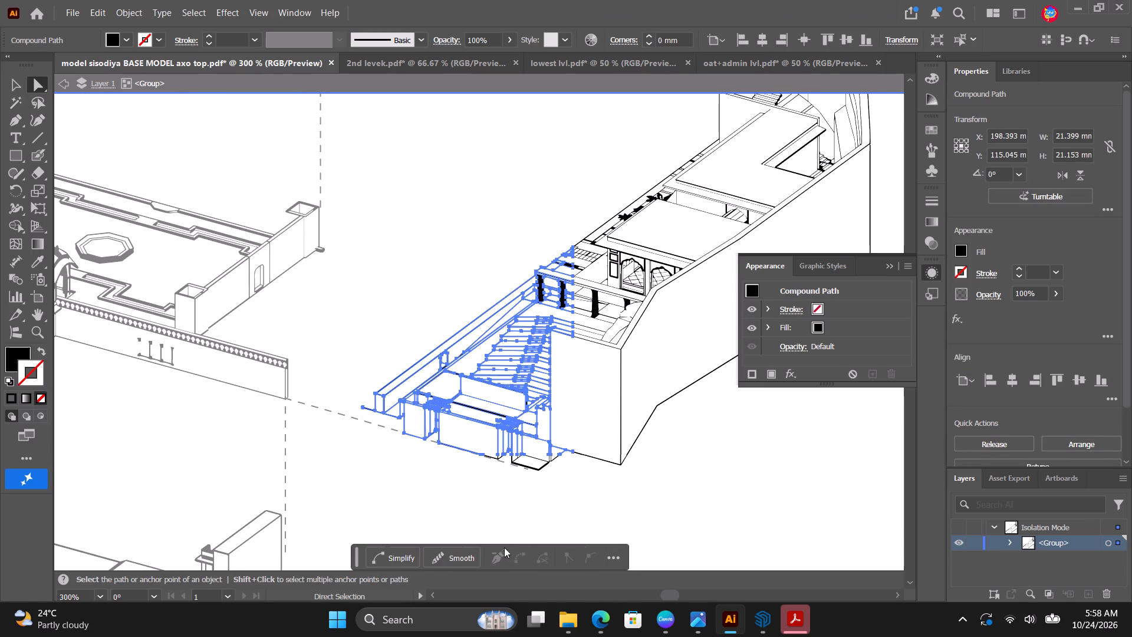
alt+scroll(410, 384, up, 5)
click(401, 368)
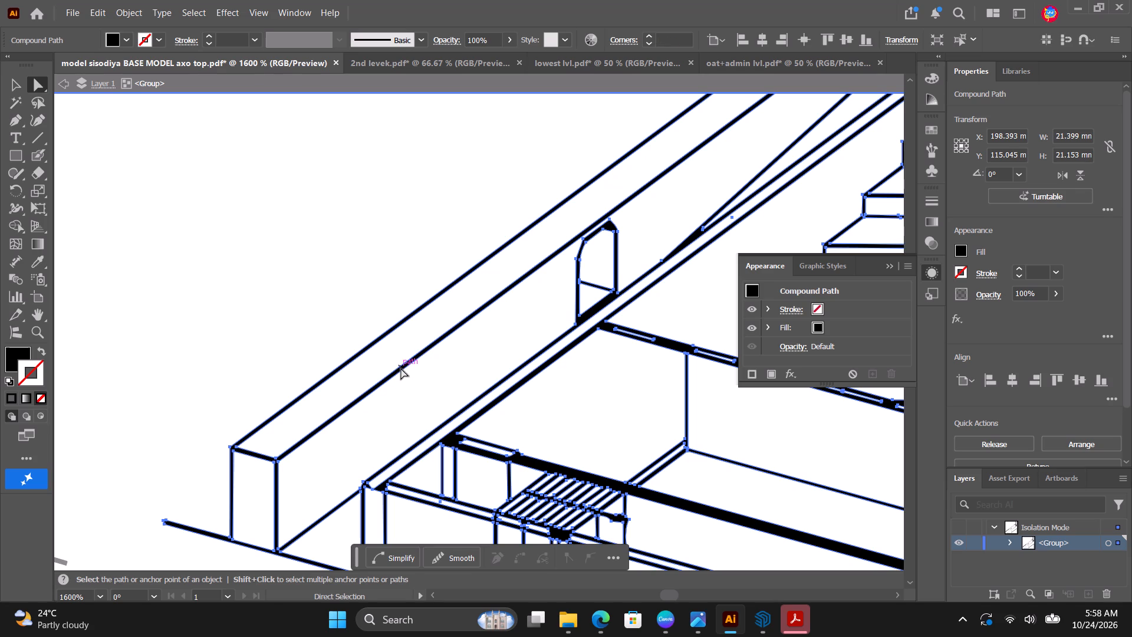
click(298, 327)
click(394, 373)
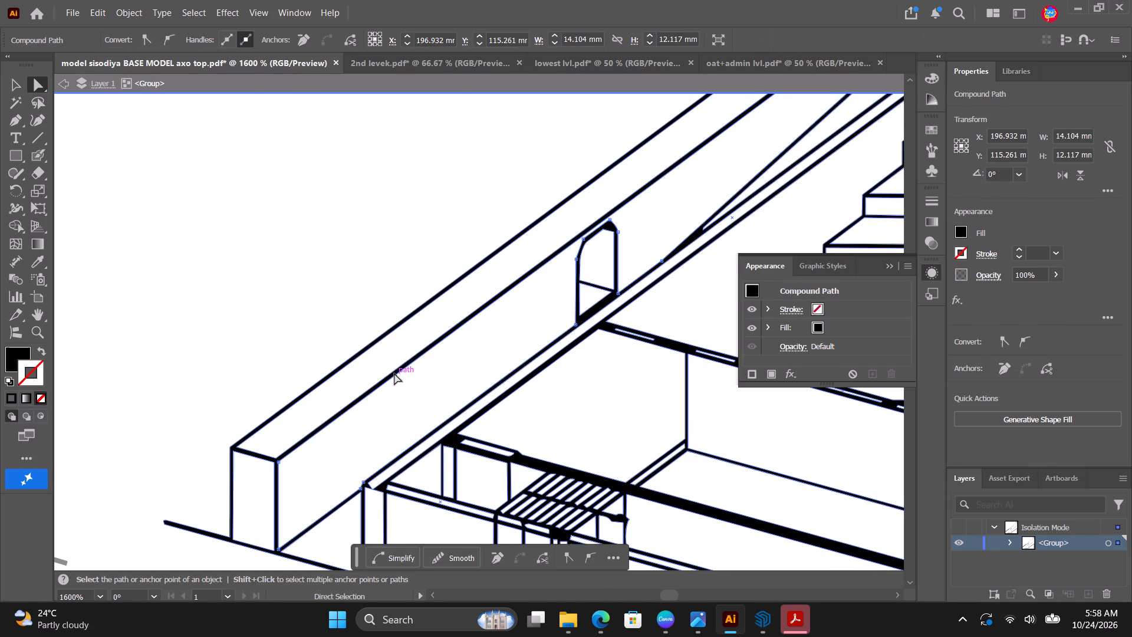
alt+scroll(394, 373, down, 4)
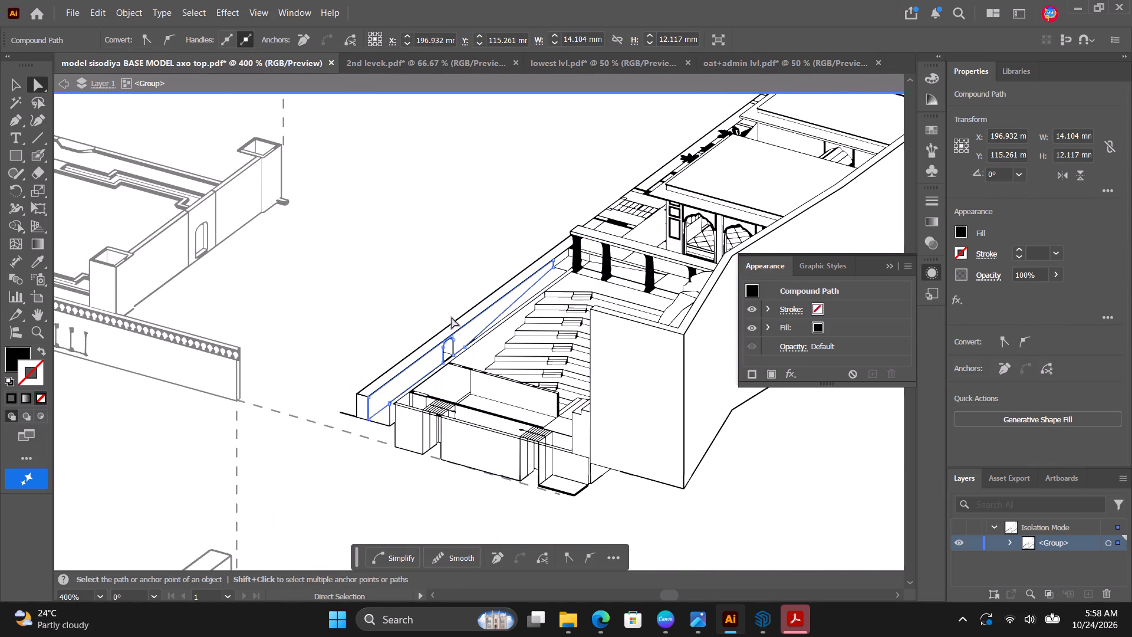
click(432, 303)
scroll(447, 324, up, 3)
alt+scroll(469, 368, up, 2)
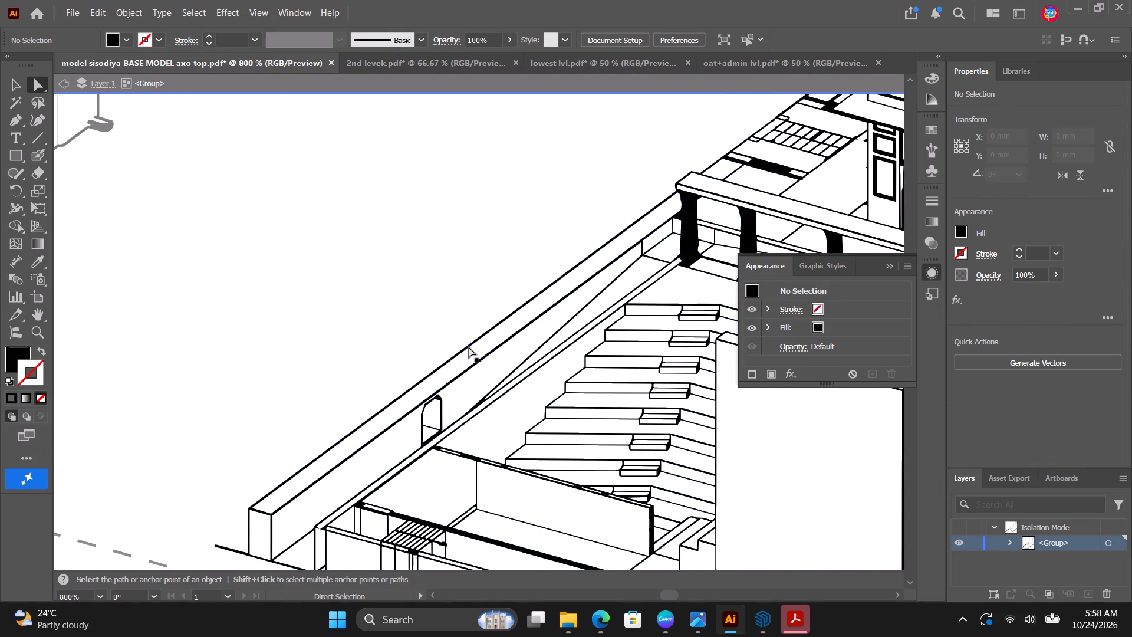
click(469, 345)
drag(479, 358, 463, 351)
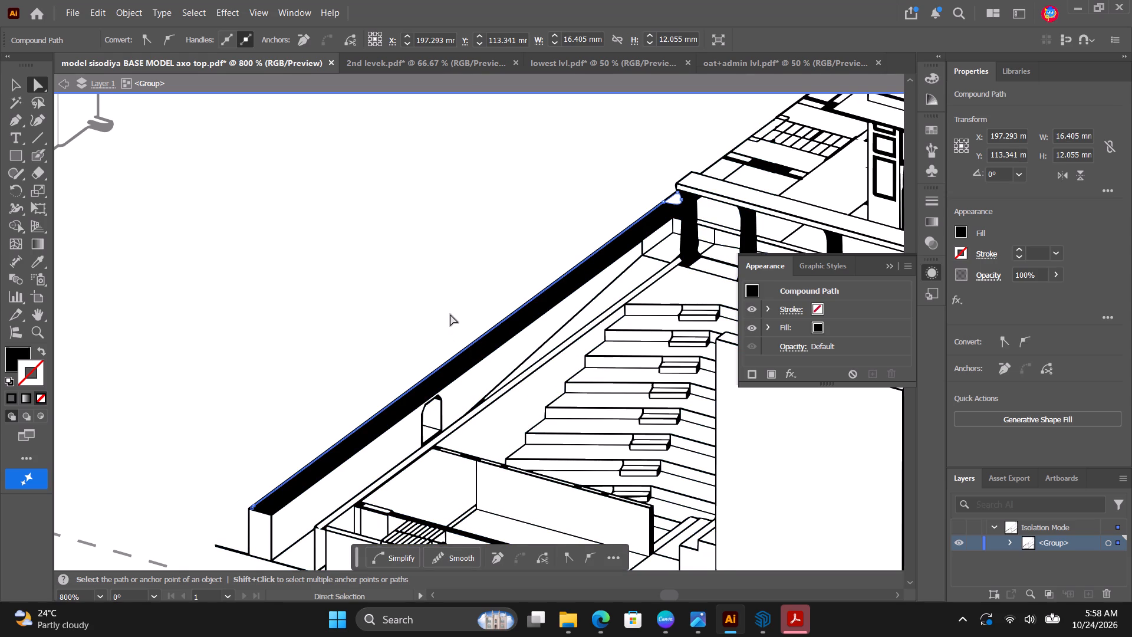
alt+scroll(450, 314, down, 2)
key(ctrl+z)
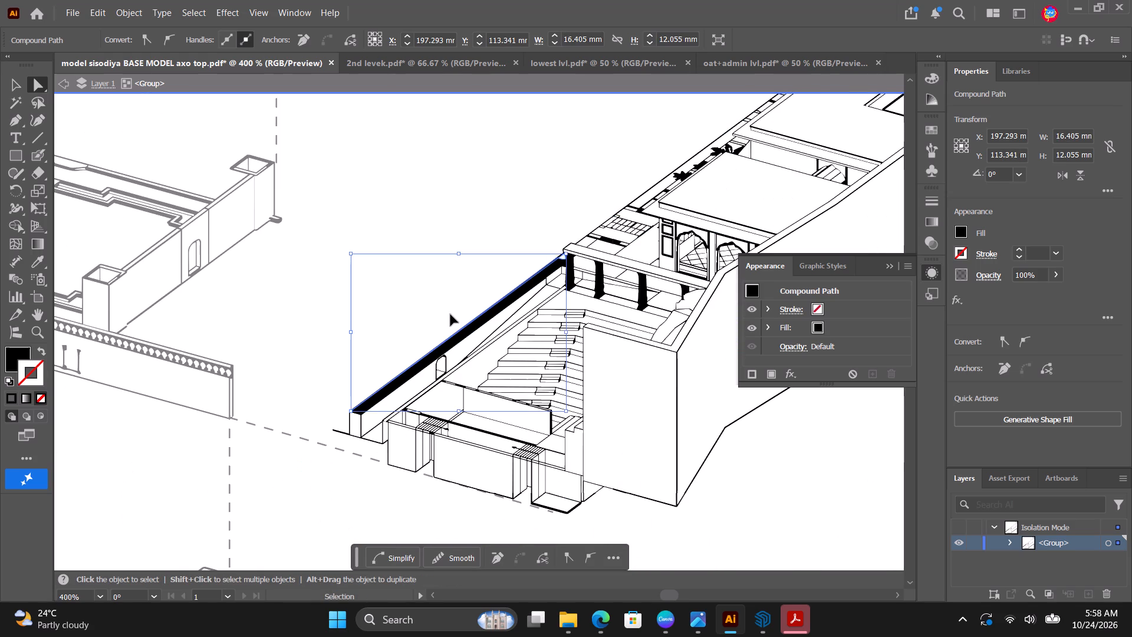
Delete the white fill shape of the side wall's front end face.
click(325, 330)
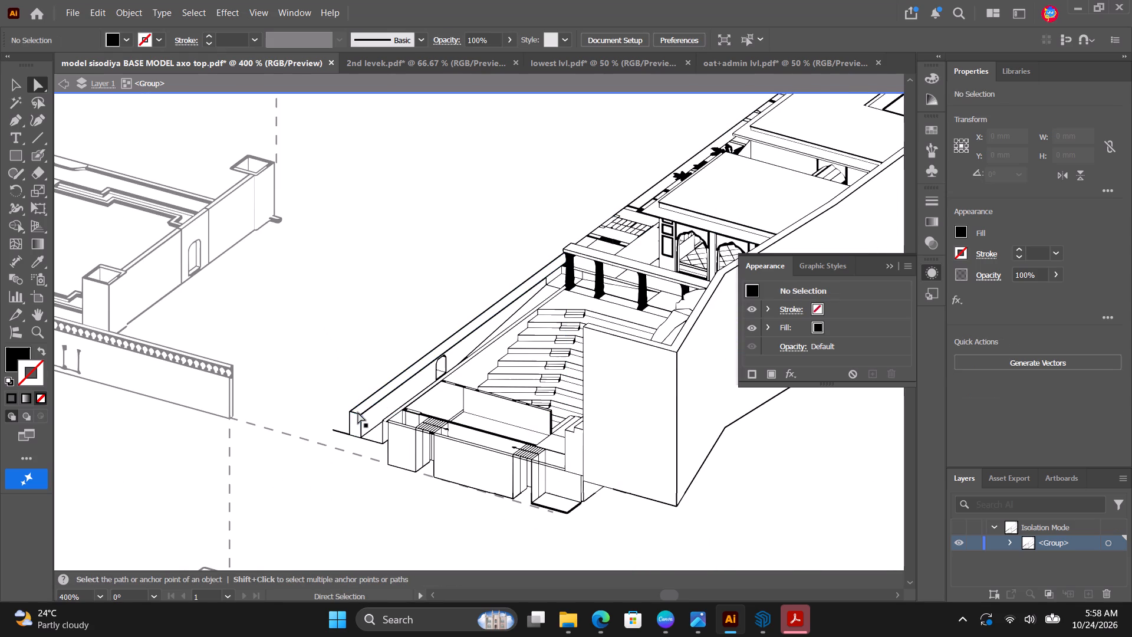
click(357, 419)
key(Delete)
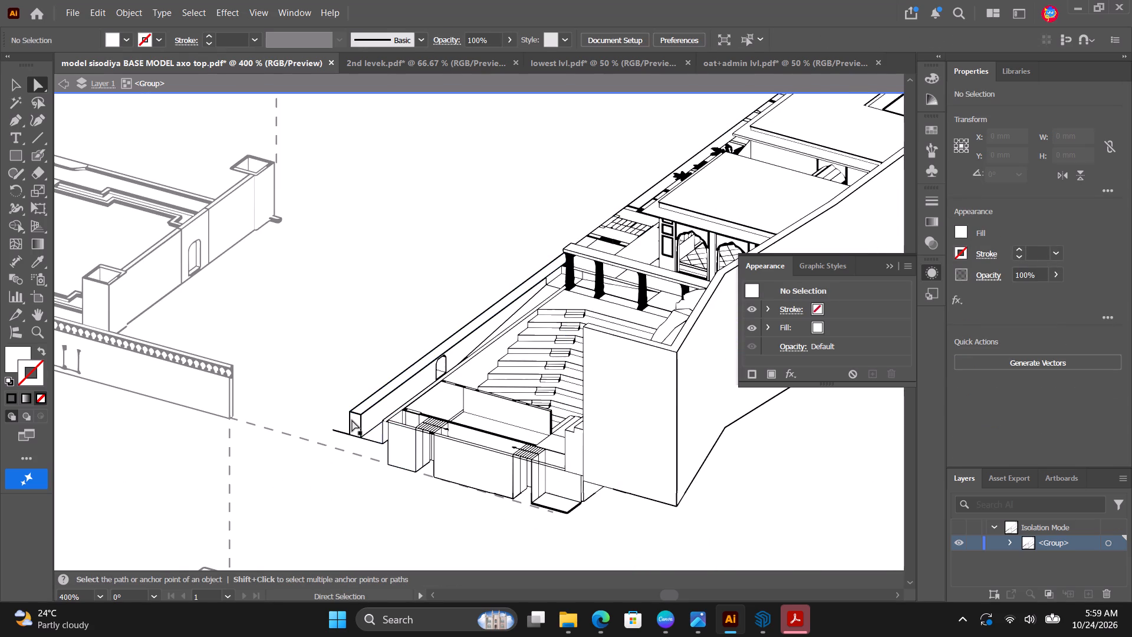
Pull the inner outline of the side wall's end face away from the wall and delete its corner points.
click(352, 420)
key(Delete)
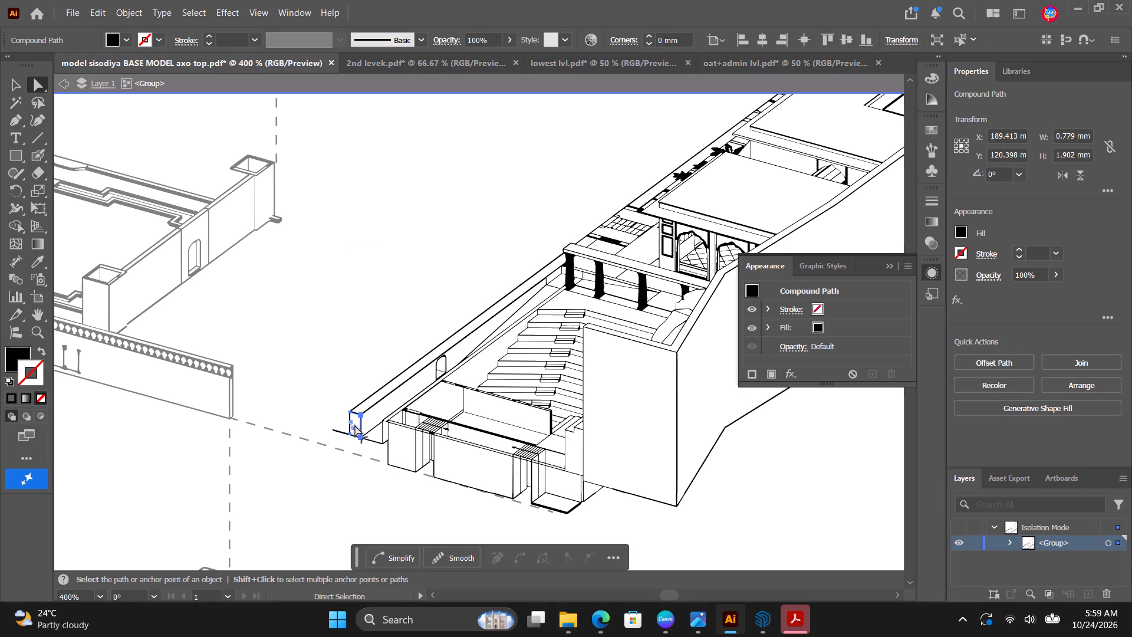
alt+scroll(357, 428, up, 5)
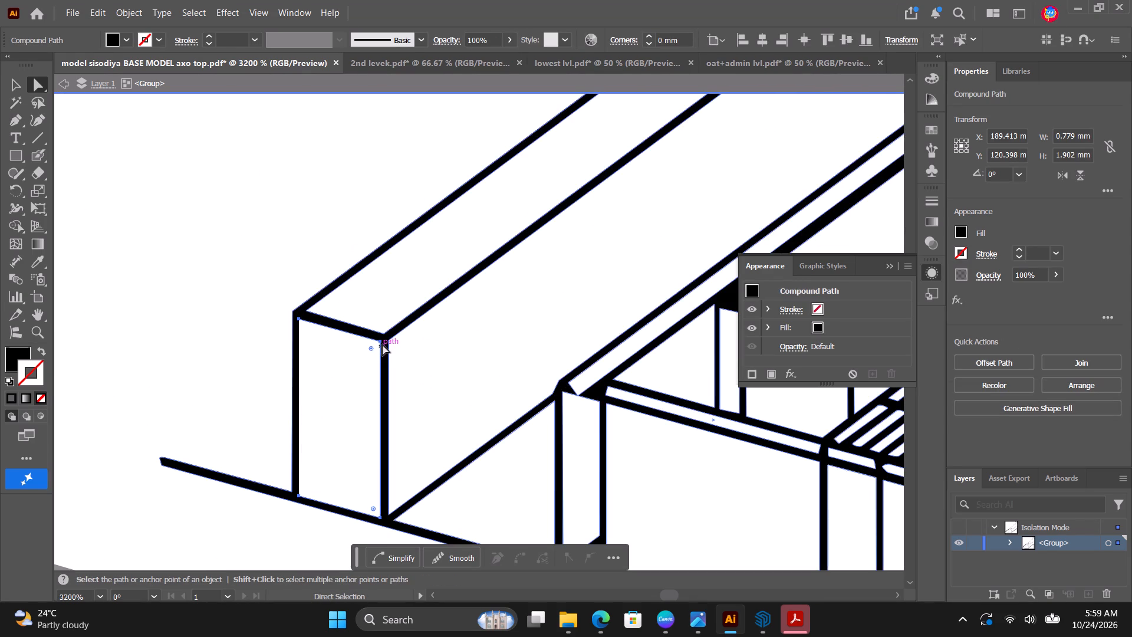
drag(380, 342, 246, 262)
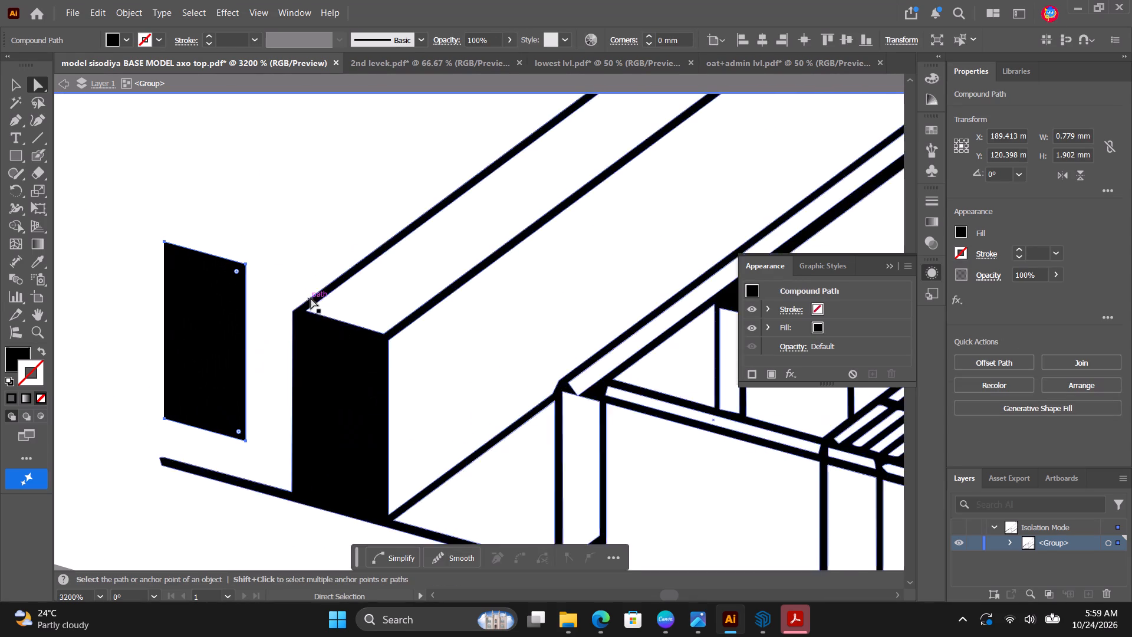
click(315, 222)
click(239, 261)
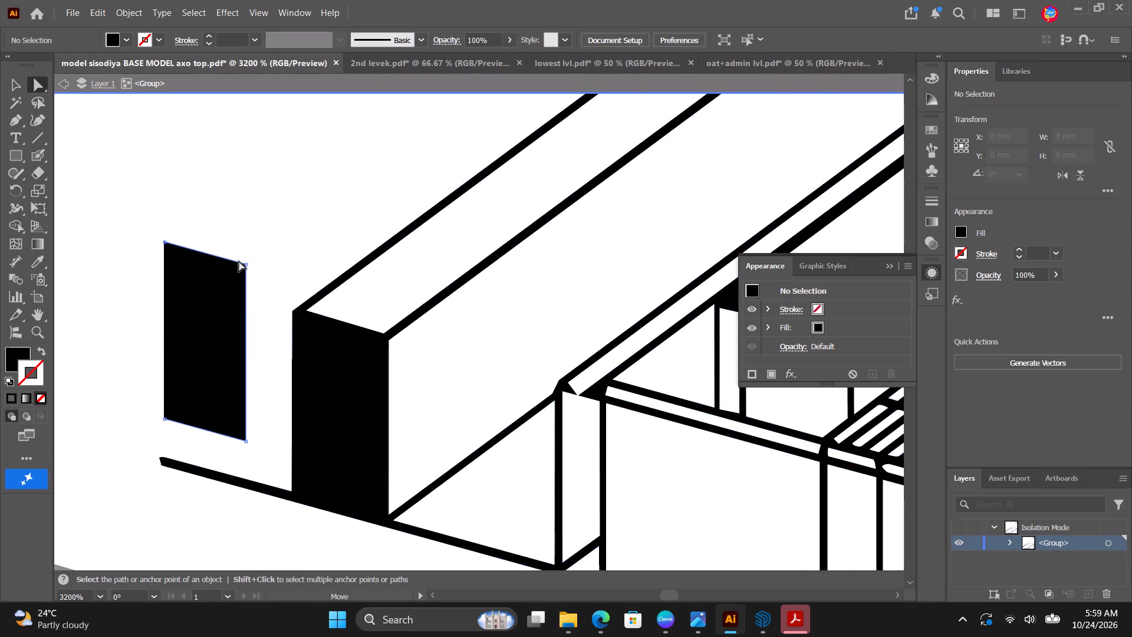
key(Delete)
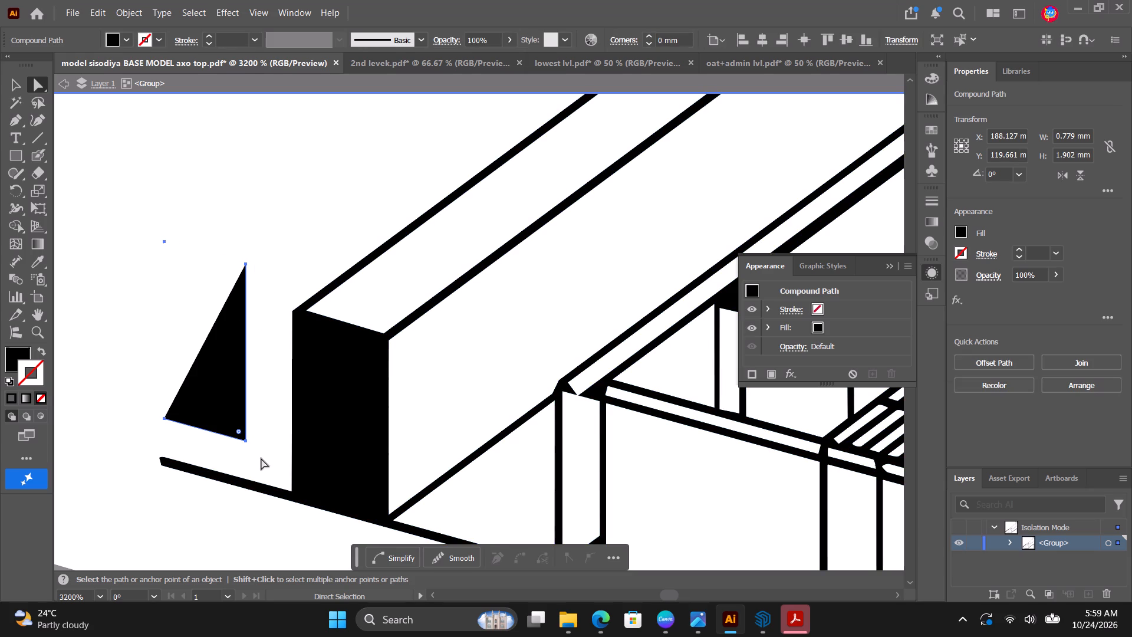
click(243, 441)
key(Delete)
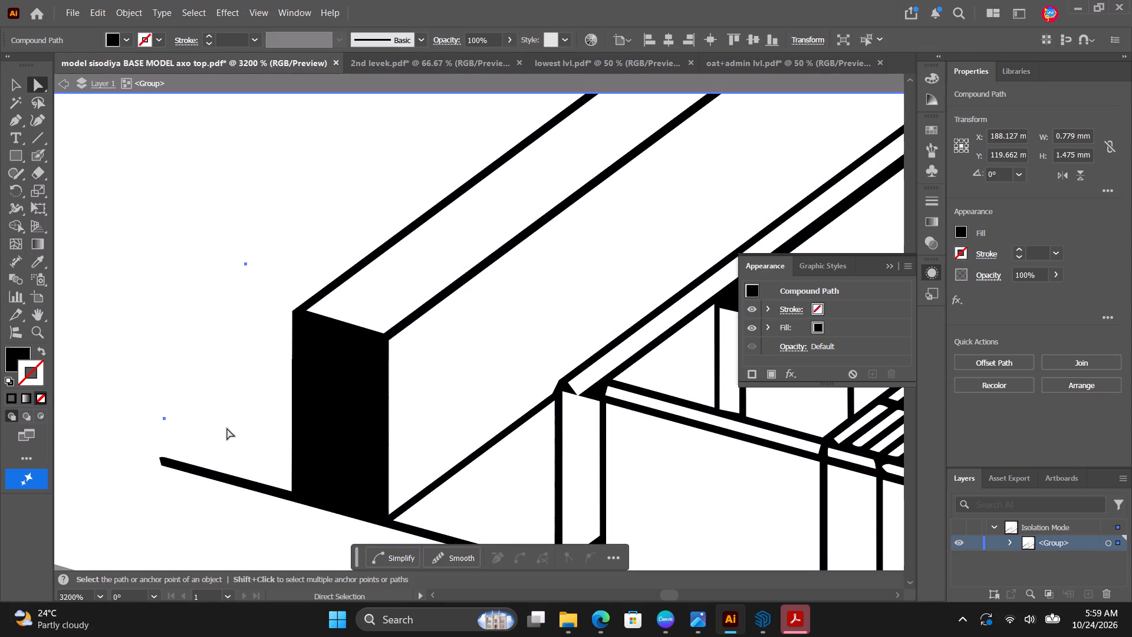
click(245, 264)
key(Delete)
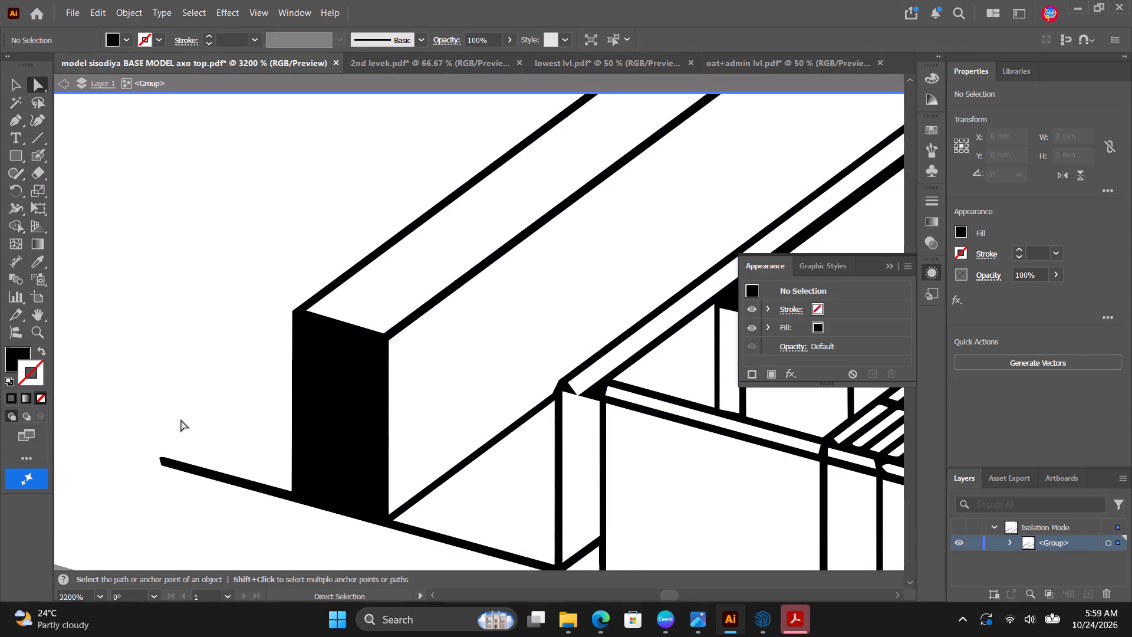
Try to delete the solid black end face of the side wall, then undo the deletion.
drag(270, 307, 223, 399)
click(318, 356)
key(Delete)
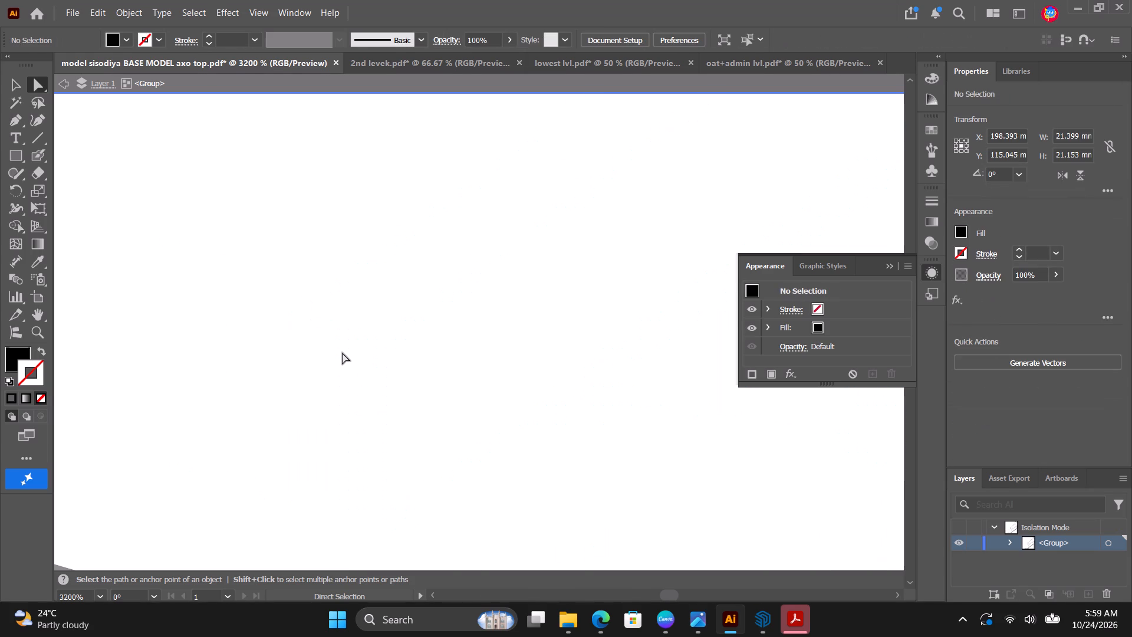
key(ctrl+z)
Examine the stepped structure, its side wall and its dashed-line alignment against the neighbouring palace levels.
scroll(342, 353, down, 5)
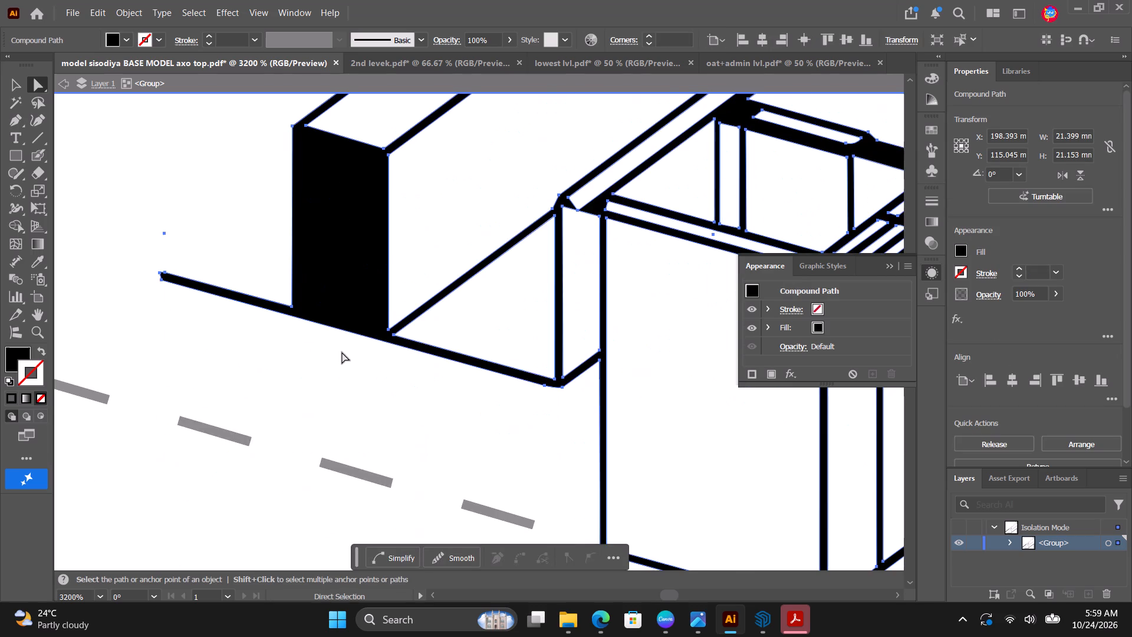
alt+scroll(342, 352, down, 8)
alt+scroll(429, 332, up, 2)
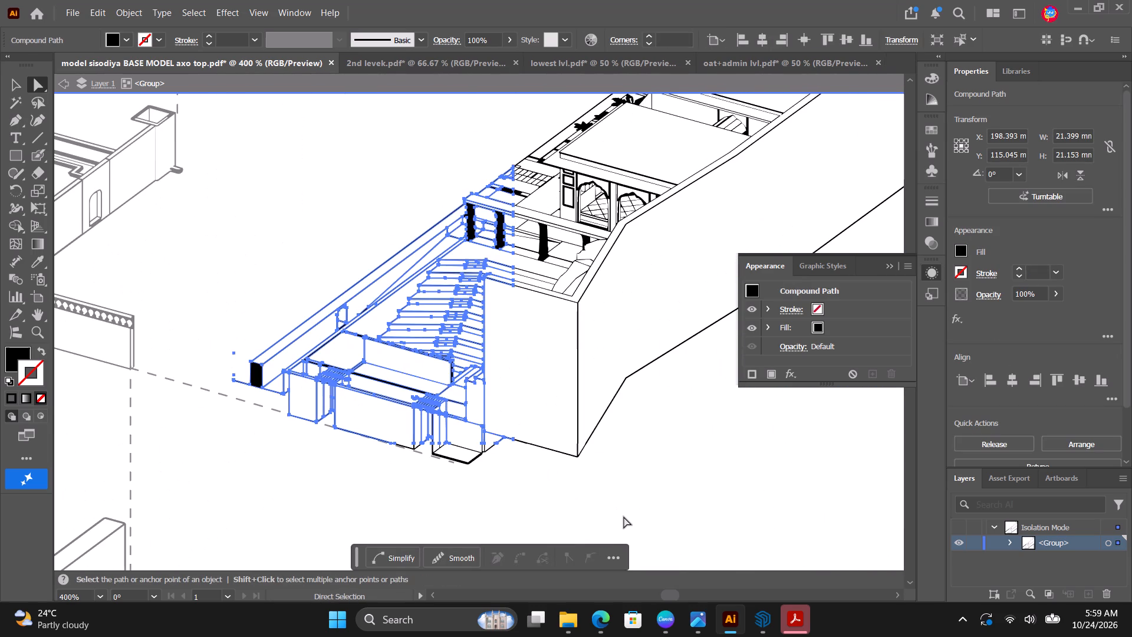
click(624, 517)
scroll(584, 454, down, 2)
scroll(574, 454, up, 2)
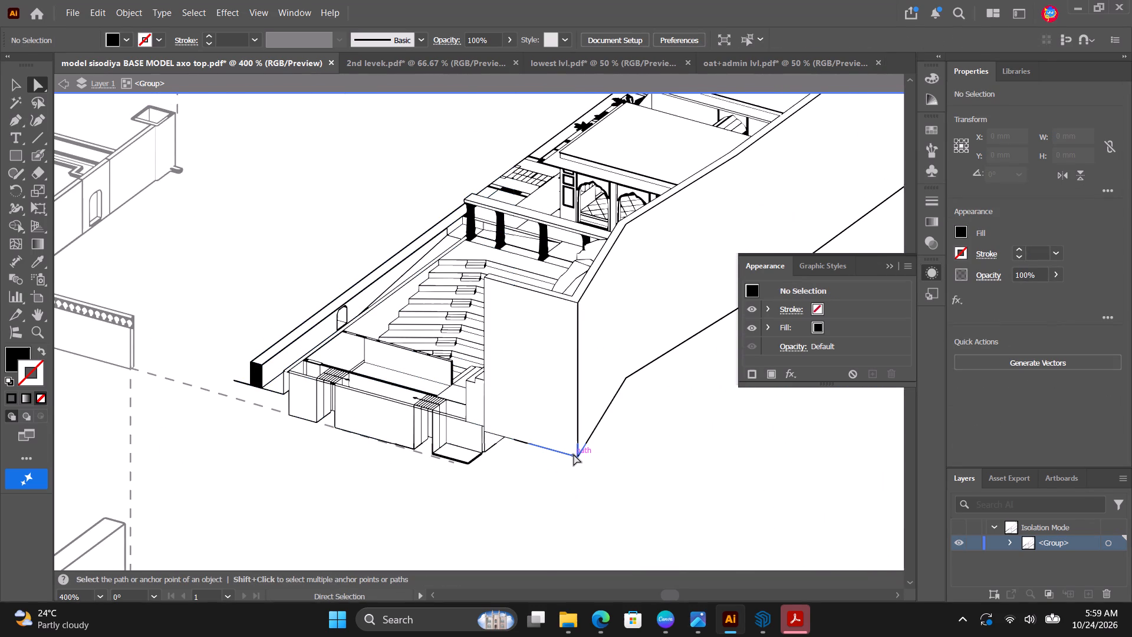
alt+scroll(572, 462, down, 3)
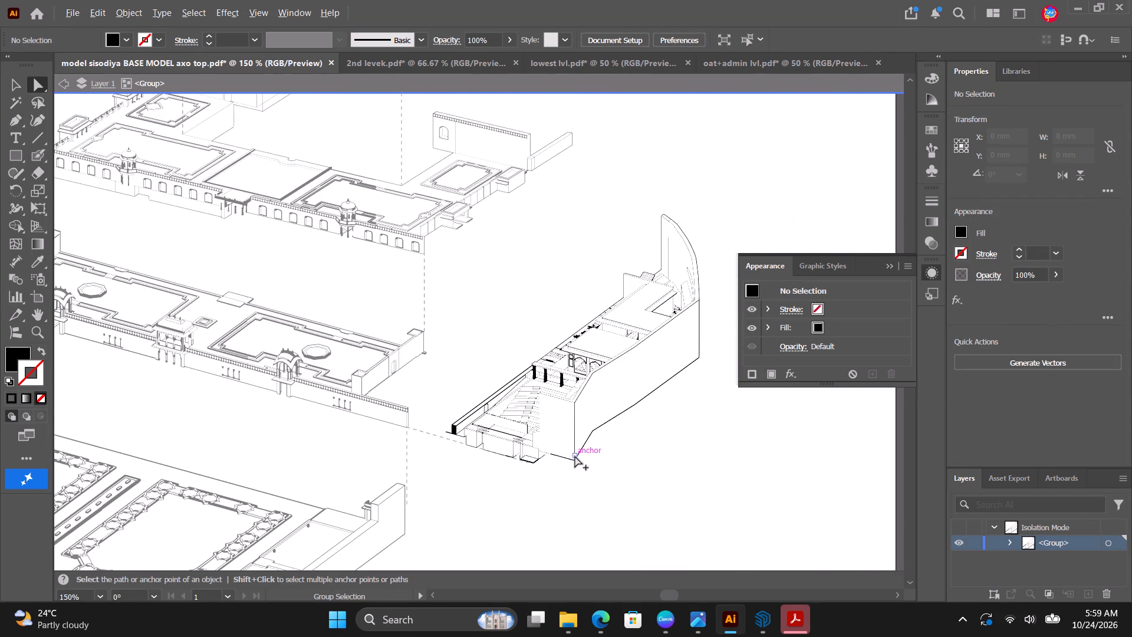
alt+scroll(515, 369, up, 3)
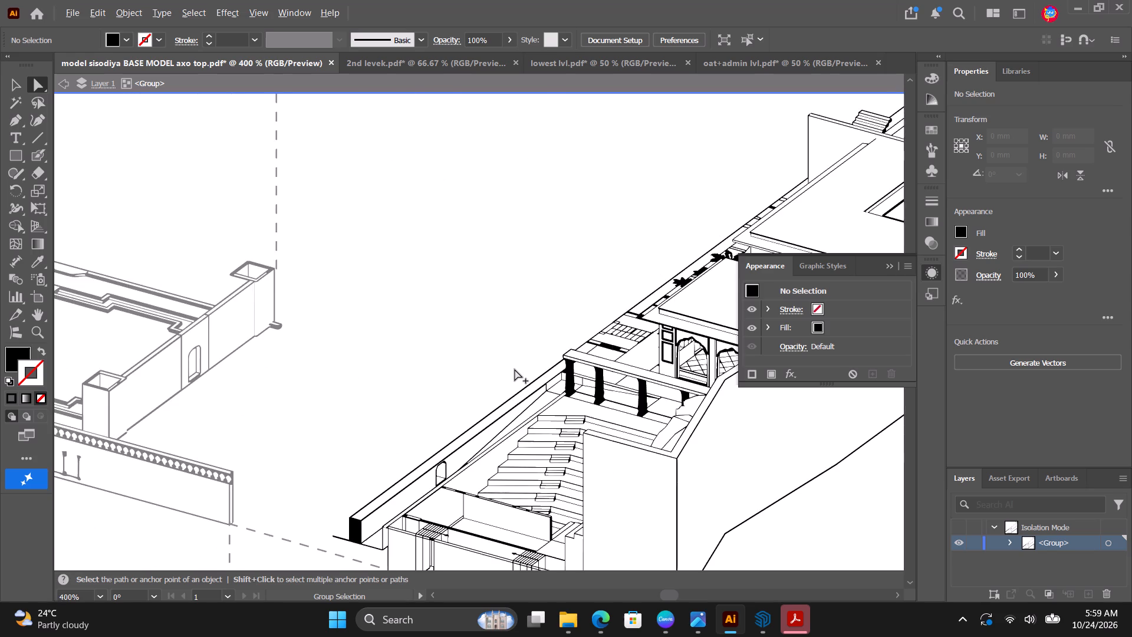
alt+scroll(515, 369, down, 4)
alt+scroll(636, 332, up, 3)
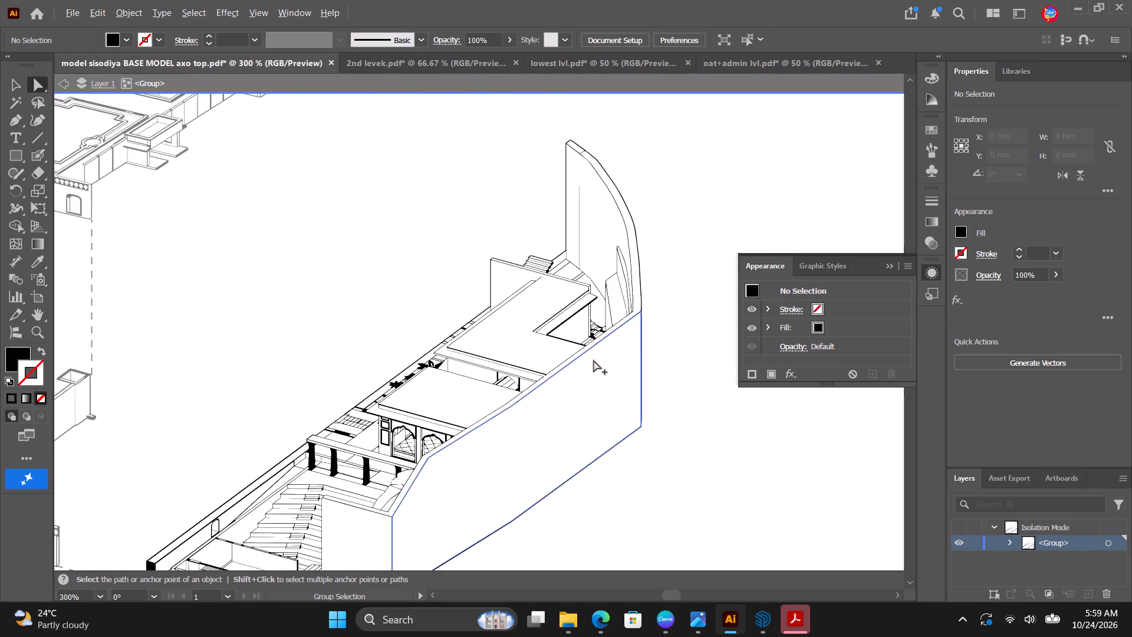
alt+scroll(593, 360, down, 3)
alt+scroll(336, 435, up, 2)
alt+scroll(508, 409, up, 3)
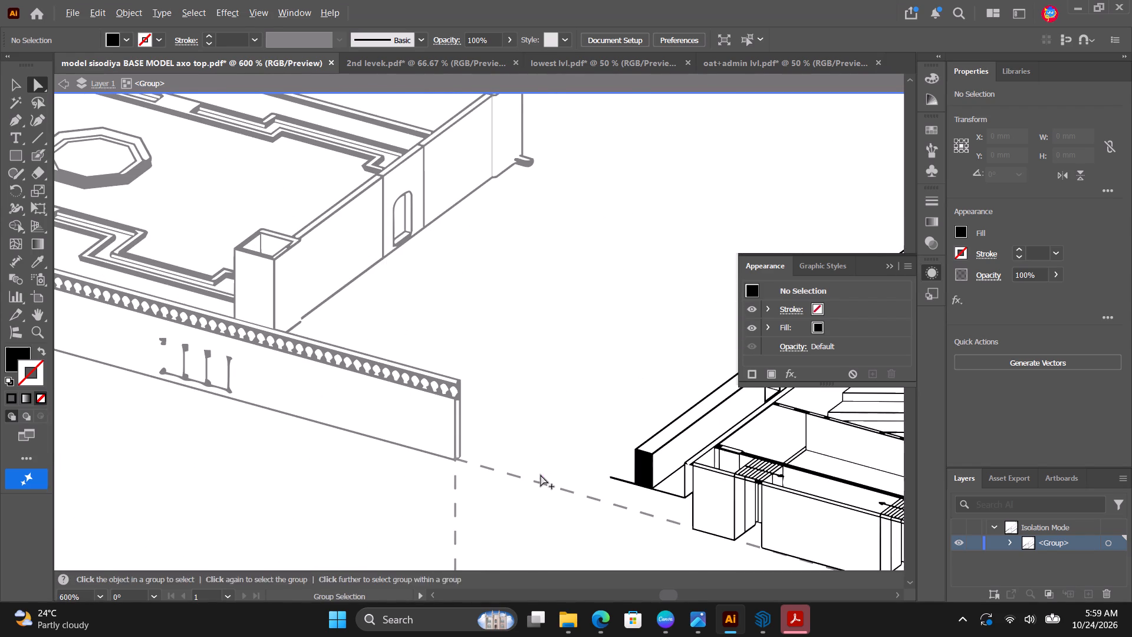
alt+scroll(540, 474, down, 4)
alt+scroll(519, 379, down, 2)
alt+scroll(607, 349, up, 2)
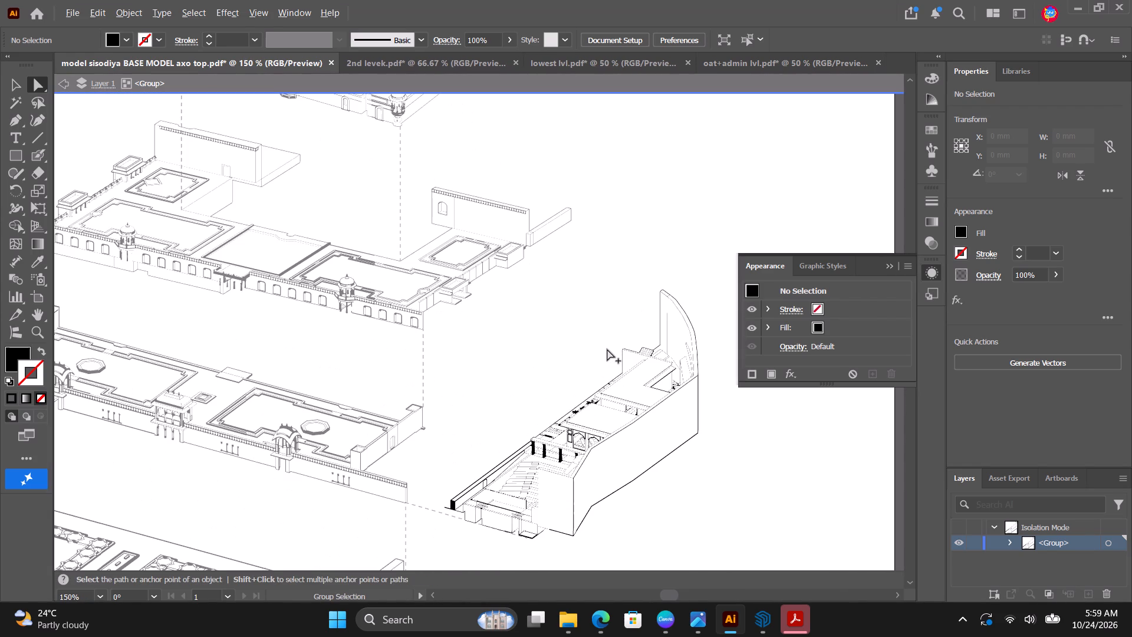
alt+scroll(486, 460, up, 2)
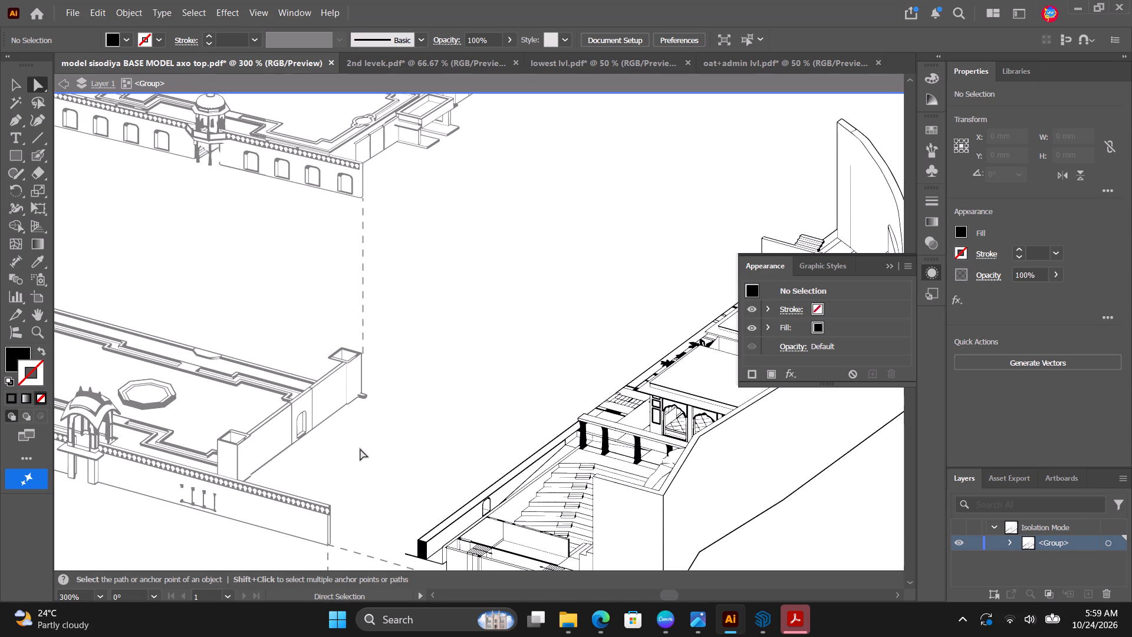
Exit the isolated group to return to editing the whole drawing.
alt+scroll(364, 446, down, 1)
click(373, 521)
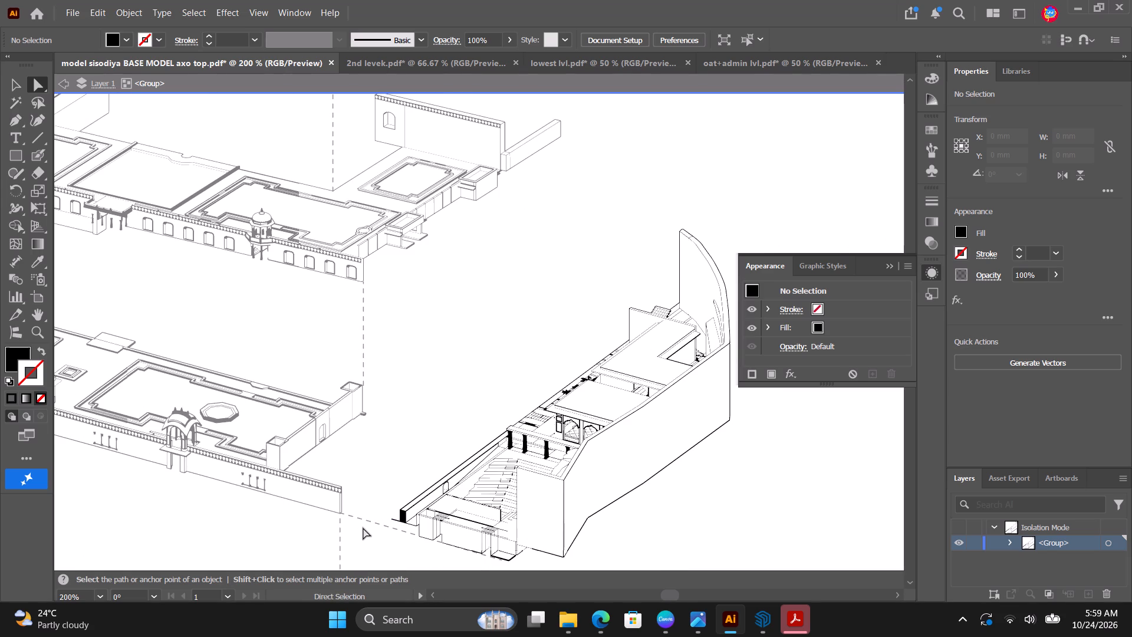
key(Escape)
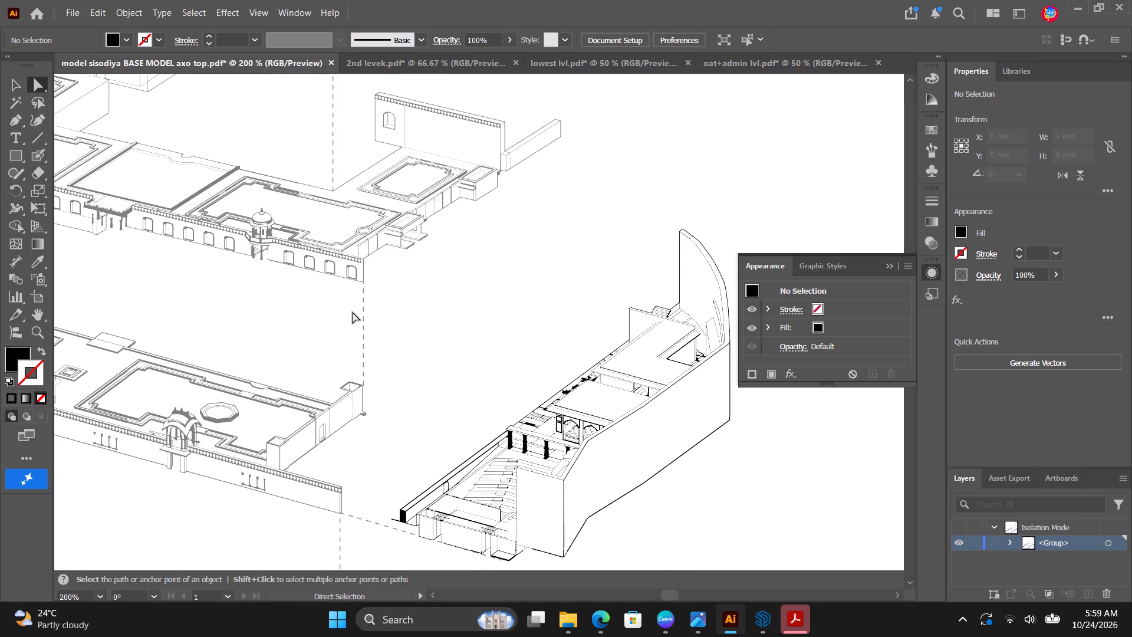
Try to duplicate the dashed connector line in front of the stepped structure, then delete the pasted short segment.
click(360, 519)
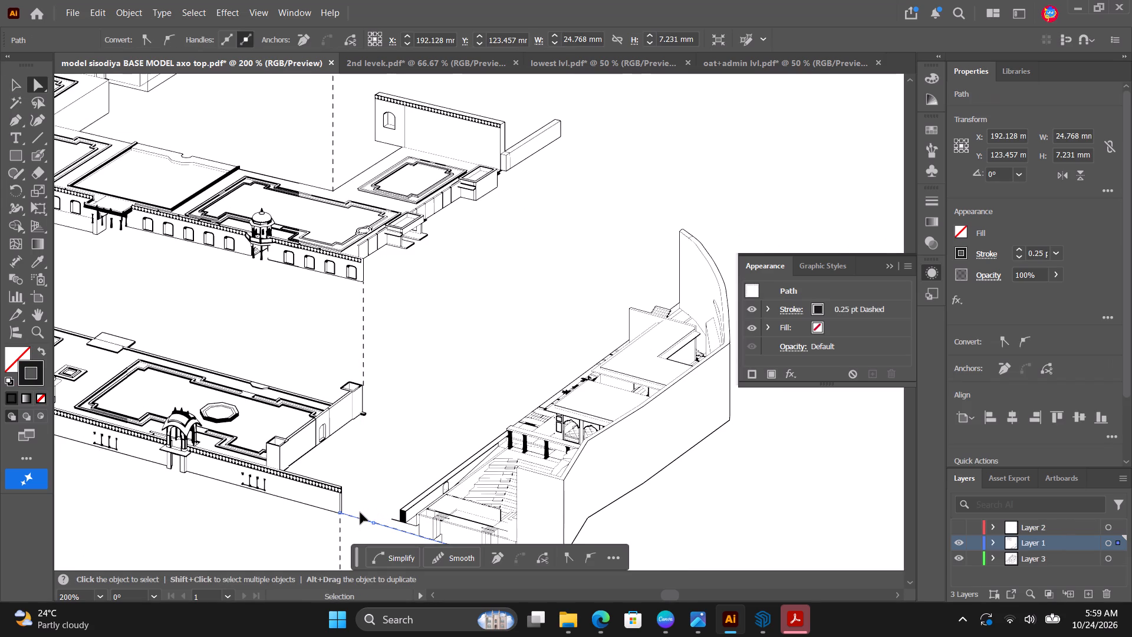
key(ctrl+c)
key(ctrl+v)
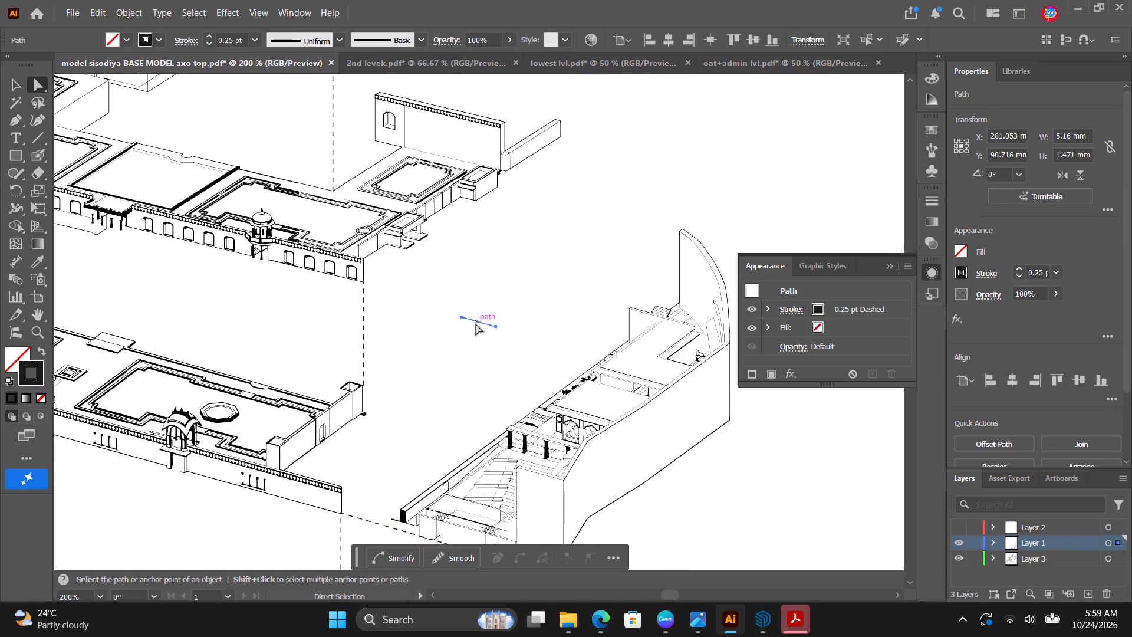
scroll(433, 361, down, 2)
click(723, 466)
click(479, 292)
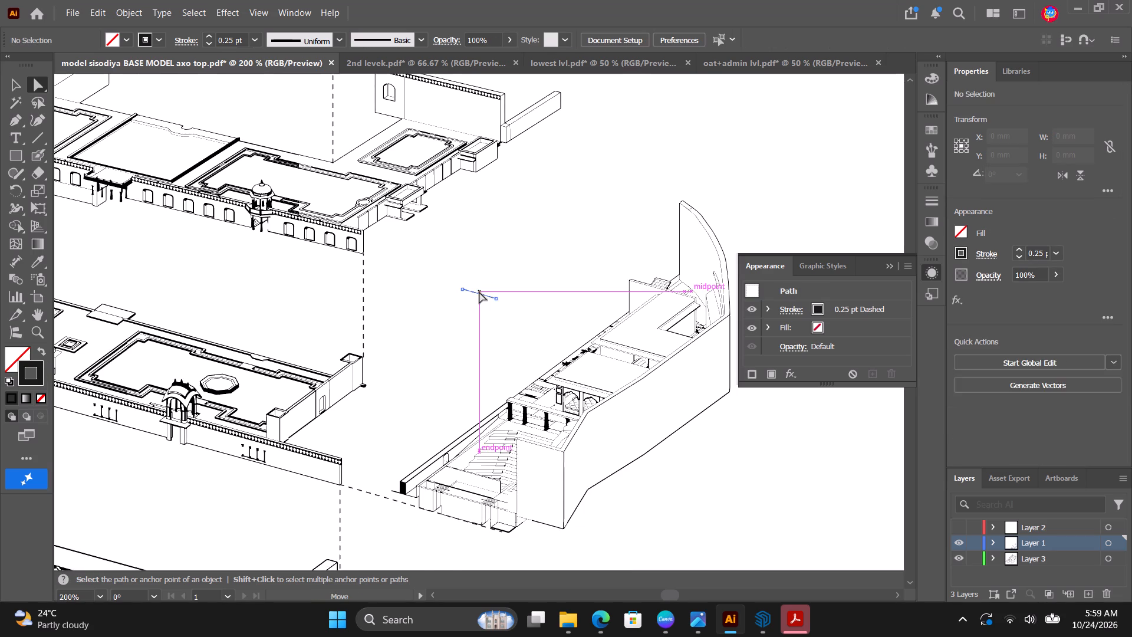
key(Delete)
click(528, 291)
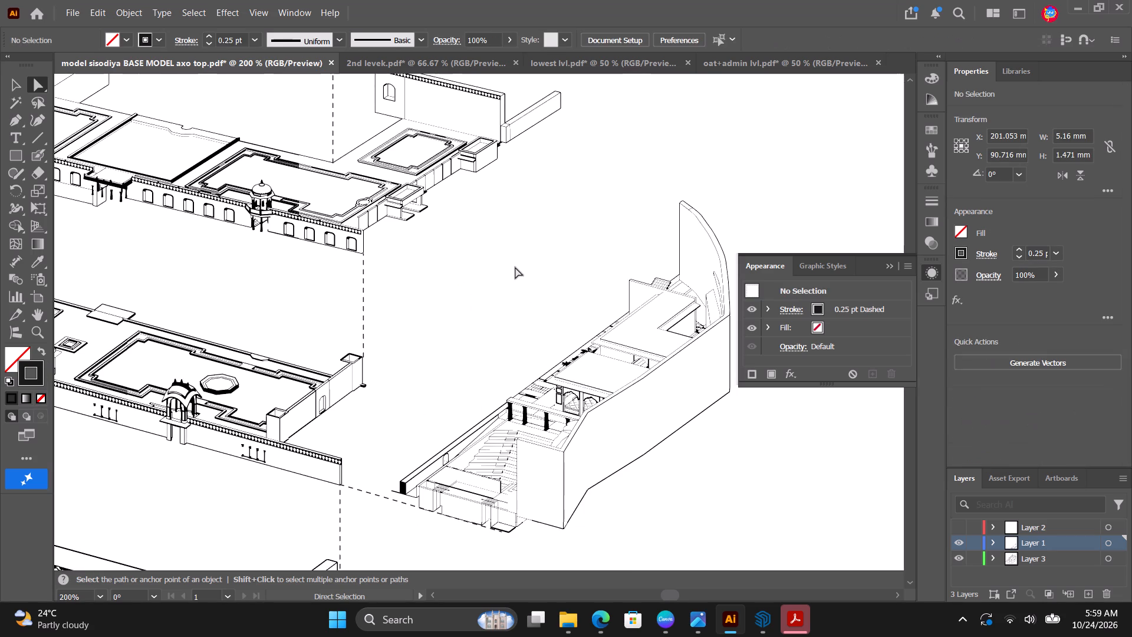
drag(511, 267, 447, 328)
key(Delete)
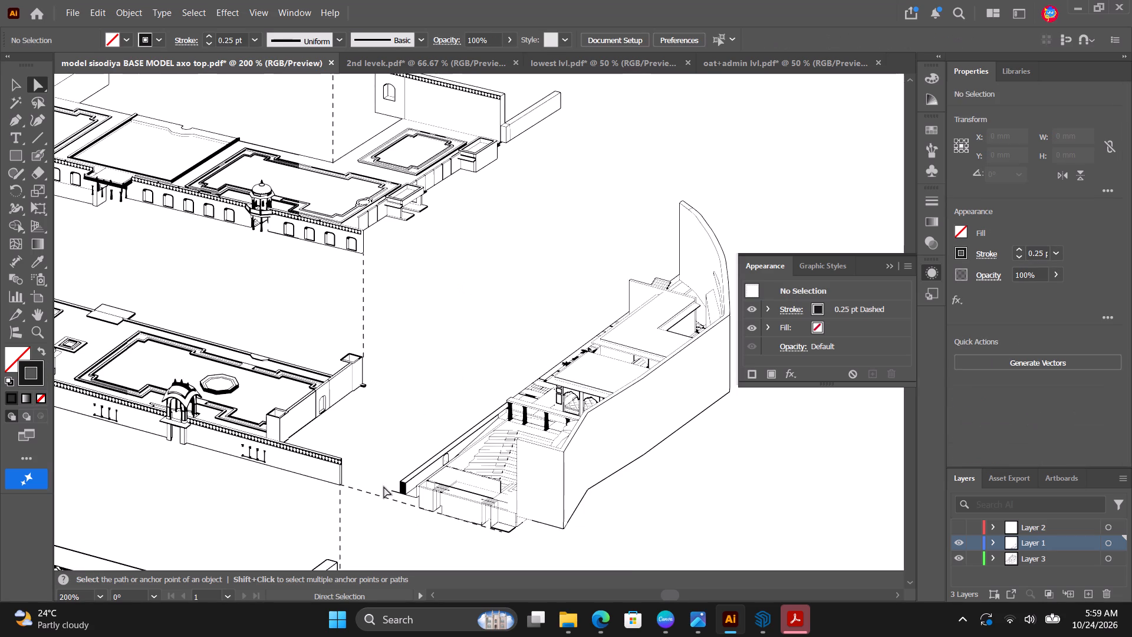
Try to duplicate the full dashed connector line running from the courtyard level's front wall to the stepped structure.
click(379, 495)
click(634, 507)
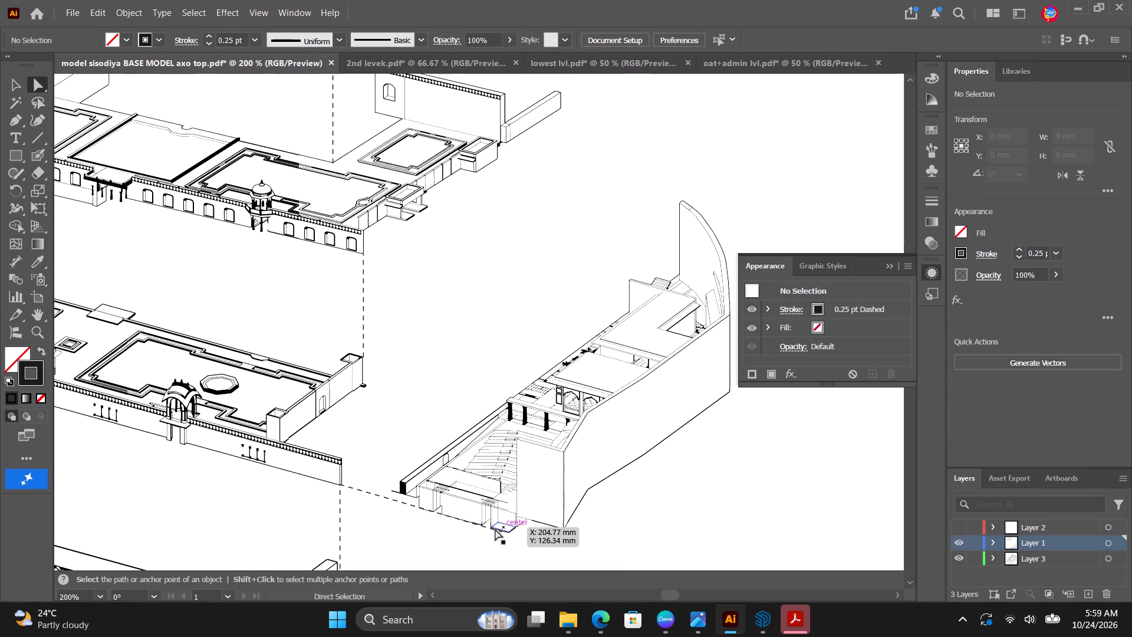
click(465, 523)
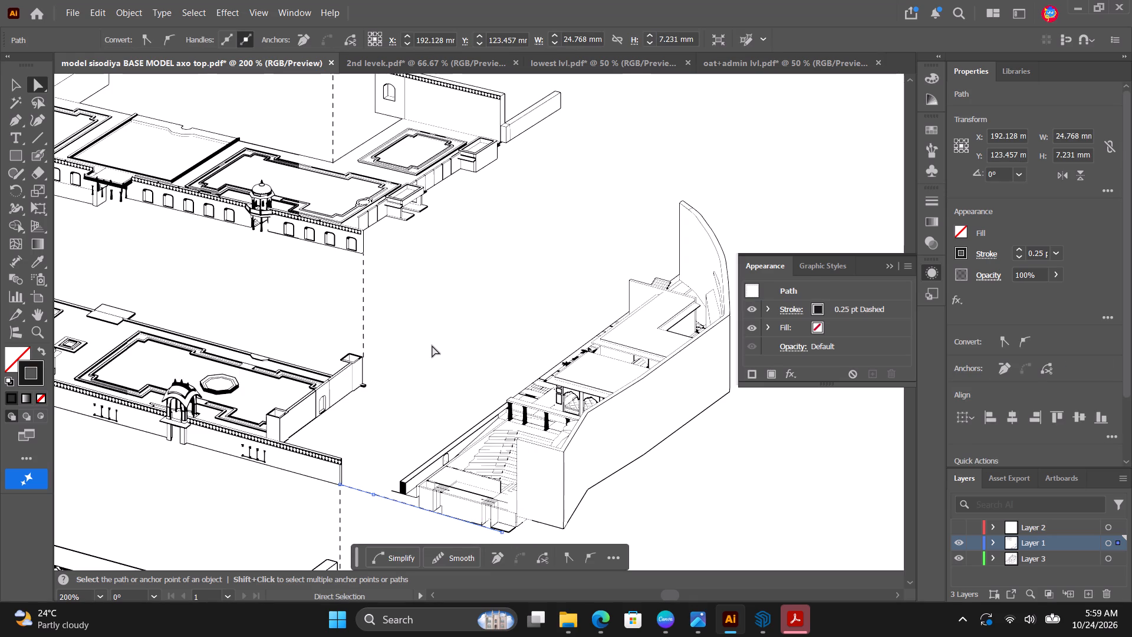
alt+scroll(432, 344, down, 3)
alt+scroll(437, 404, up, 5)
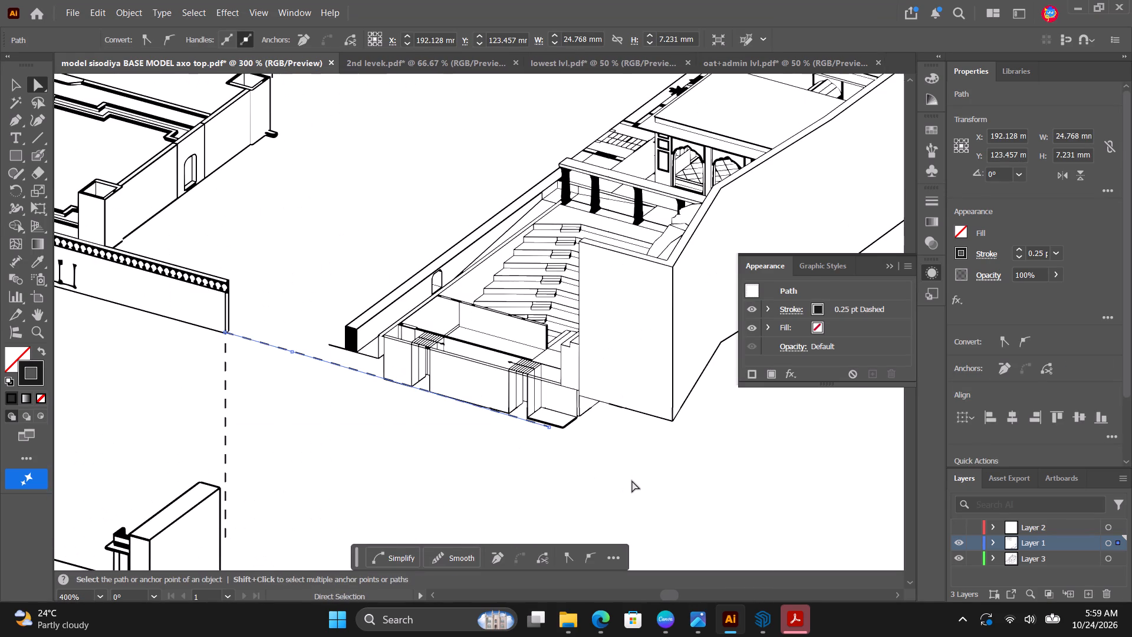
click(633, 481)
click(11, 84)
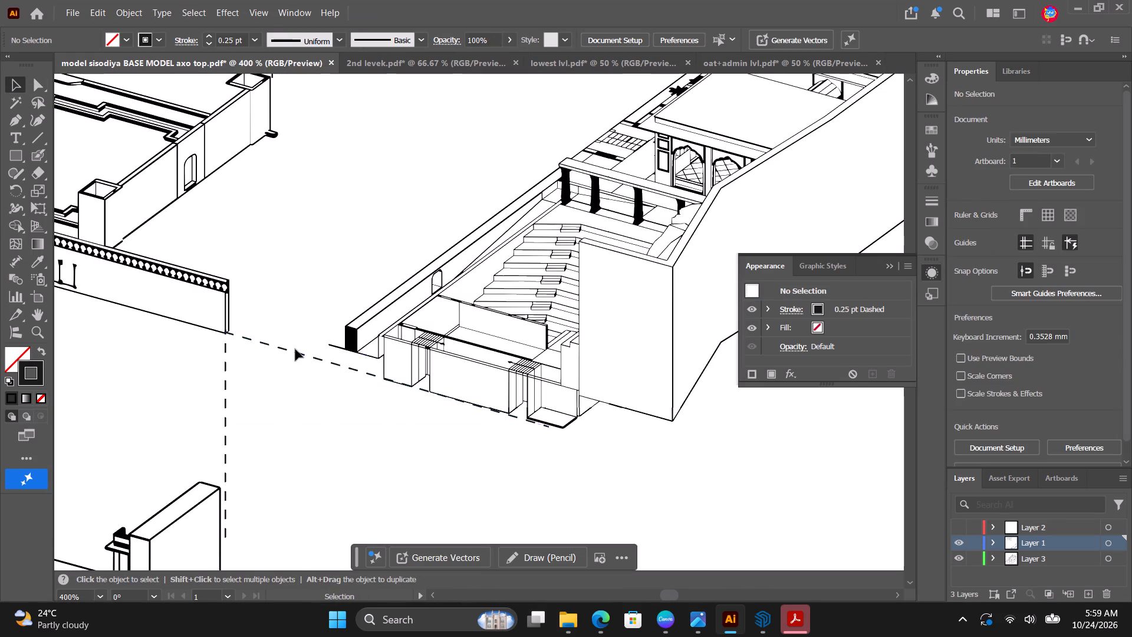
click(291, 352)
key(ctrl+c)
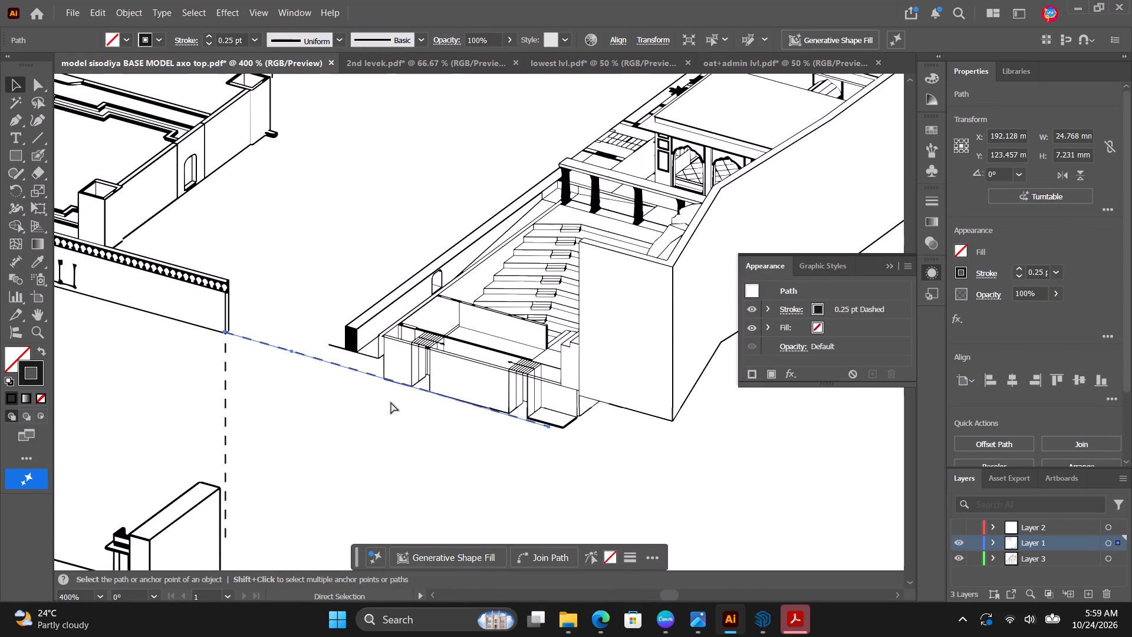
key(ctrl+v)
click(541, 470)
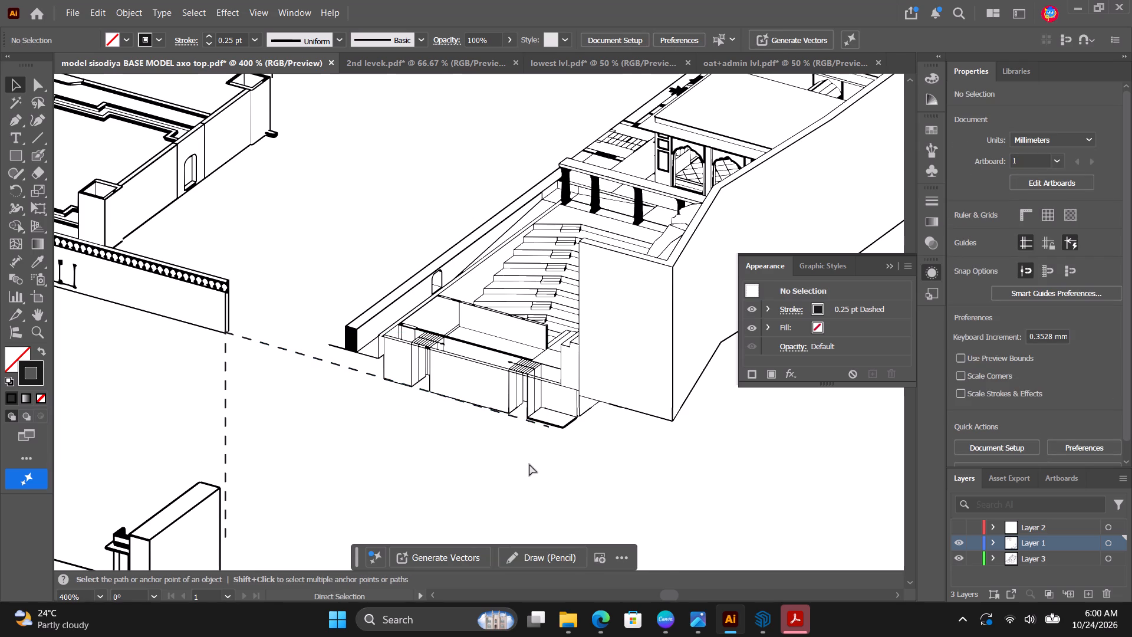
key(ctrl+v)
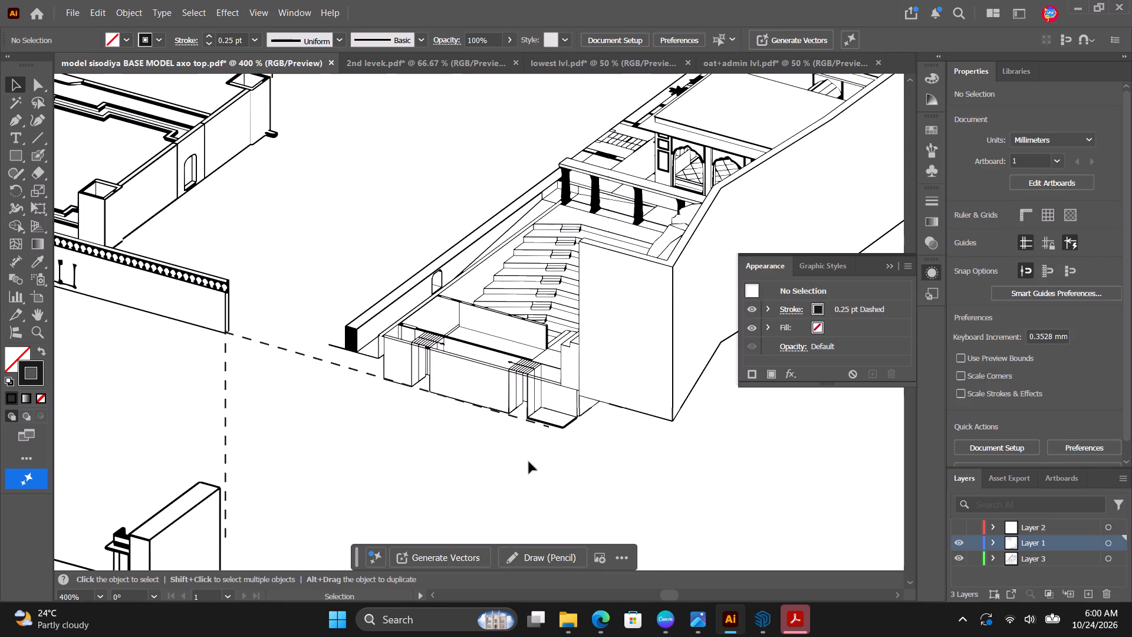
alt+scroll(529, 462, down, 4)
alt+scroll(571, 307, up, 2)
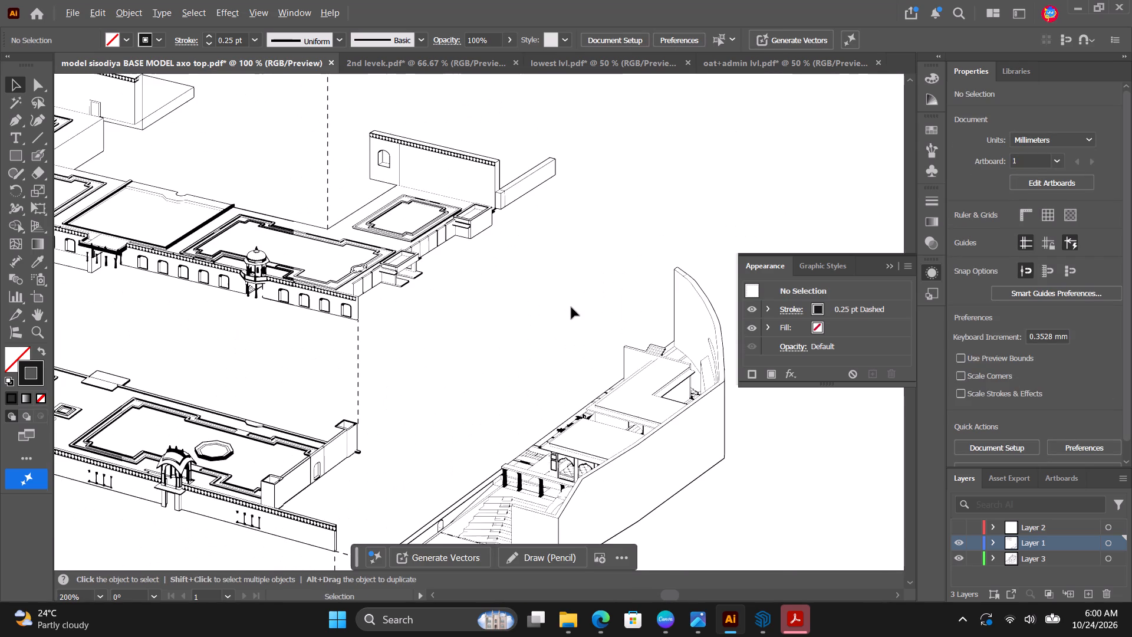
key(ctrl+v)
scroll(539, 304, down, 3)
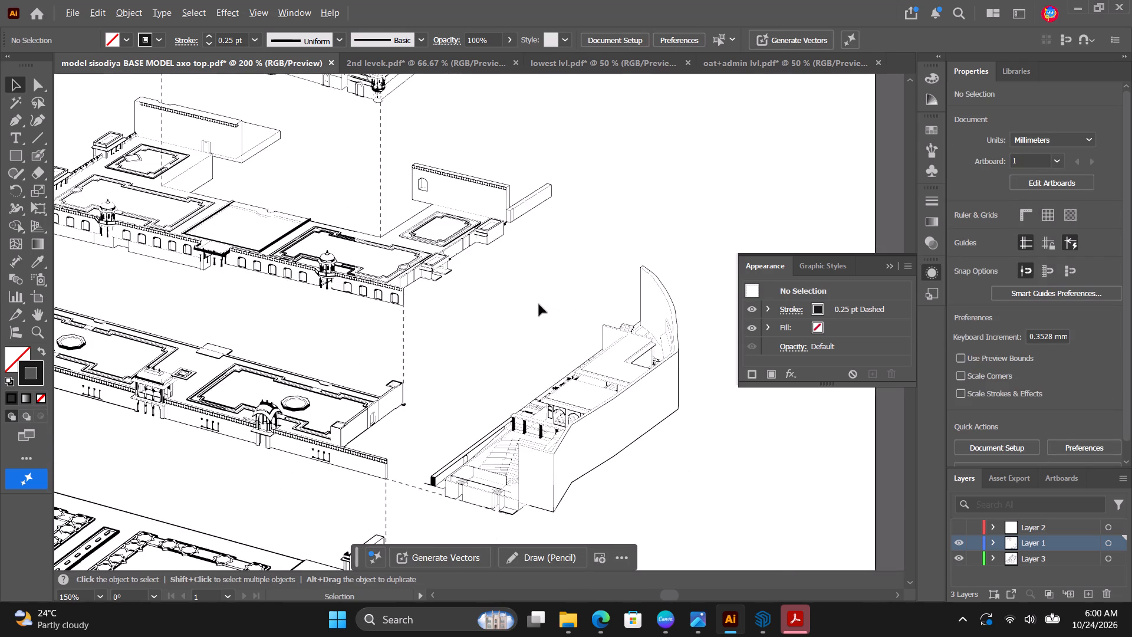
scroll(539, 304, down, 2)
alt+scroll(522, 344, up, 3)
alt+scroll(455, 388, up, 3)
Copy the front dashed connector line and place the duplicate starting at the courtyard level's rear corner base, towards the stepped structure.
click(403, 435)
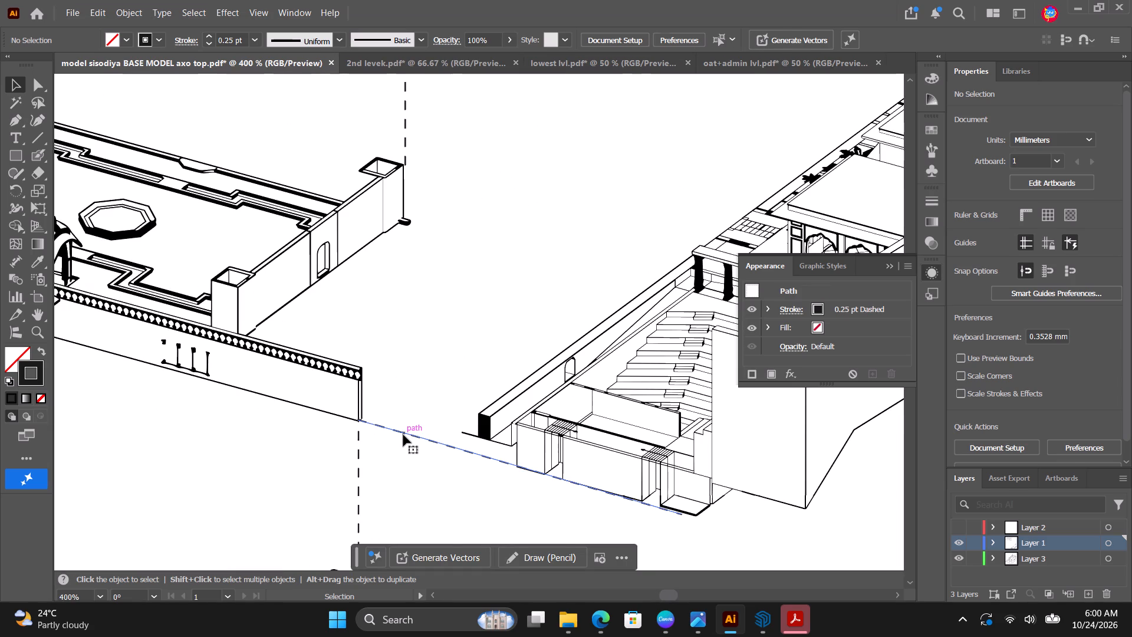
key(ctrl+c)
alt+scroll(414, 437, down, 2)
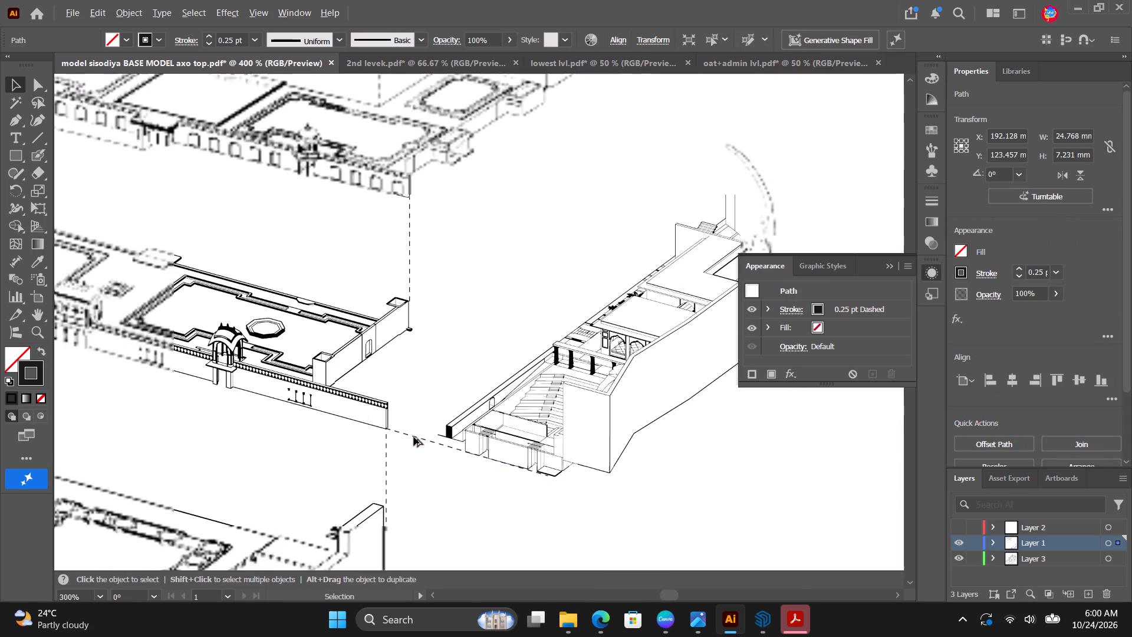
alt+scroll(488, 249, down, 3)
alt+scroll(504, 207, up, 3)
alt+scroll(425, 472, up, 2)
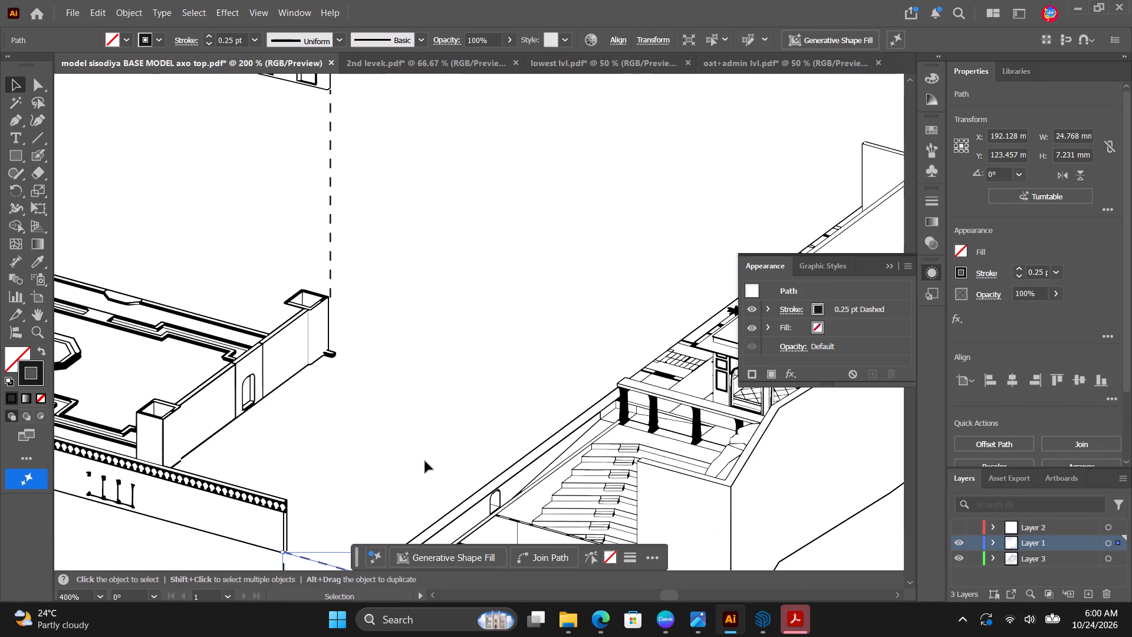
key(ctrl+v)
drag(453, 313, 455, 320)
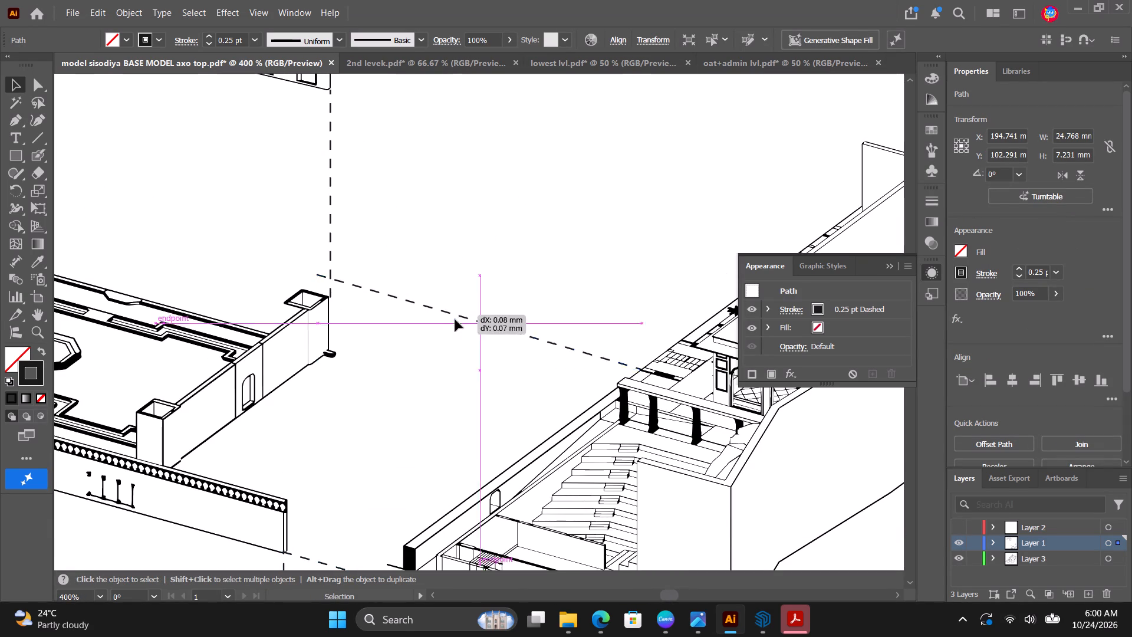
drag(455, 320, 467, 388)
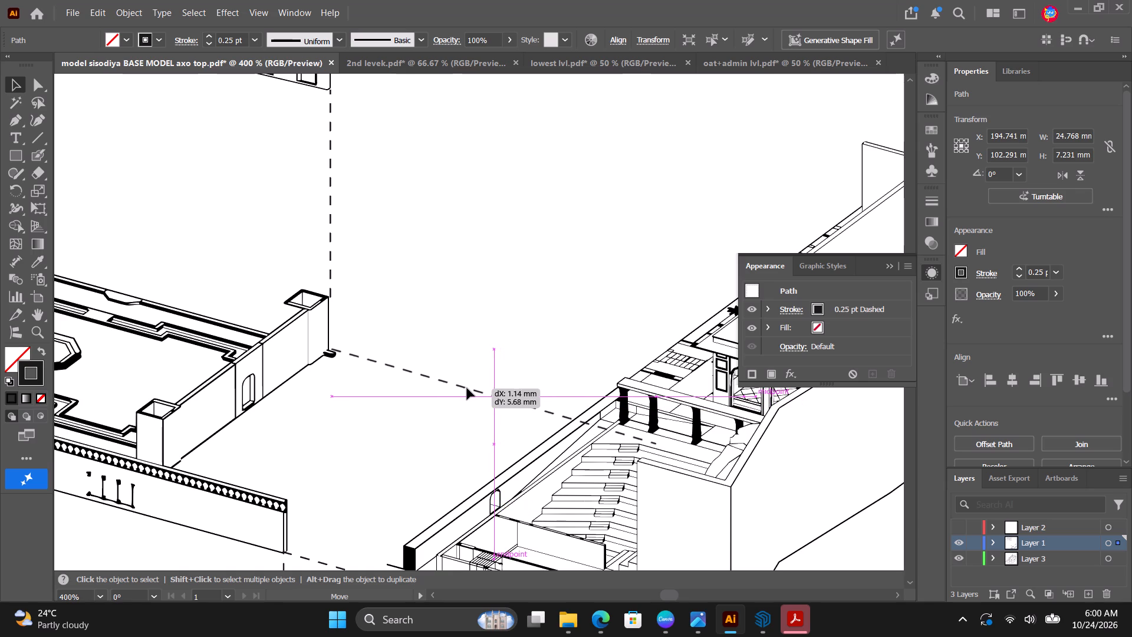
drag(467, 388, 464, 388)
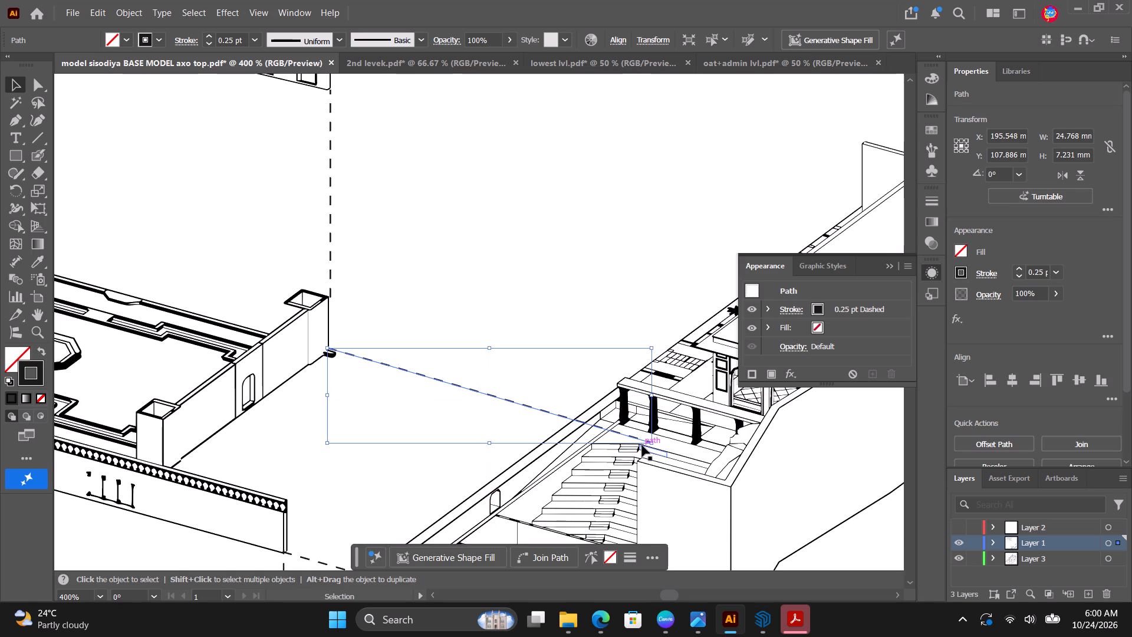
Shorten the duplicated dashed connector and adjust its position so it ends at the stepped structure's side wall.
drag(651, 396, 623, 389)
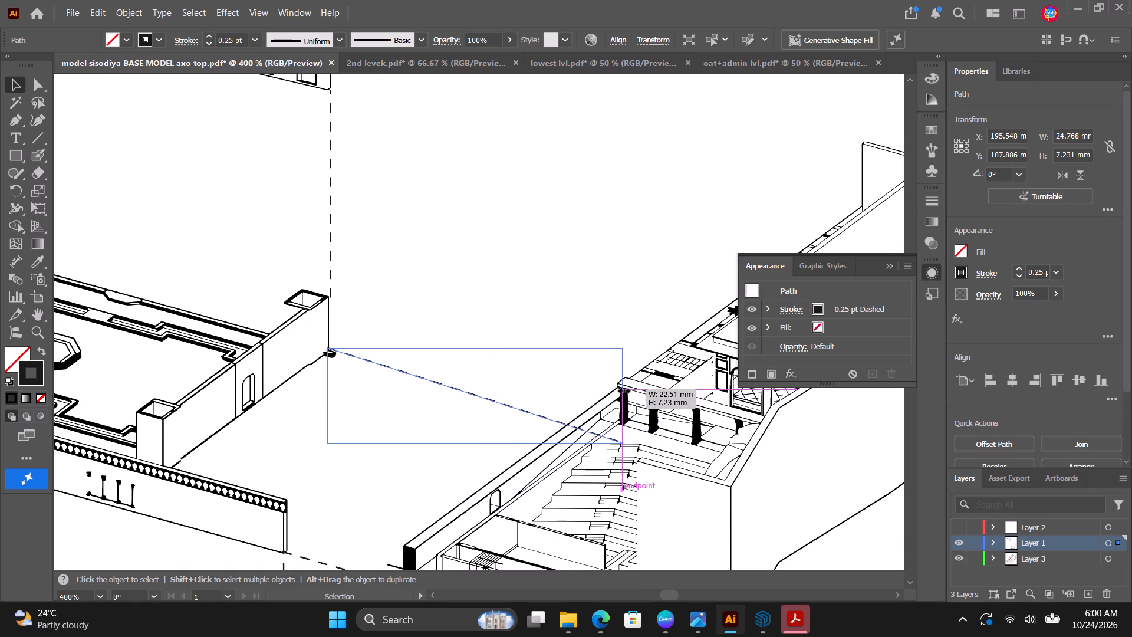
drag(623, 389, 563, 353)
drag(403, 384, 403, 373)
drag(561, 387, 572, 387)
click(555, 276)
Examine the whole exploded axonometric and how the dashed connectors link the stepped structure to the palace levels.
alt+scroll(551, 277, down, 3)
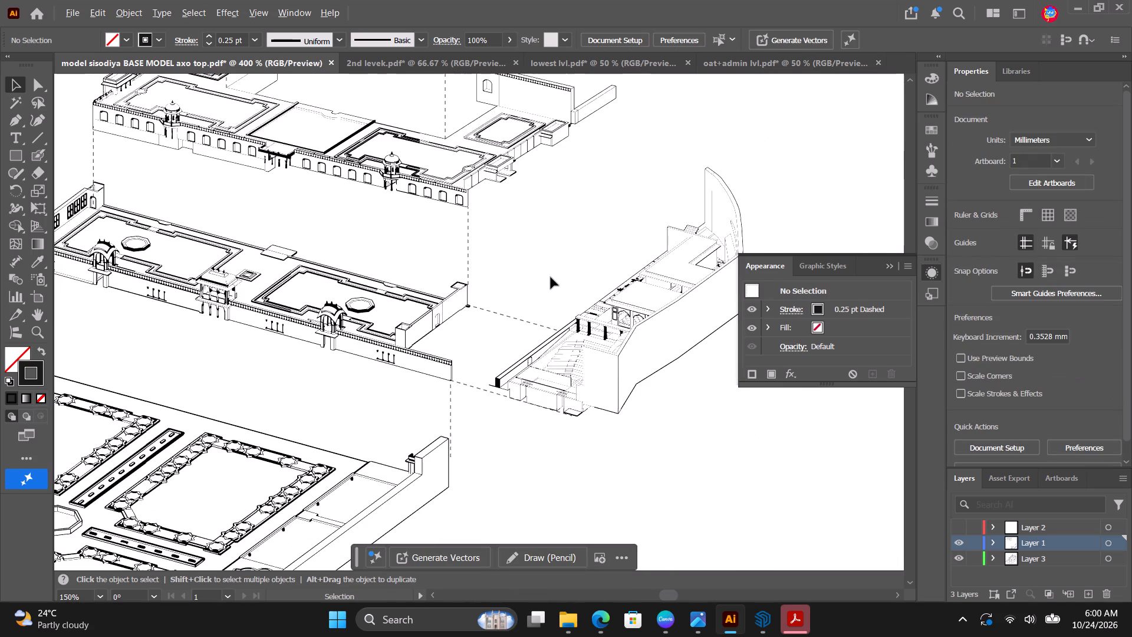
alt+scroll(551, 277, down, 3)
alt+scroll(644, 185, up, 2)
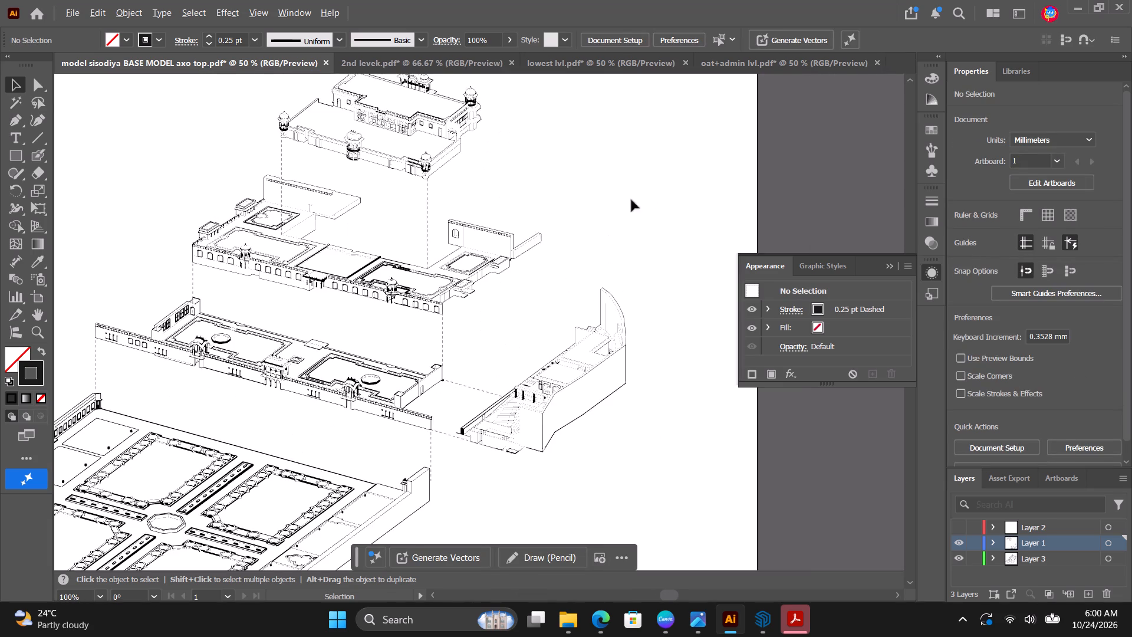
alt+scroll(602, 332, up, 2)
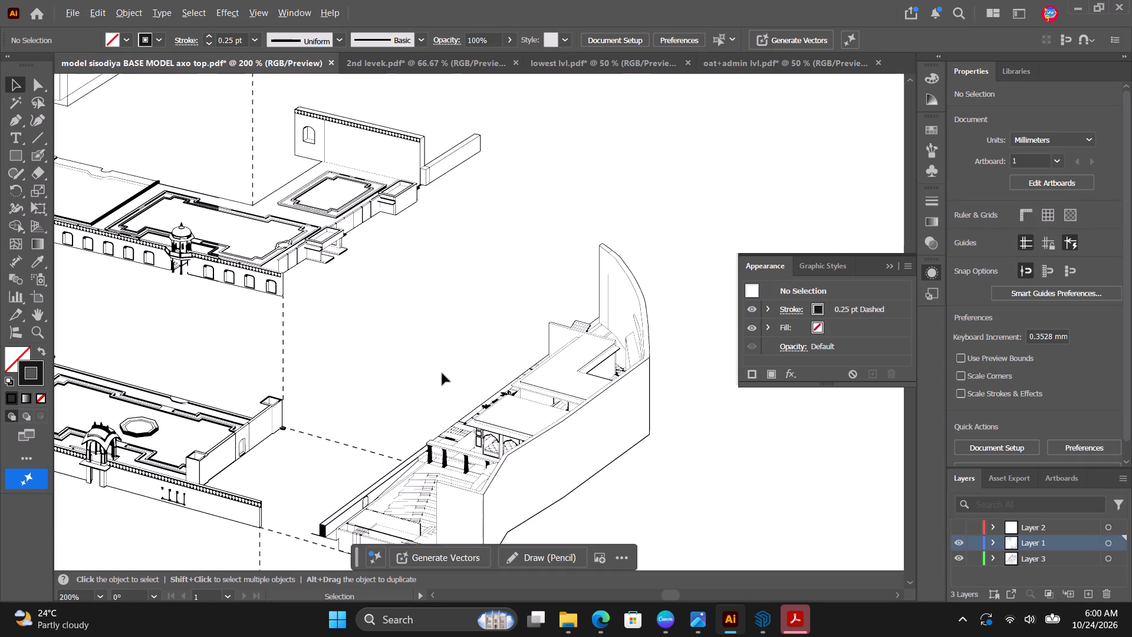
alt+scroll(442, 373, down, 2)
alt+scroll(425, 421, up, 3)
alt+scroll(425, 418, down, 3)
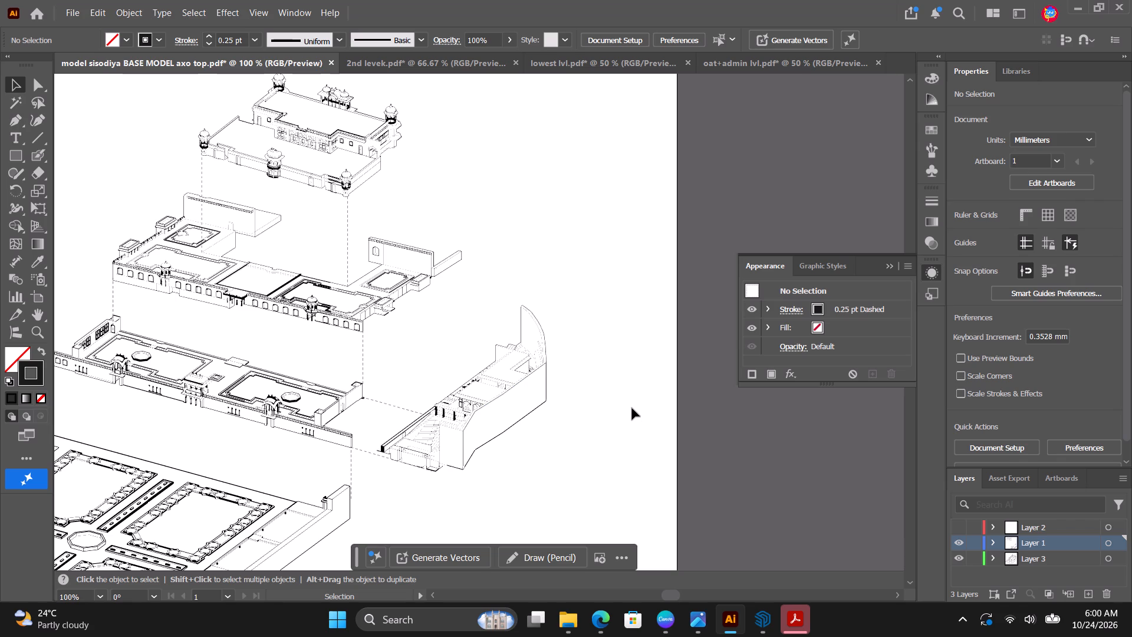
alt+scroll(551, 359, down, 3)
alt+scroll(506, 398, up, 2)
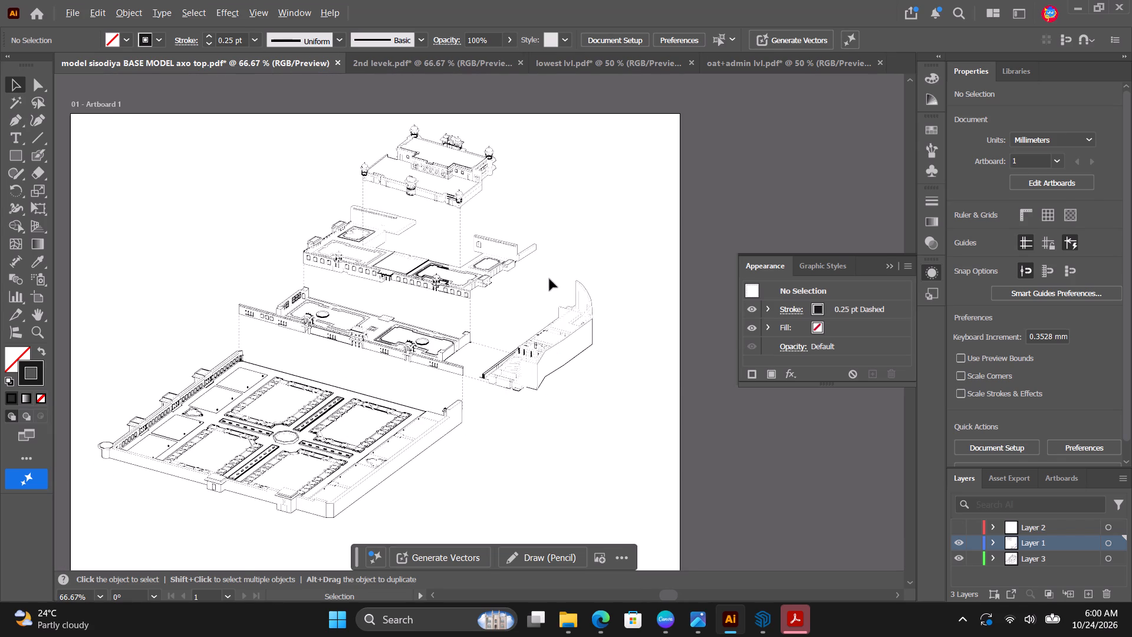
alt+scroll(549, 259, up, 3)
alt+scroll(549, 259, down, 1)
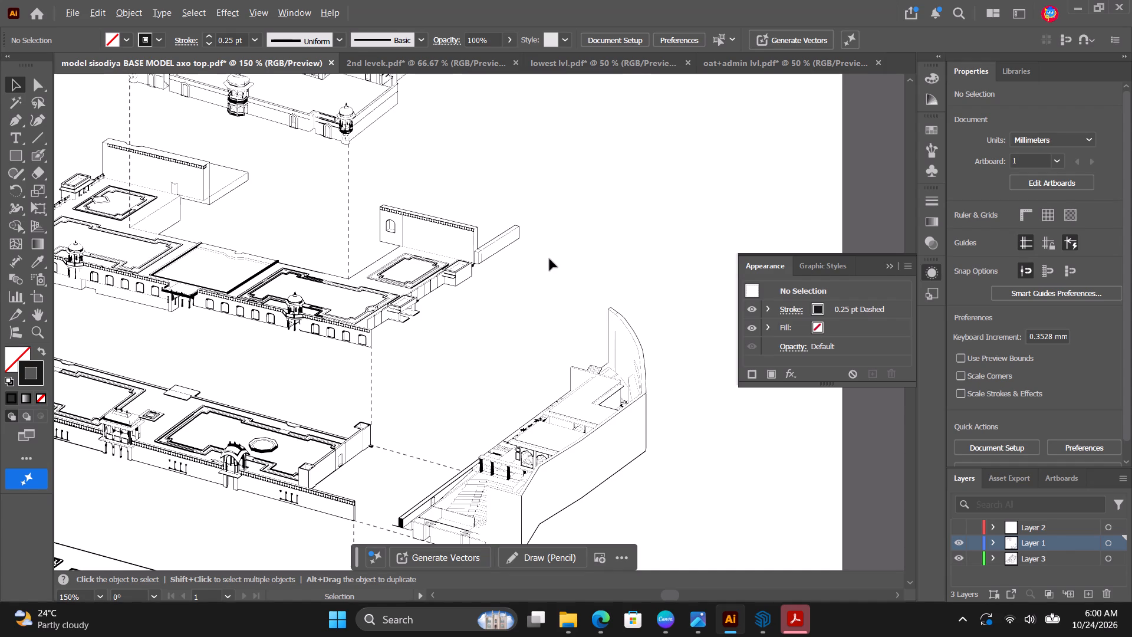
alt+scroll(549, 259, down, 2)
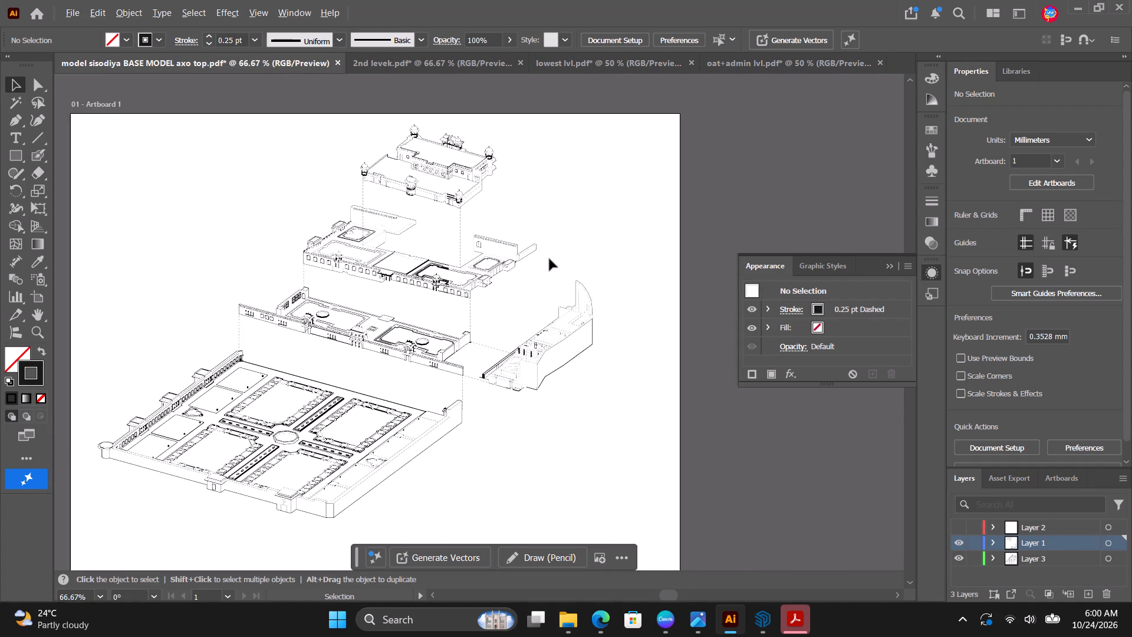
alt+scroll(549, 259, up, 2)
alt+scroll(546, 327, down, 1)
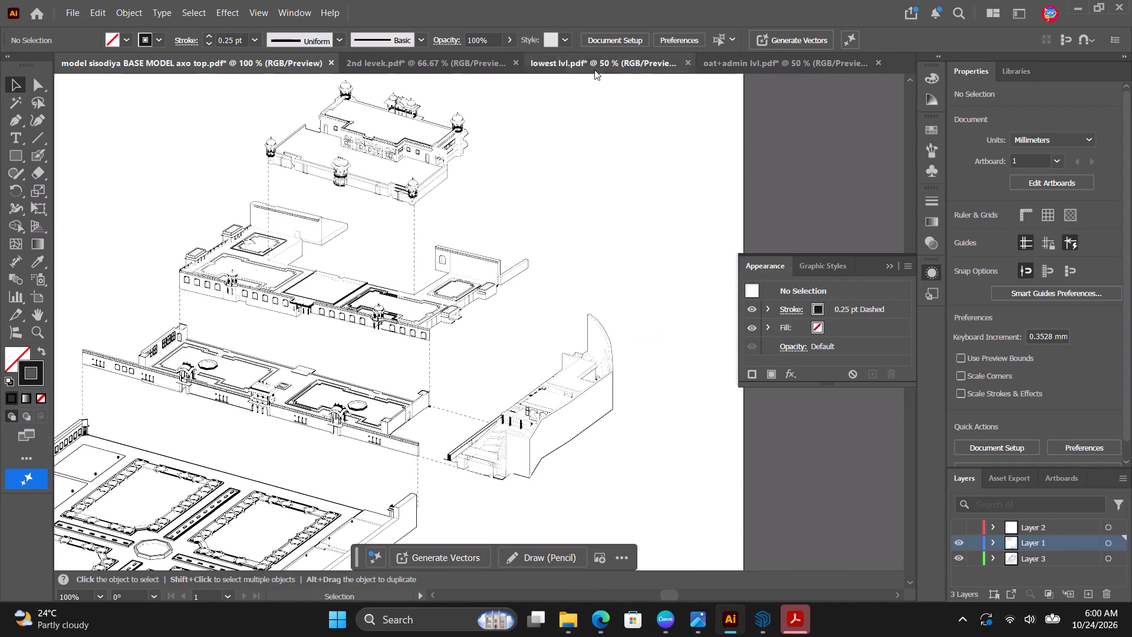
alt+scroll(584, 188, down, 2)
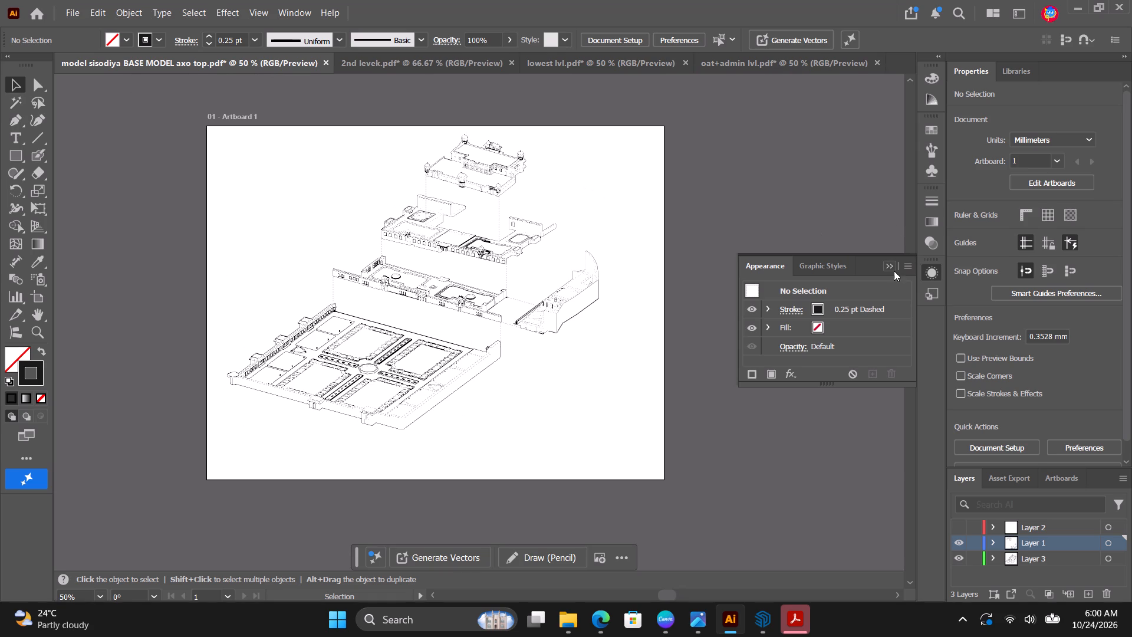
Export the exploded axonometric as a PNG named trial 2 in the axo folder, at 72 ppi with a transparent background.
click(891, 271)
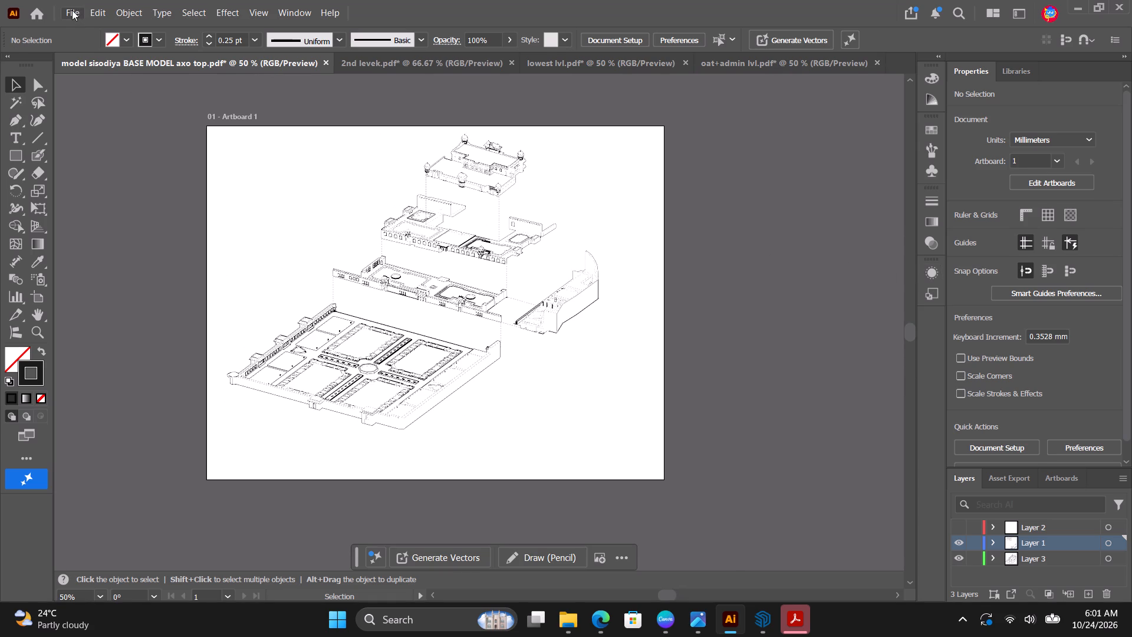
click(72, 10)
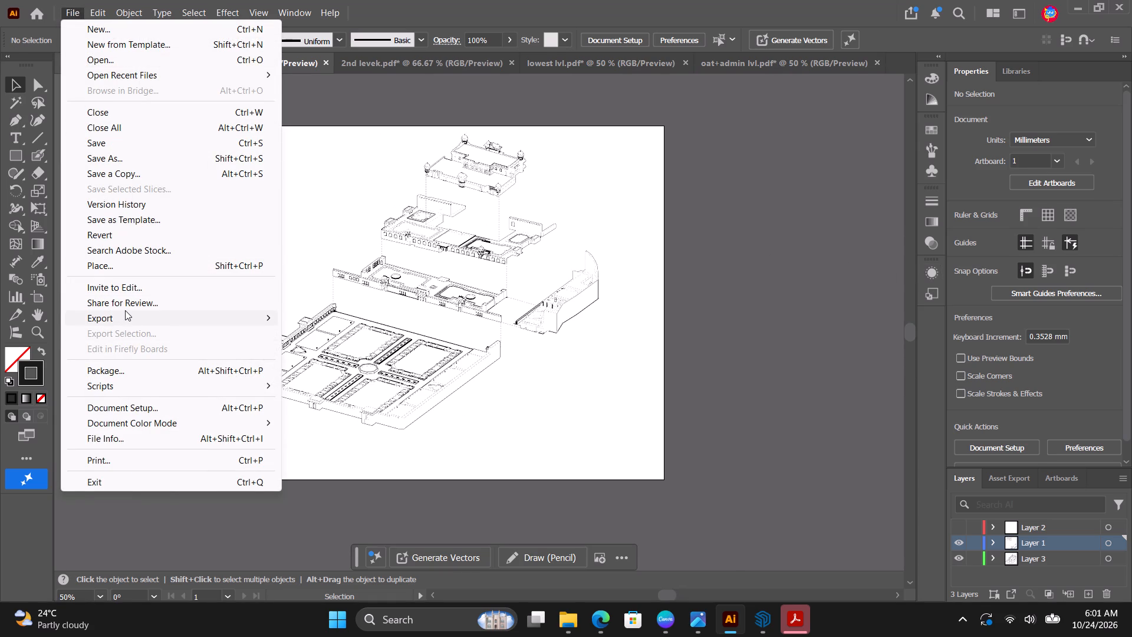
click(339, 338)
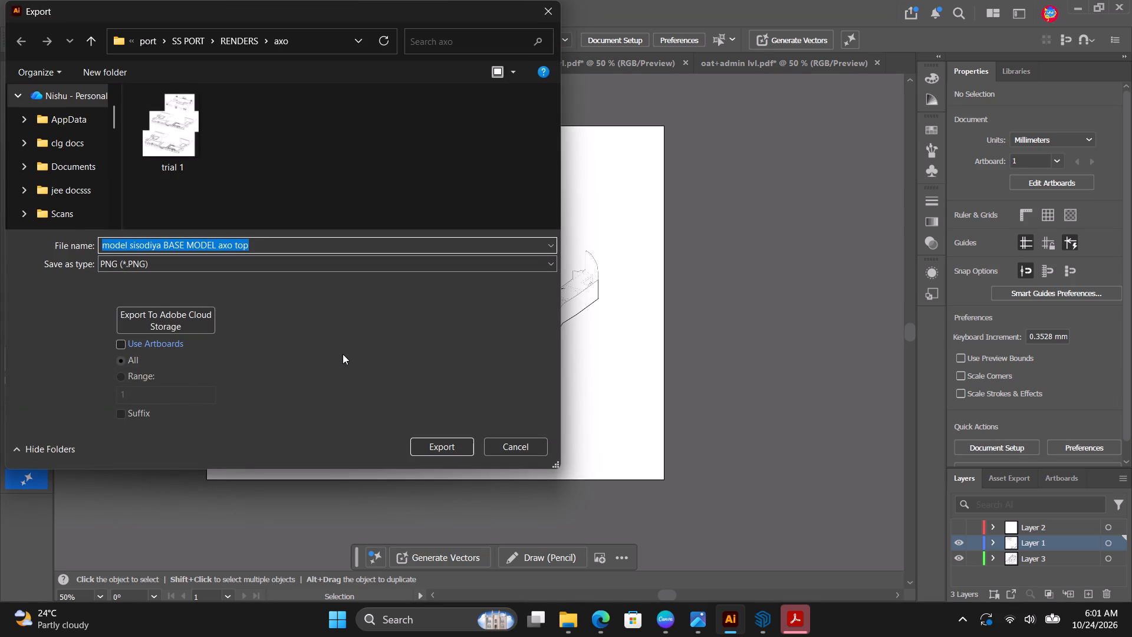
text(tria)
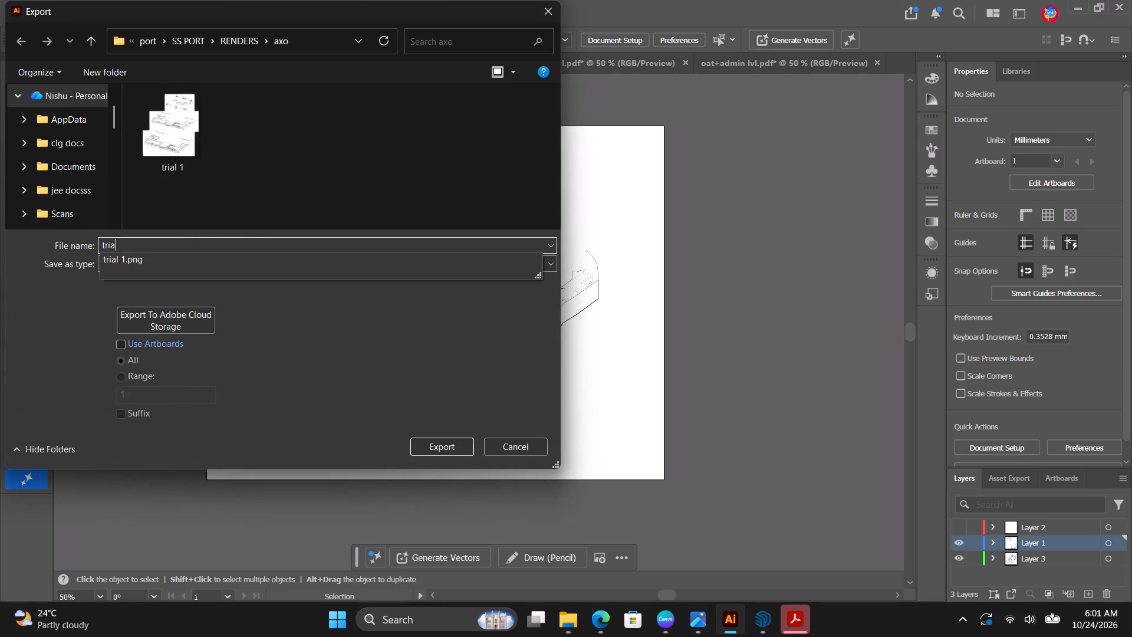
text(l 1)
click(449, 442)
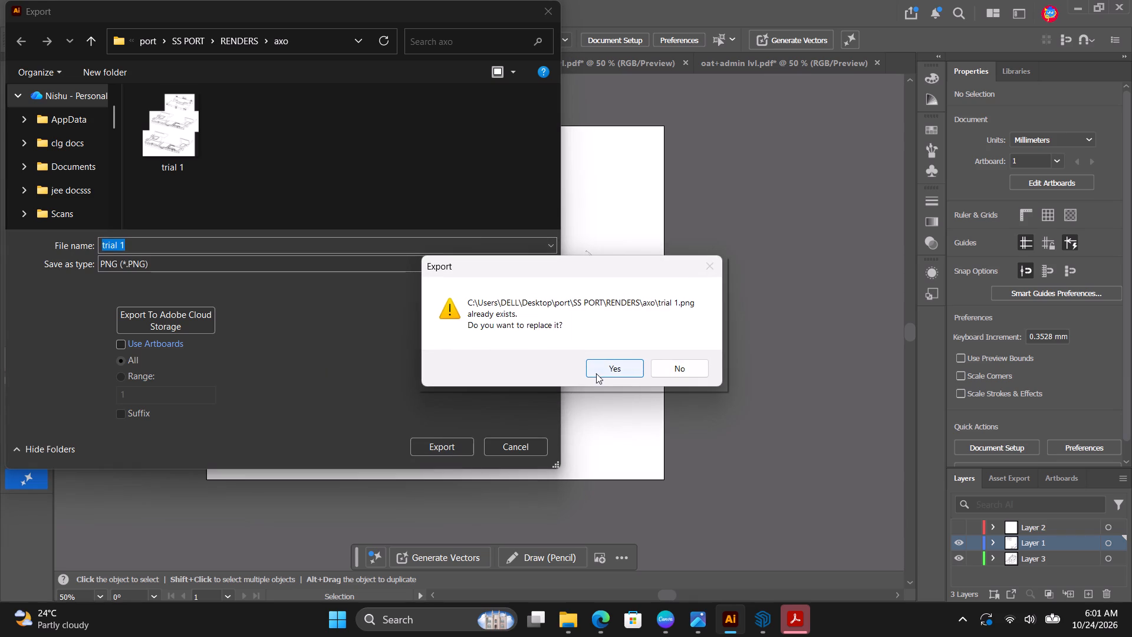
click(680, 363)
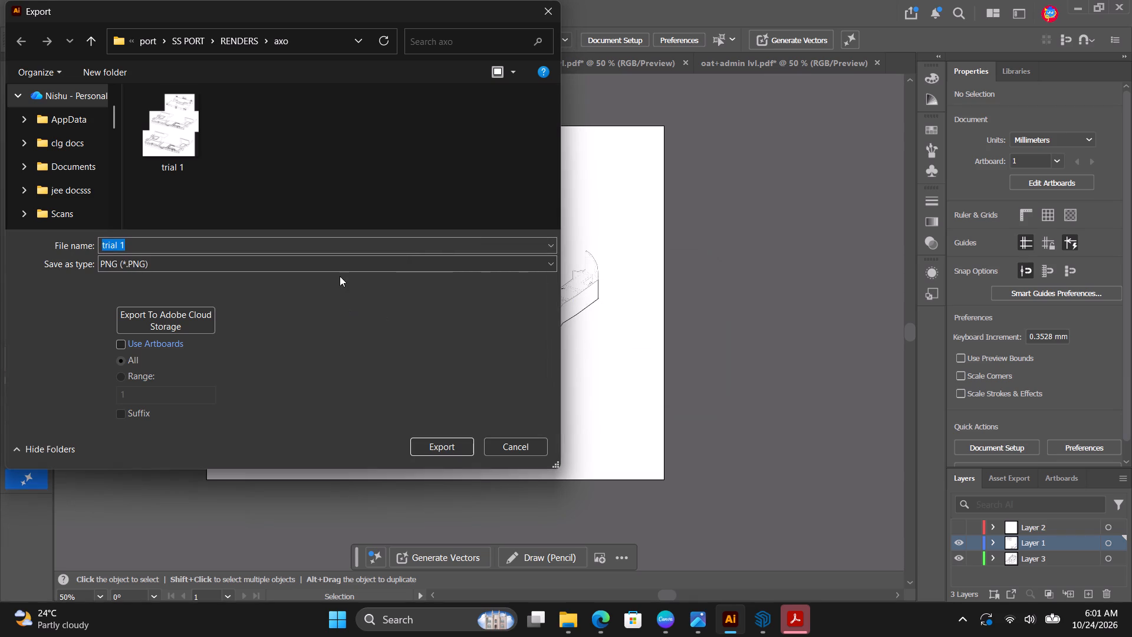
double_click(343, 246)
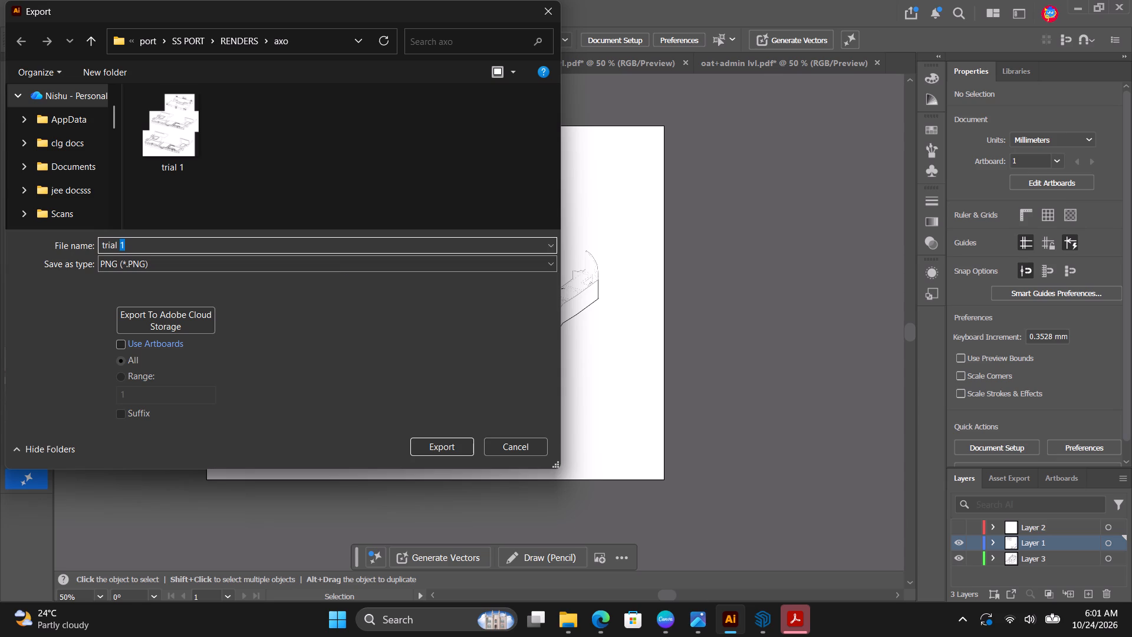
key(2)
click(446, 449)
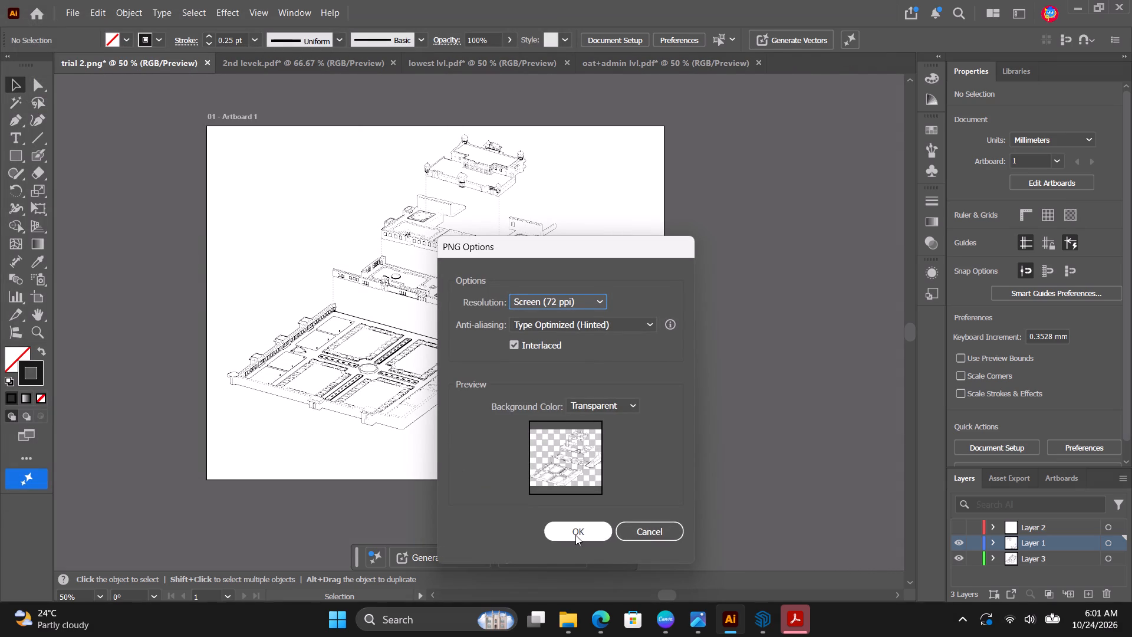
click(575, 535)
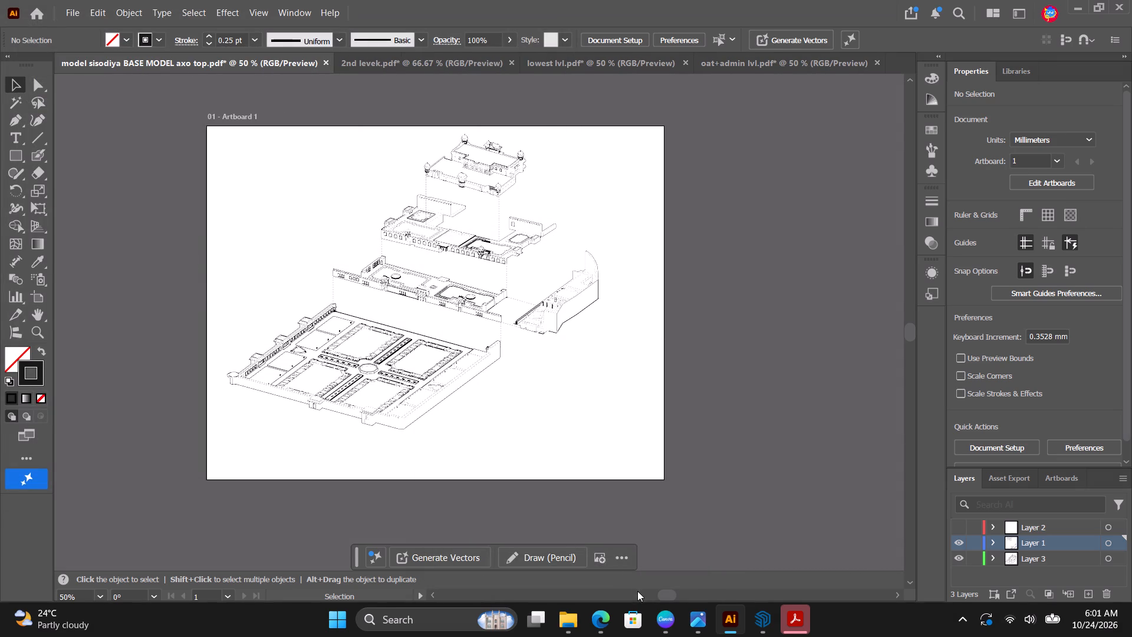
Switch to the Canva design TRIAL AND ERROS and delete the old three-level line drawing from page 15.
click(660, 626)
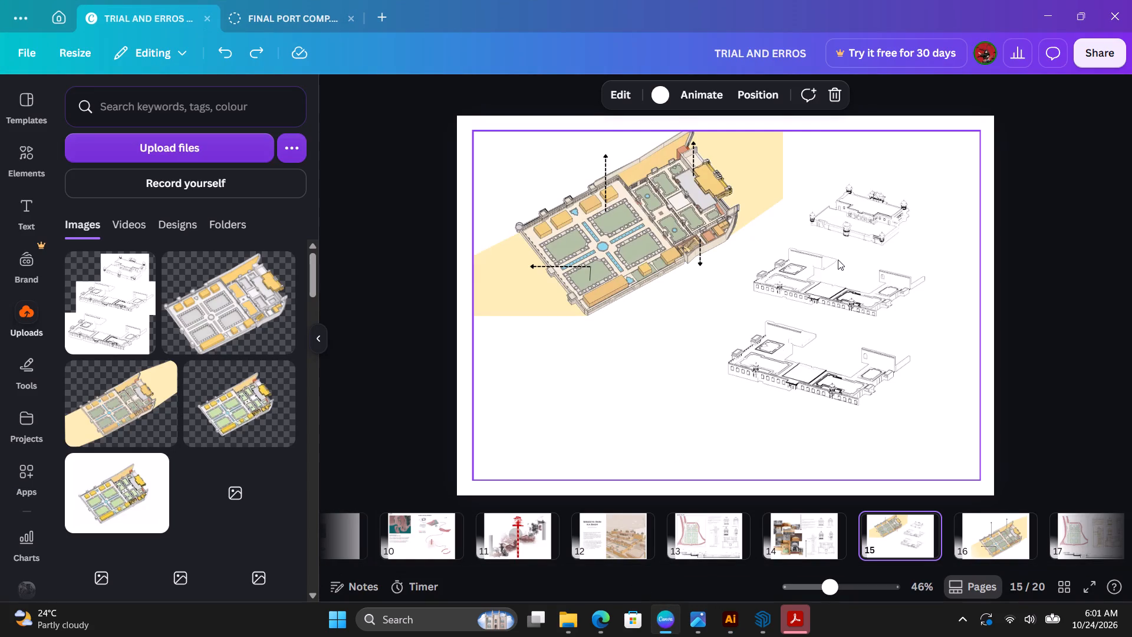
click(838, 258)
click(896, 214)
drag(933, 192, 835, 329)
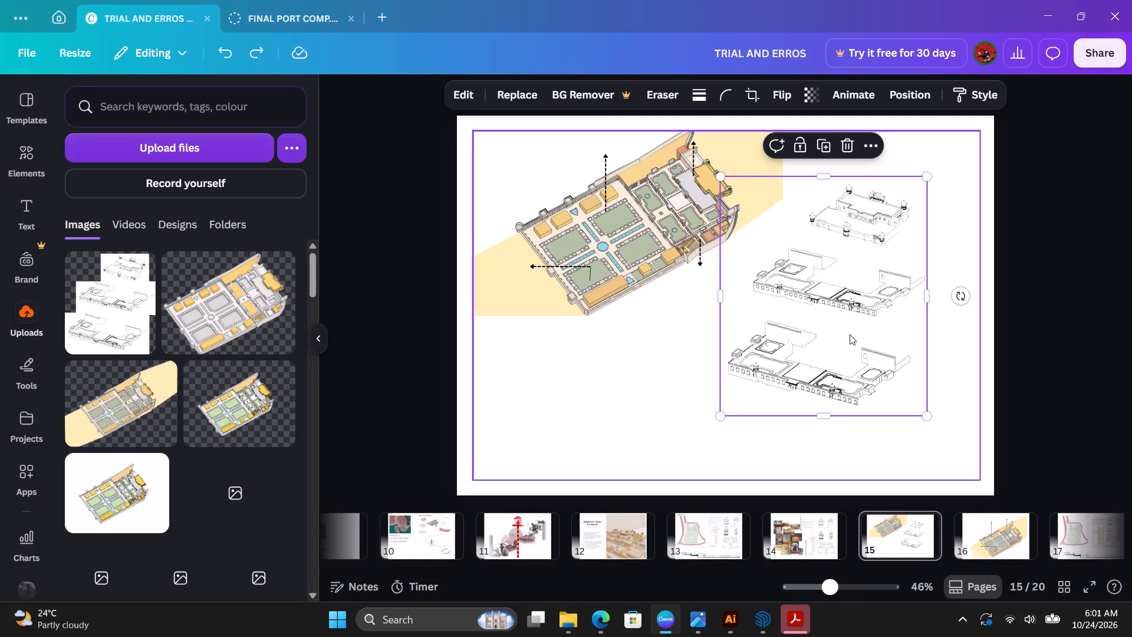
key(Delete)
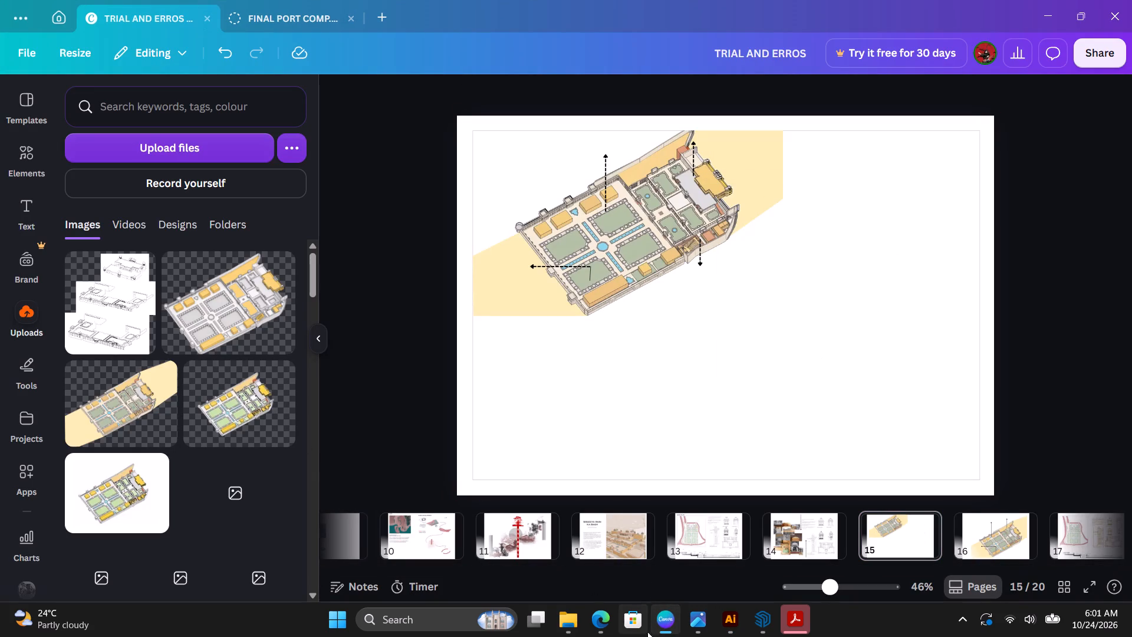
Bring the trial 2 PNG from the axo folder onto page 15 of the Canva design.
click(566, 627)
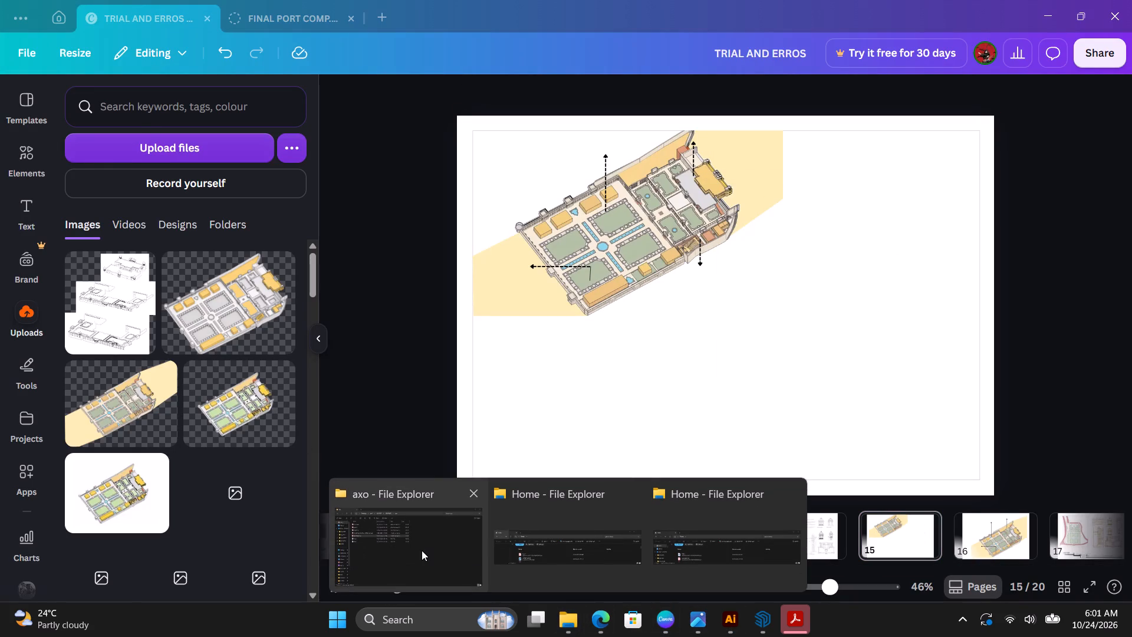
click(421, 550)
drag(647, 0, 654, 248)
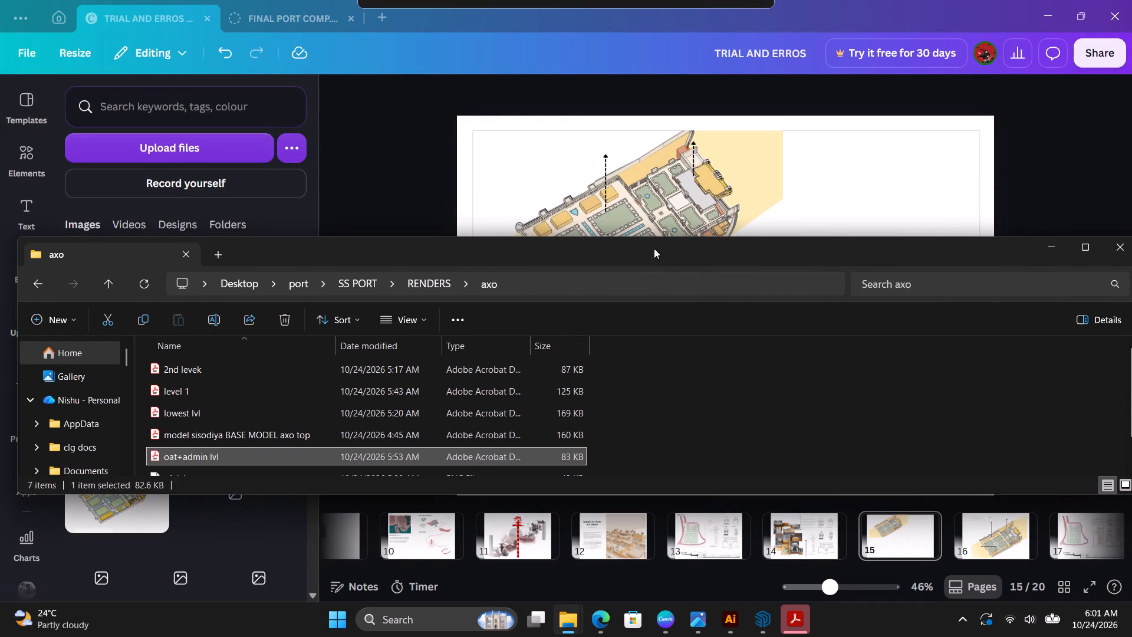
drag(654, 248, 654, 251)
scroll(368, 392, down, 2)
drag(205, 466, 877, 215)
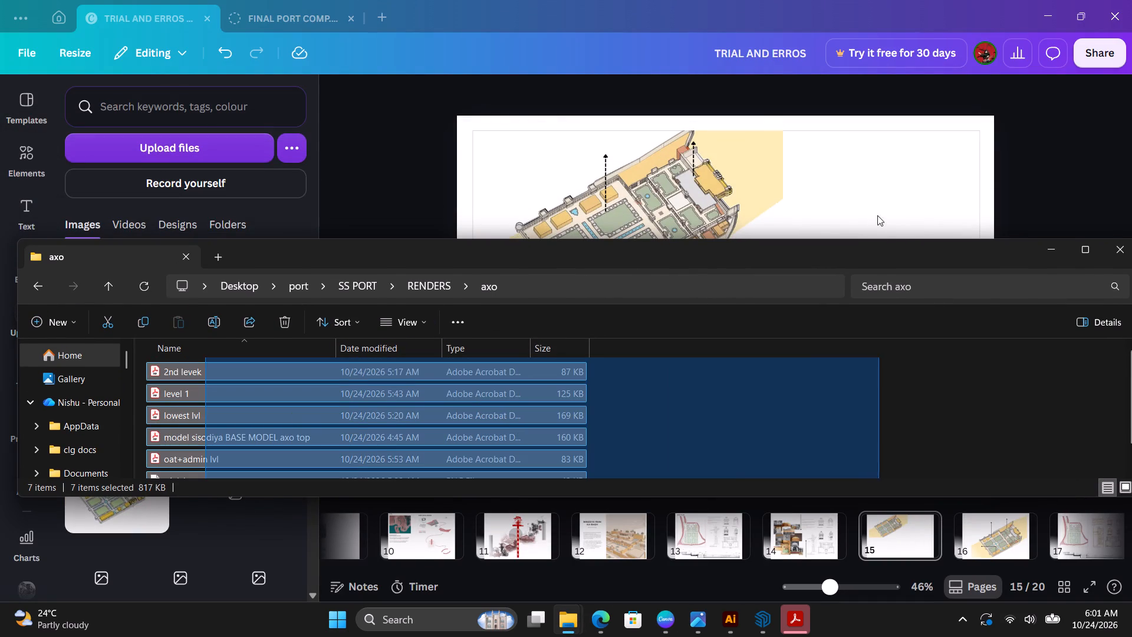
drag(877, 215, 847, 252)
click(861, 392)
scroll(566, 401, down, 2)
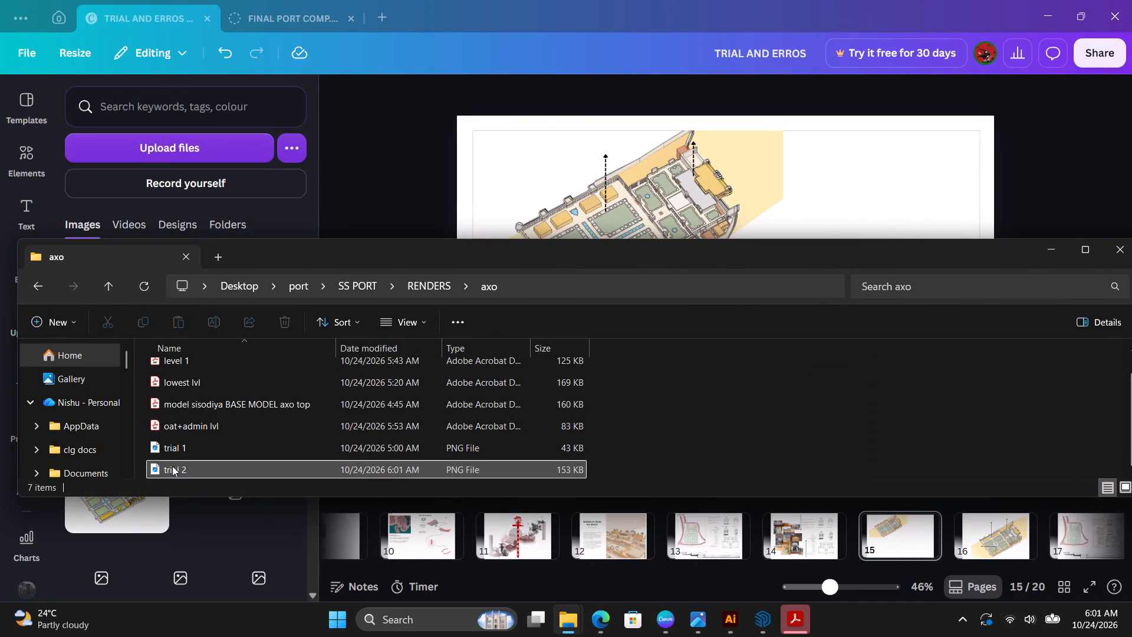
drag(171, 469, 860, 201)
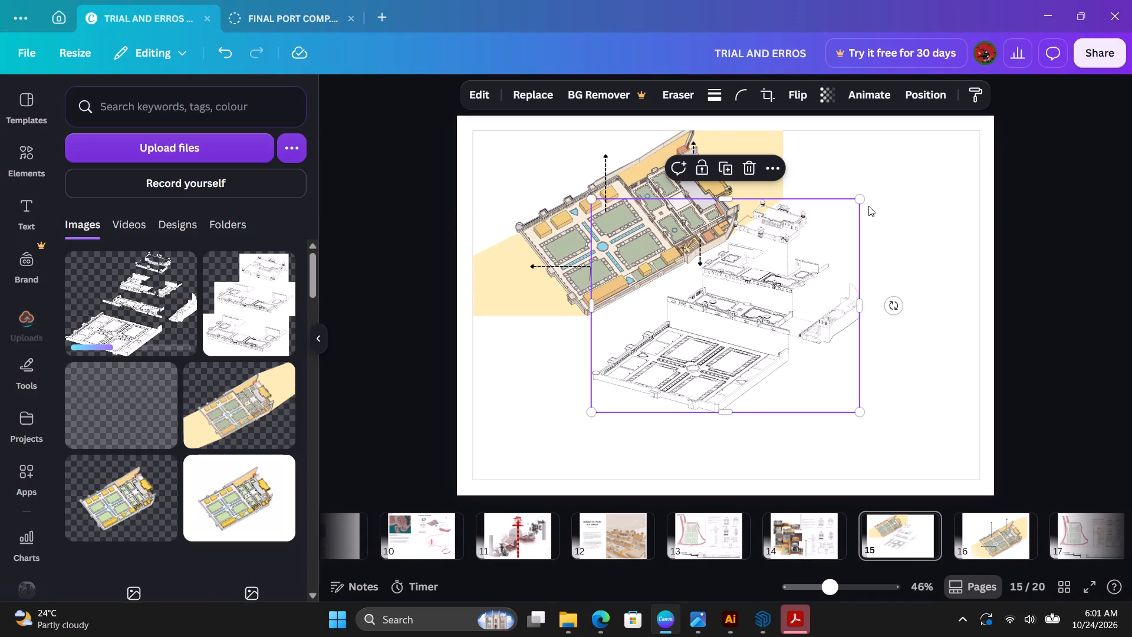
Enlarge the exploded axonometric image and position it in the lower right part of the page, overlapping the coloured plan's edge.
scroll(846, 221, down, 2)
drag(696, 306, 788, 343)
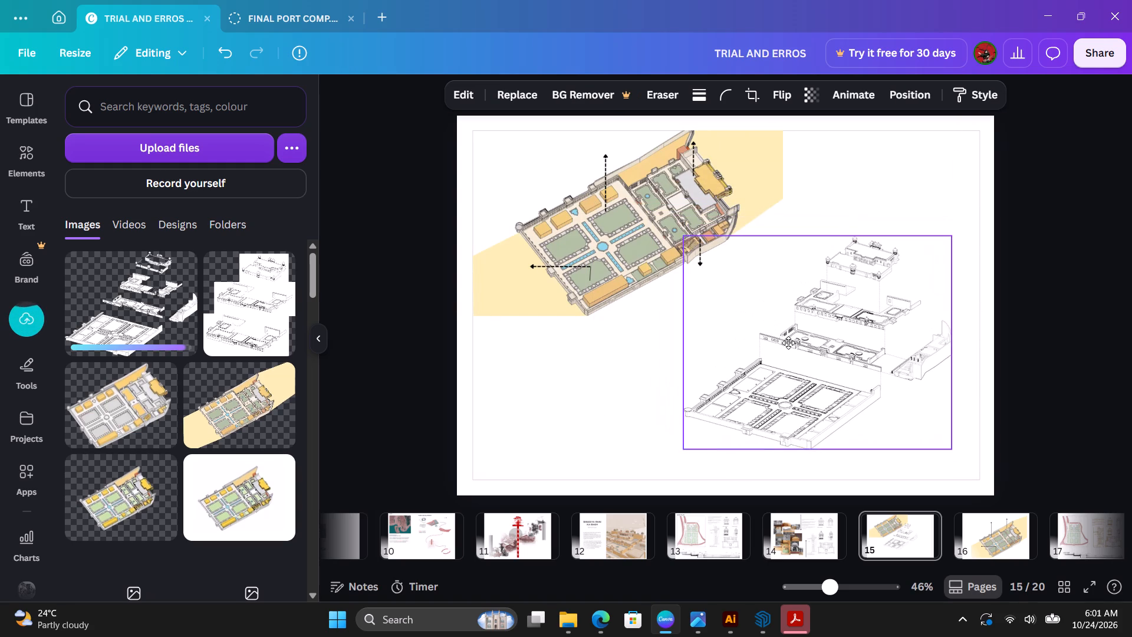
drag(788, 343, 787, 360)
drag(952, 251, 963, 200)
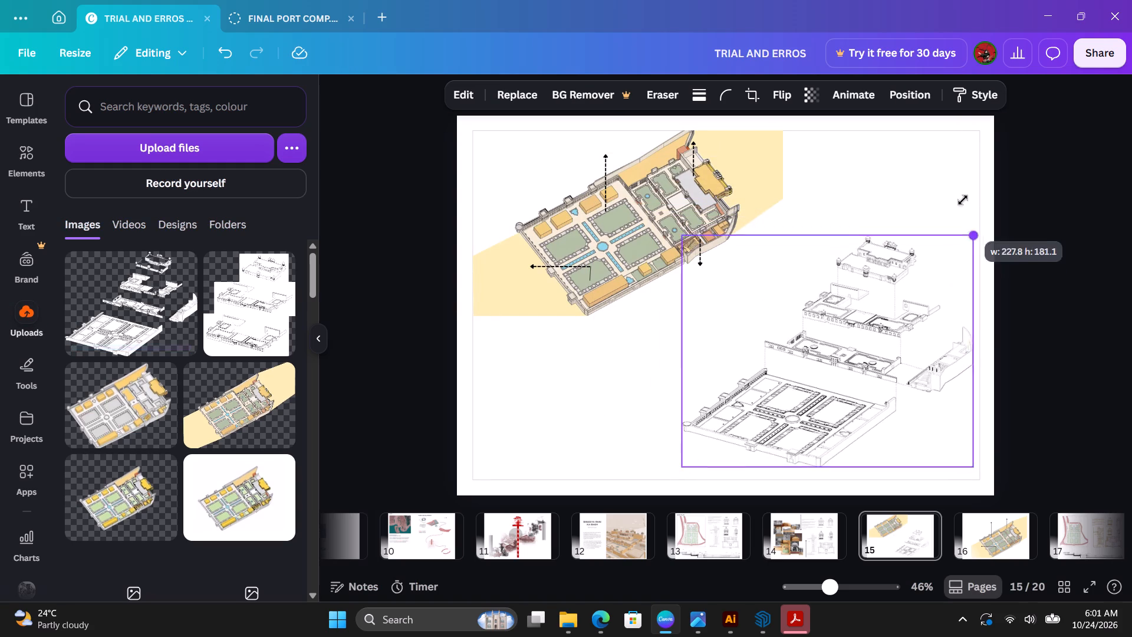
drag(963, 200, 977, 128)
drag(882, 308, 816, 293)
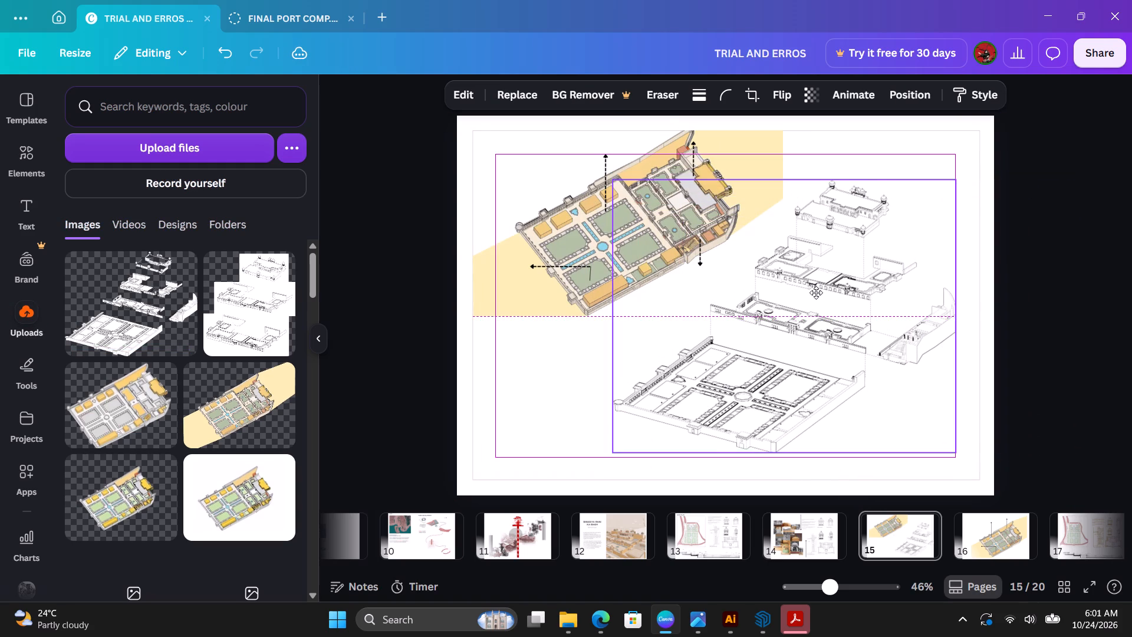
drag(816, 293, 816, 305)
Adjust the image frame by extending its top, scaling it back, and widening both sides to reveal the whole exploded axonometric.
drag(781, 191, 781, 190)
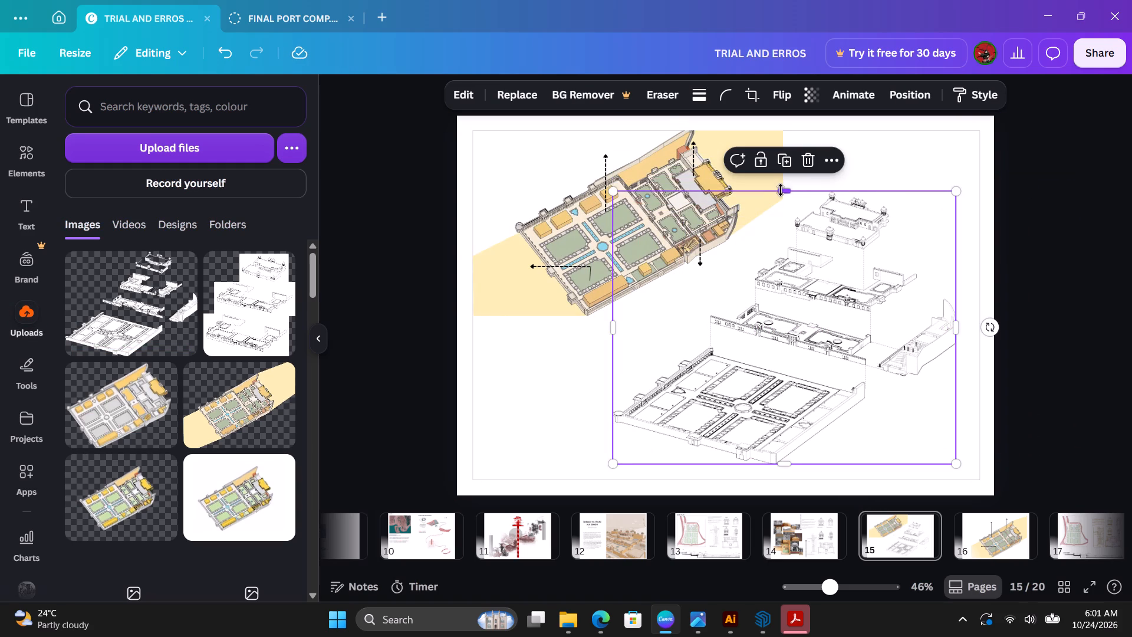
drag(781, 190, 787, 141)
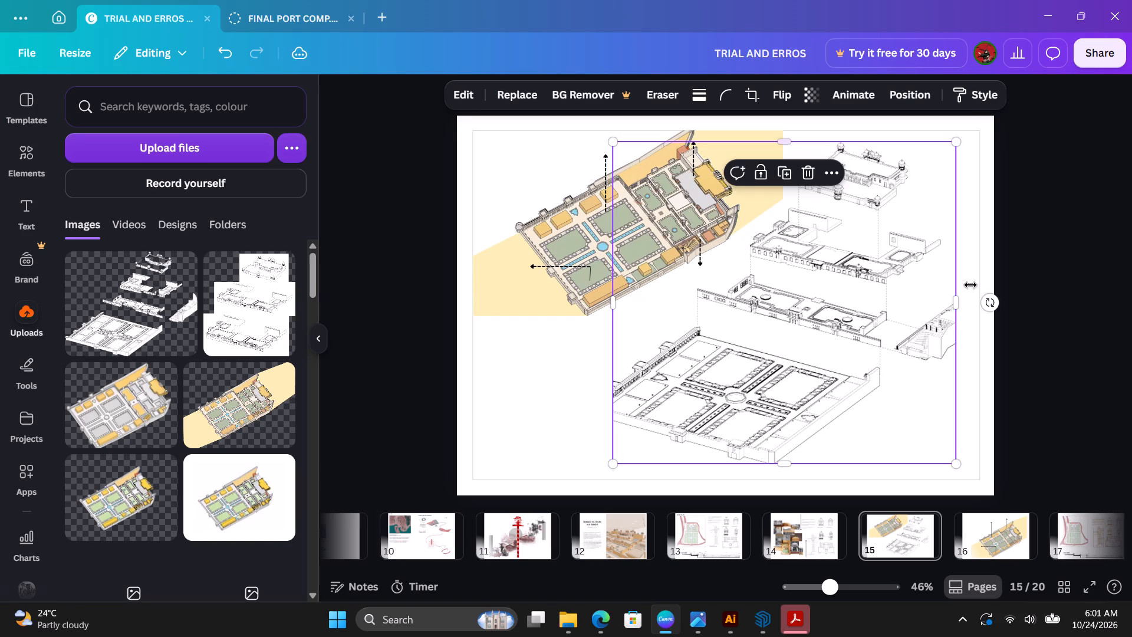
drag(957, 143, 936, 173)
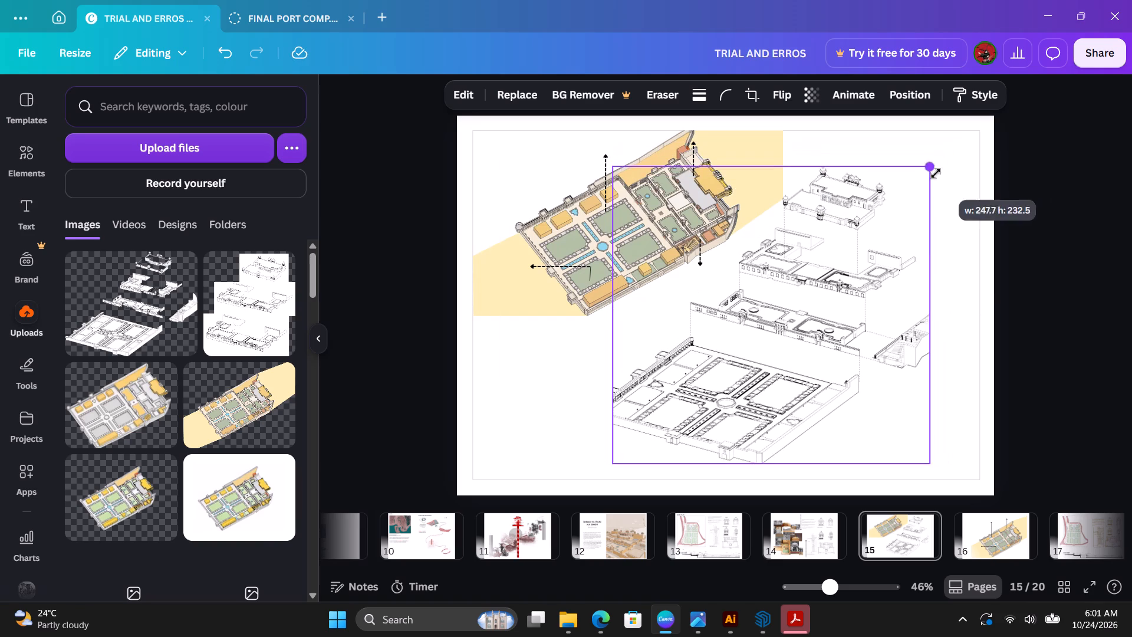
drag(936, 173, 936, 175)
drag(933, 308, 942, 304)
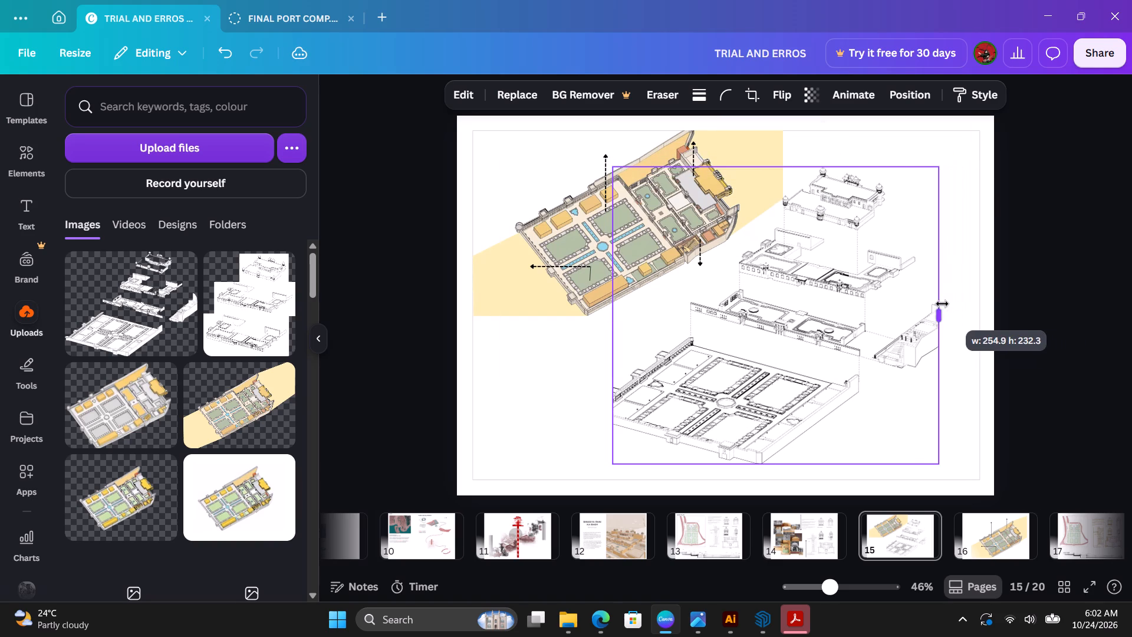
drag(942, 304, 964, 306)
click(1078, 303)
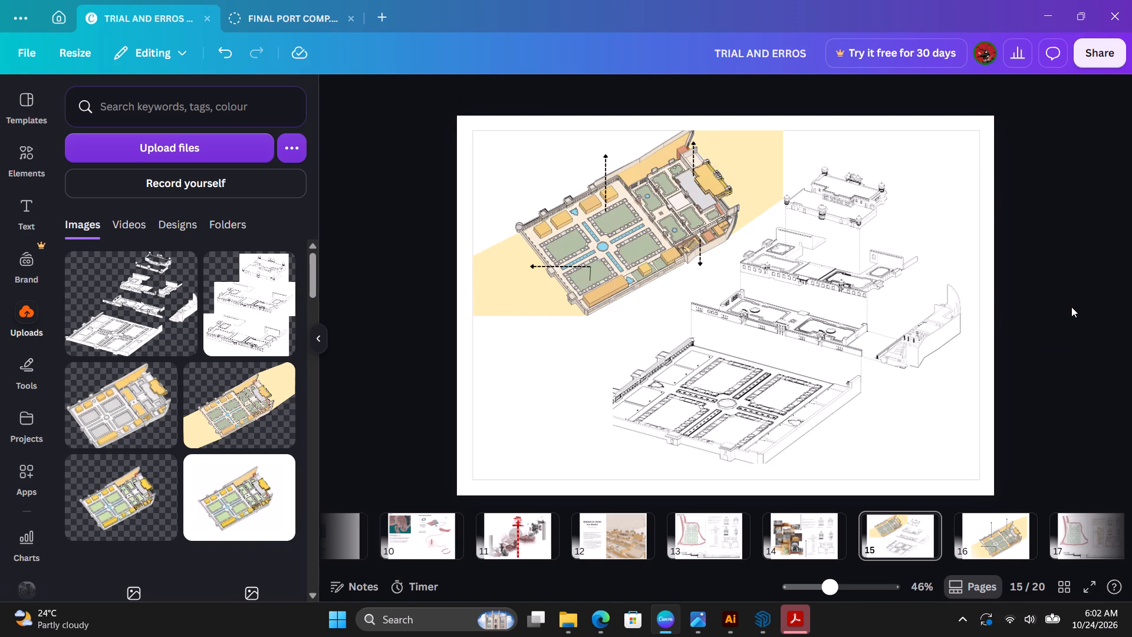
click(616, 330)
drag(614, 315, 598, 316)
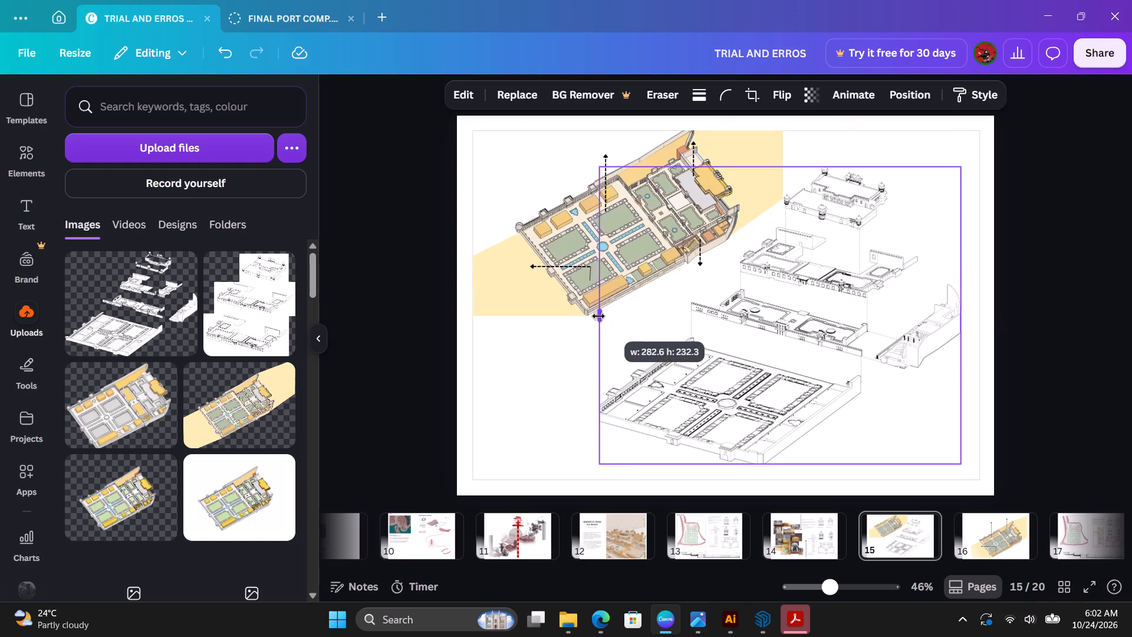
drag(598, 316, 594, 318)
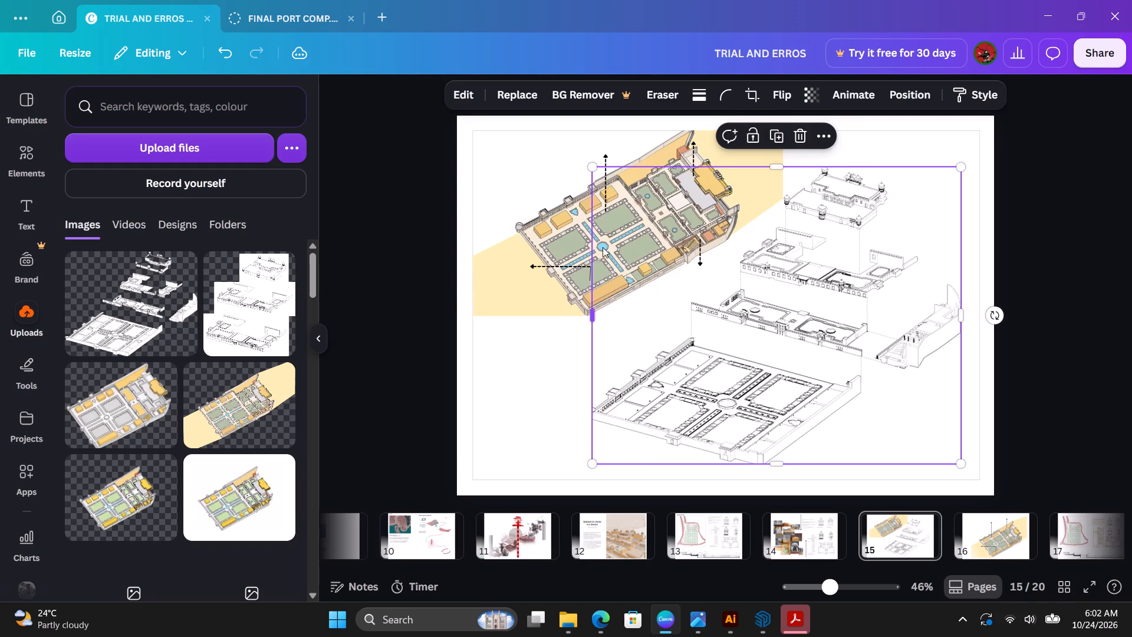
Scale down the exploded axonometric and move it slightly up within the page margin, beside the coloured axonometric.
drag(593, 166, 645, 198)
click(1131, 257)
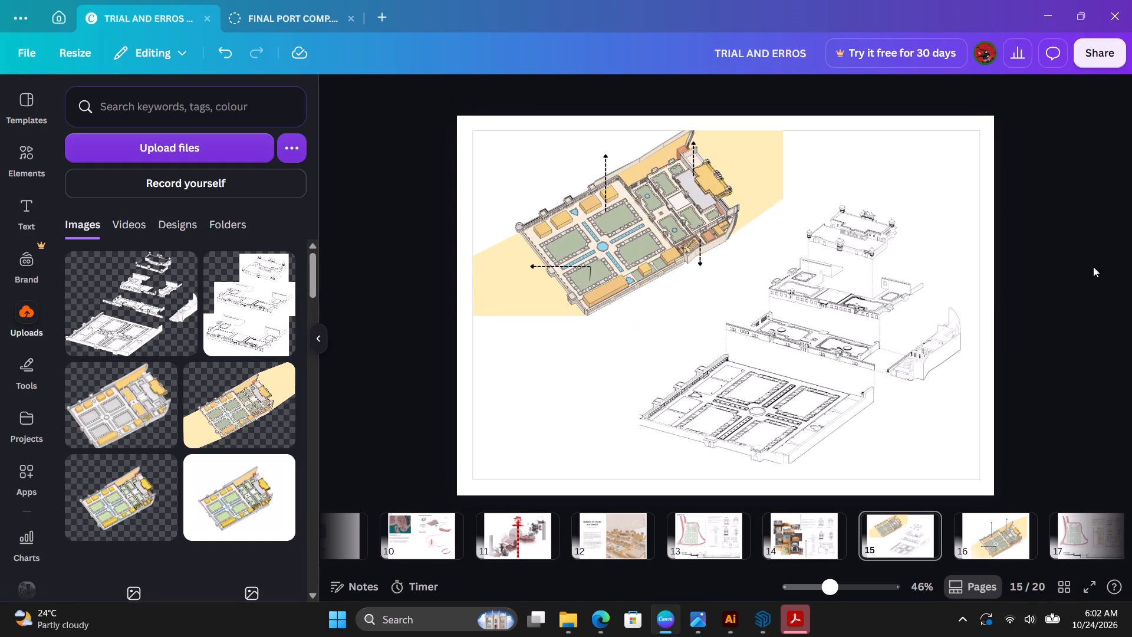
drag(878, 308, 881, 290)
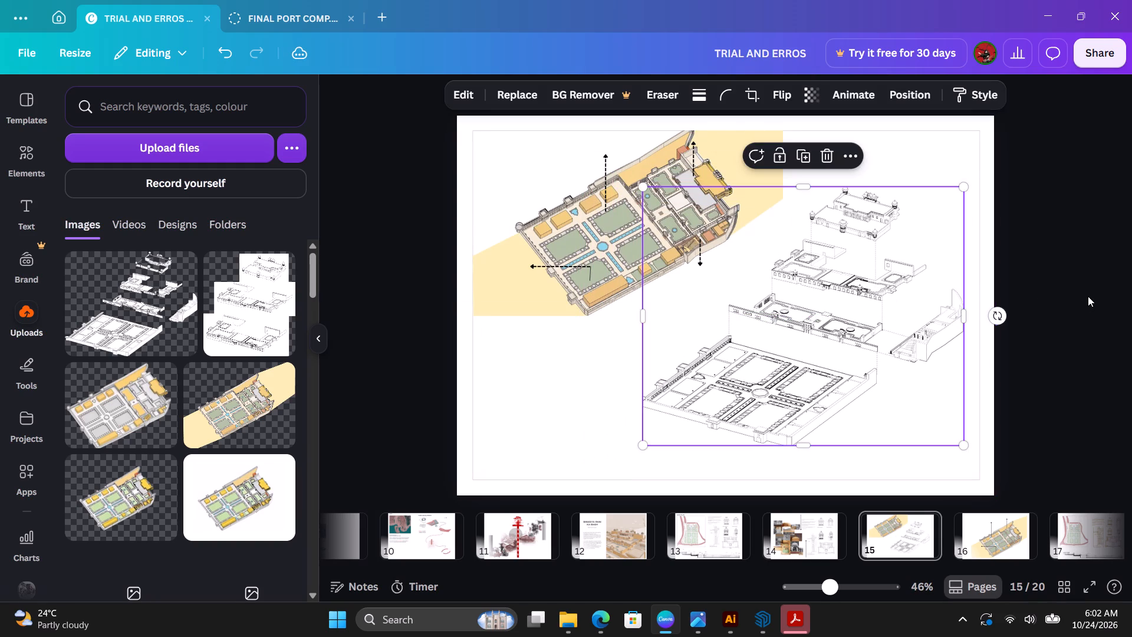
click(1088, 296)
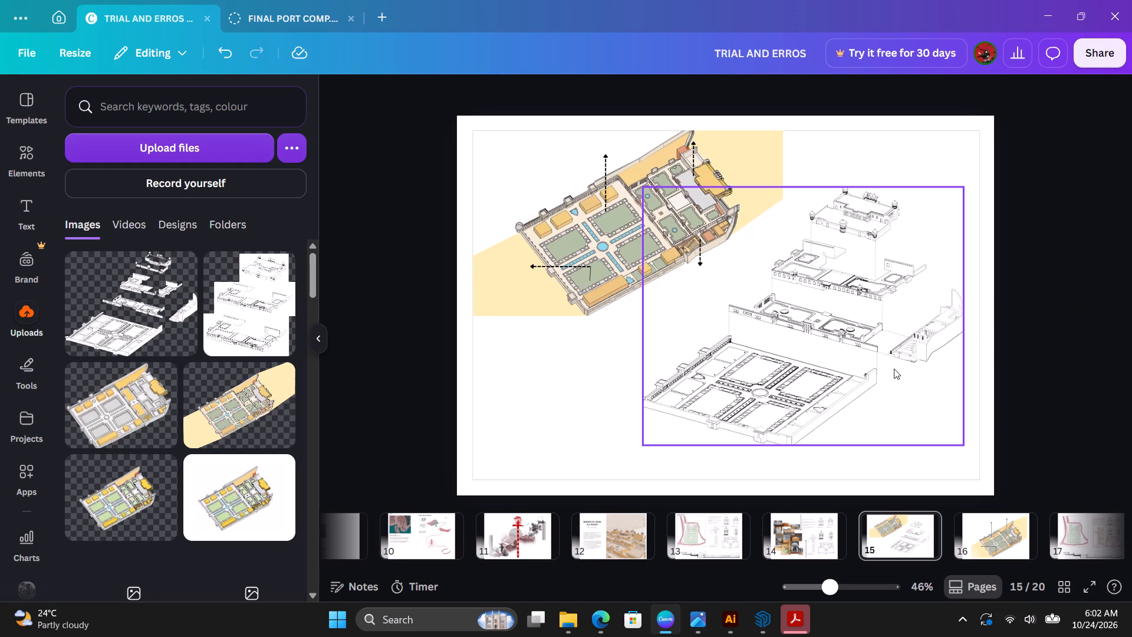
Examine the placed exploded axonometric up close, checking its linework and dashed connectors.
scroll(880, 382, up, 8)
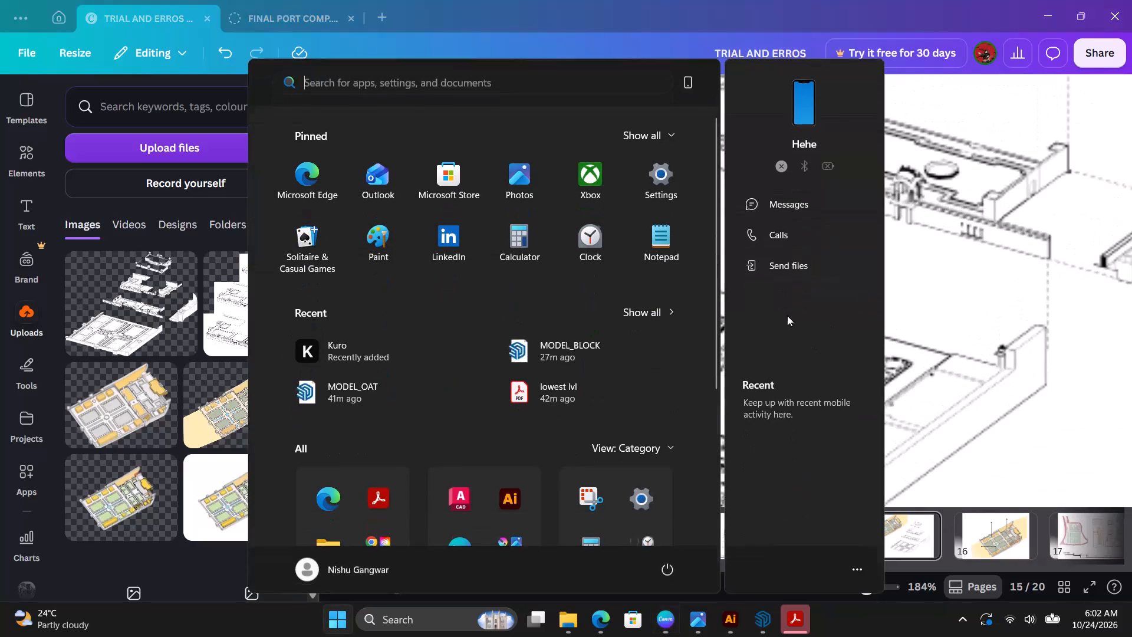
scroll(788, 293, down, 7)
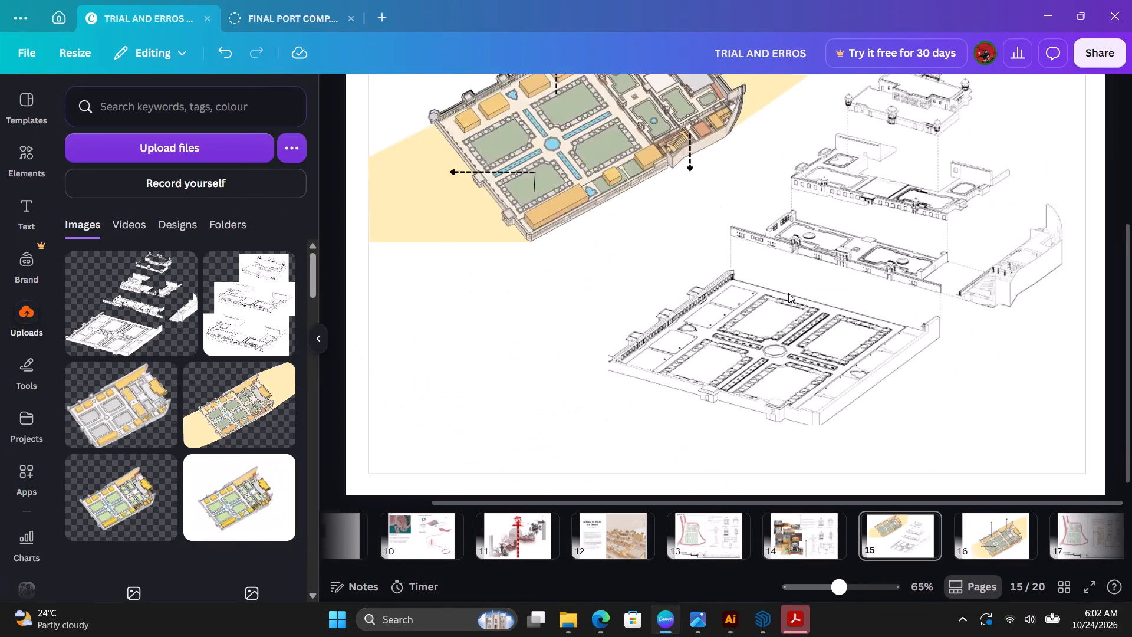
scroll(788, 293, down, 1)
click(1037, 297)
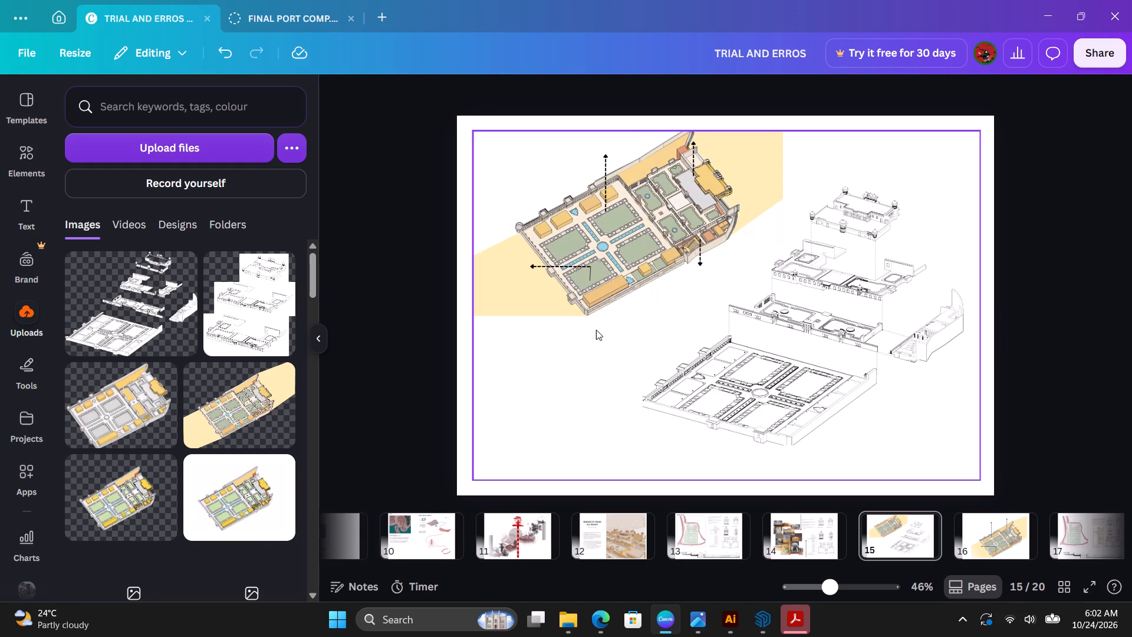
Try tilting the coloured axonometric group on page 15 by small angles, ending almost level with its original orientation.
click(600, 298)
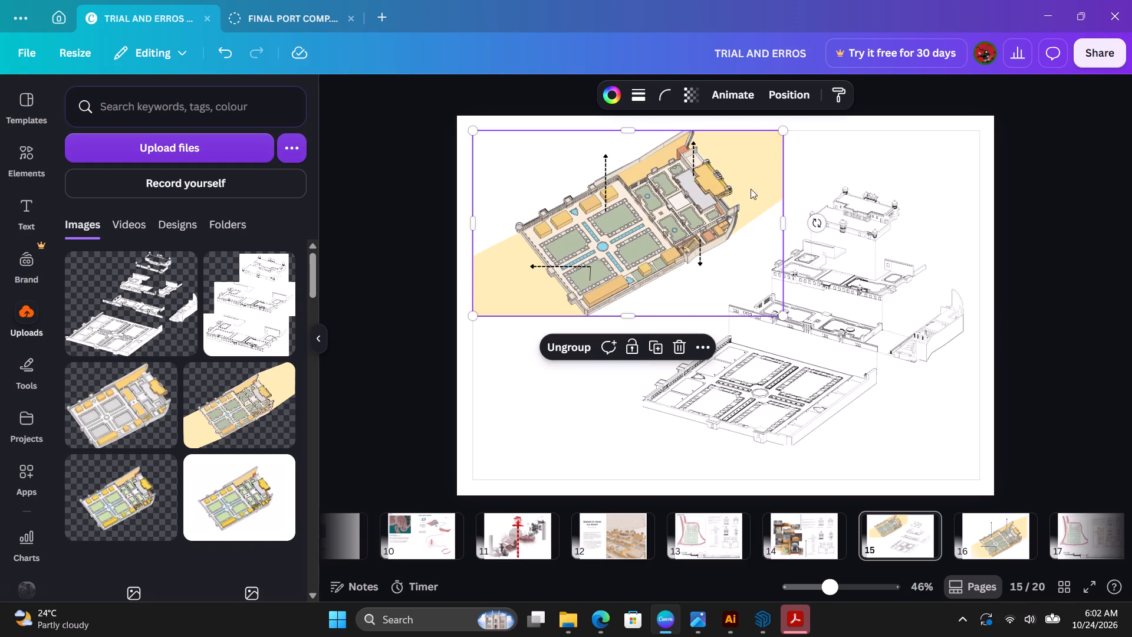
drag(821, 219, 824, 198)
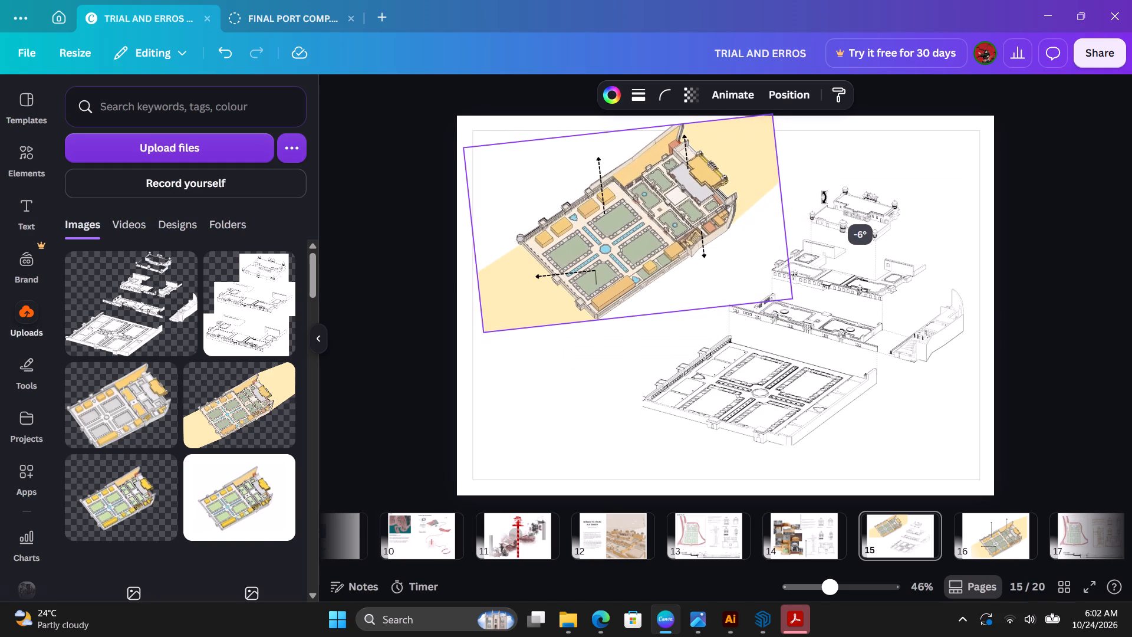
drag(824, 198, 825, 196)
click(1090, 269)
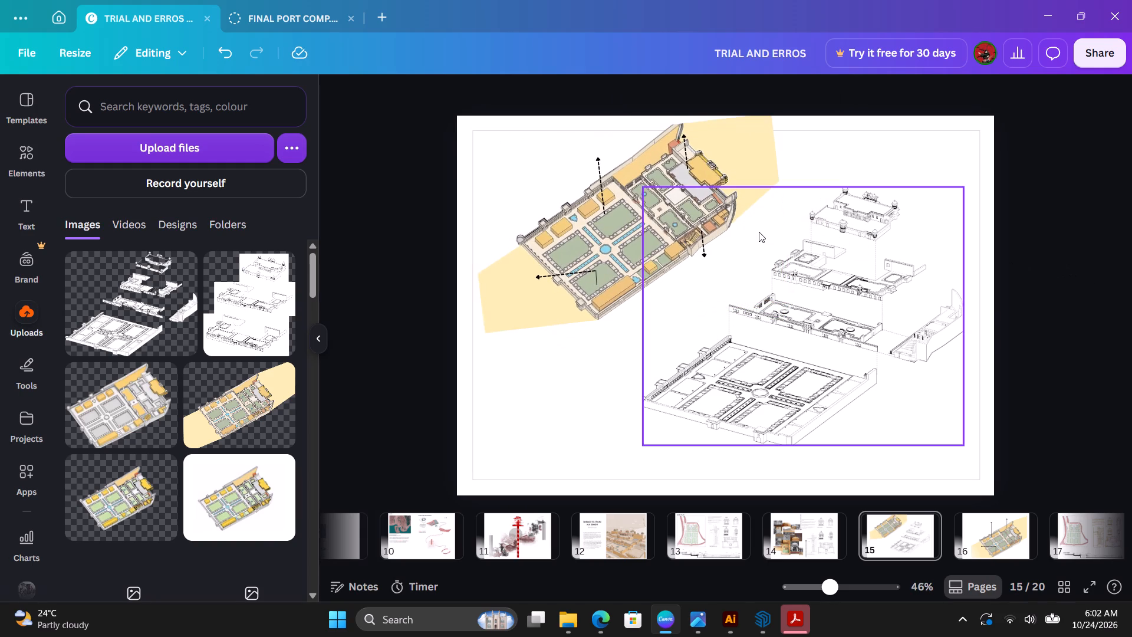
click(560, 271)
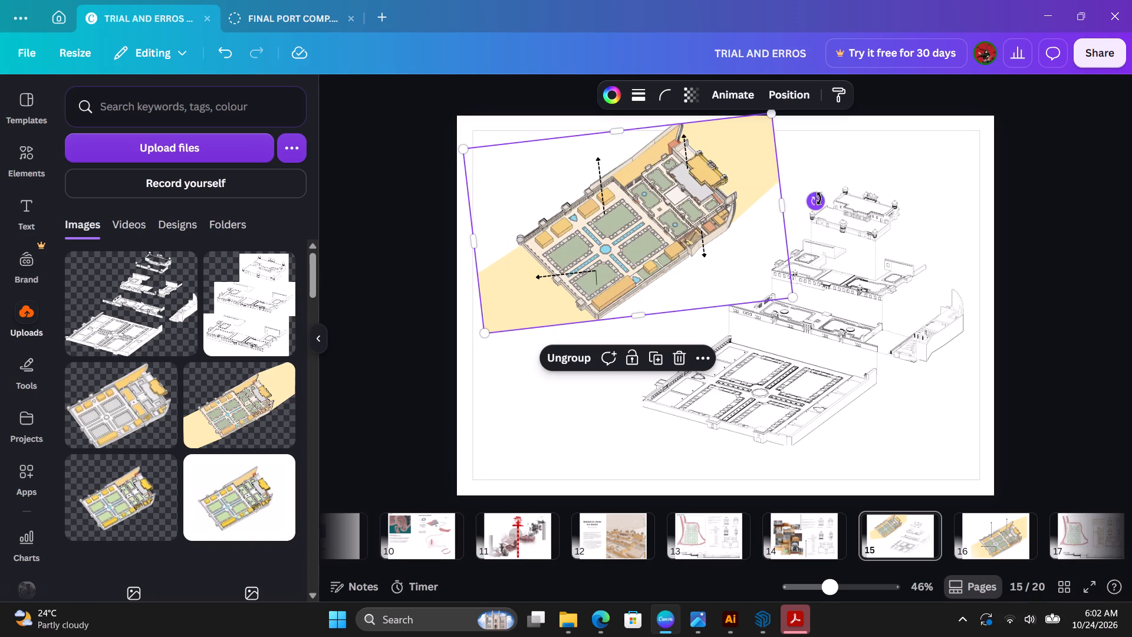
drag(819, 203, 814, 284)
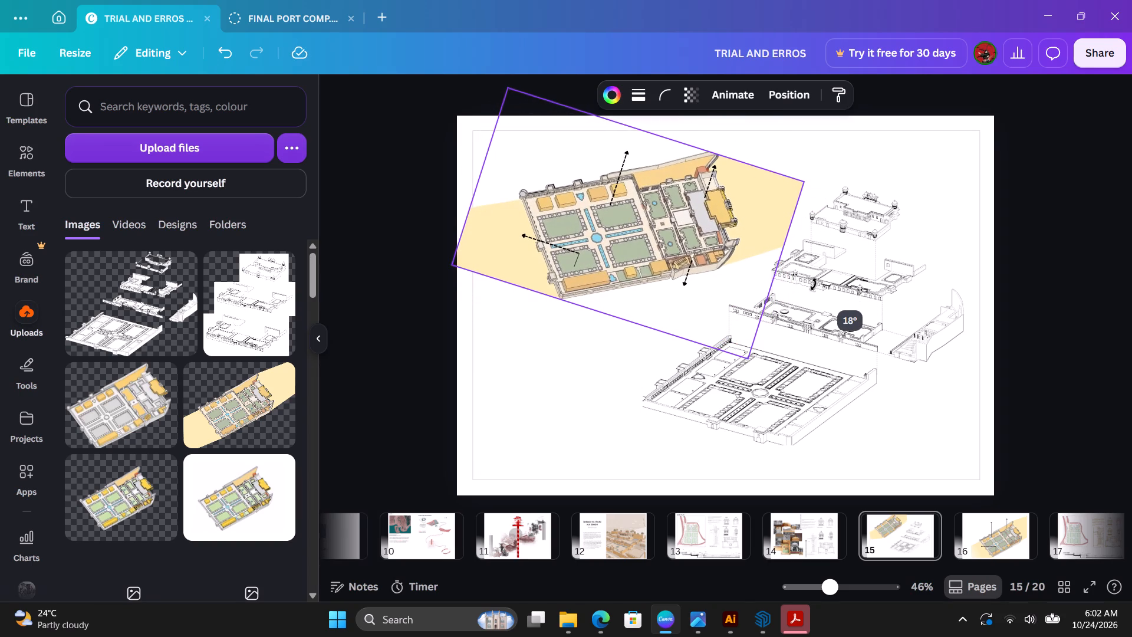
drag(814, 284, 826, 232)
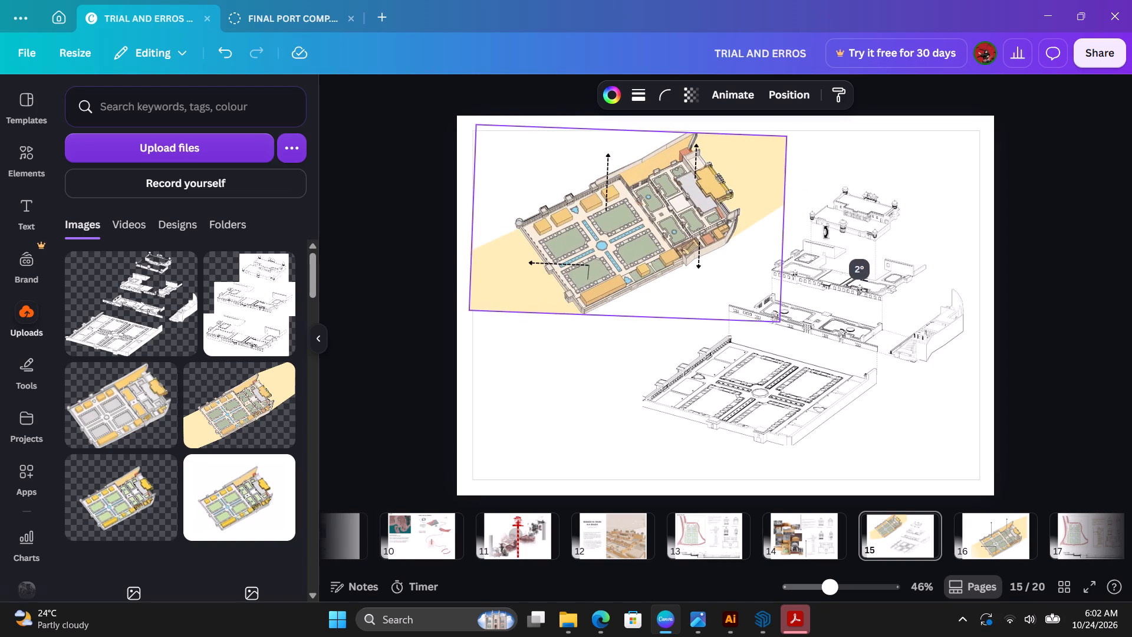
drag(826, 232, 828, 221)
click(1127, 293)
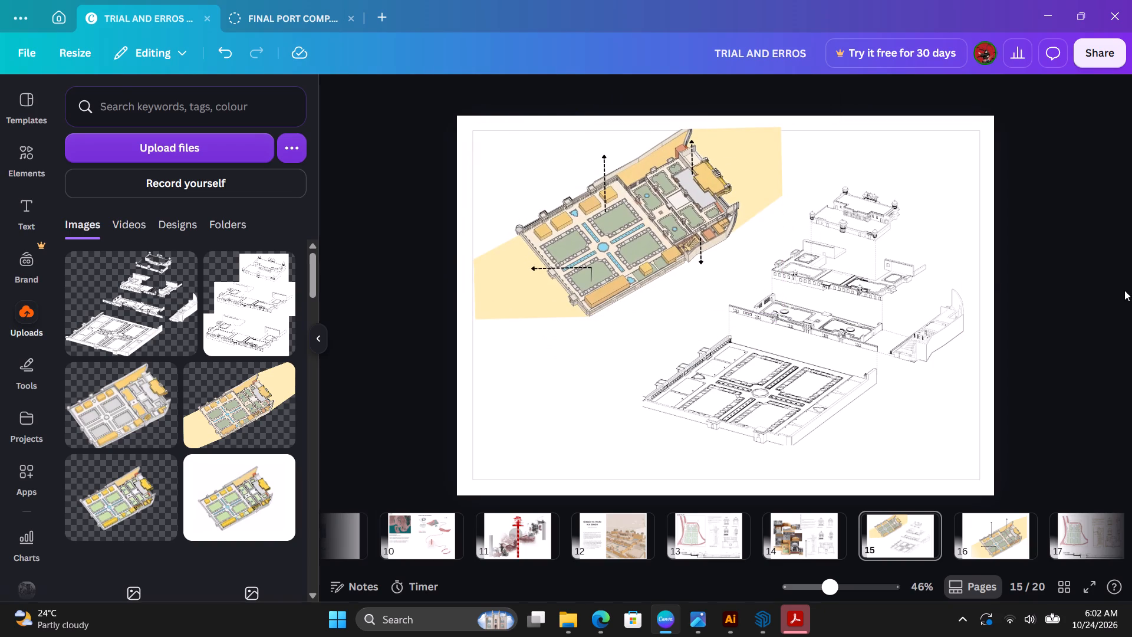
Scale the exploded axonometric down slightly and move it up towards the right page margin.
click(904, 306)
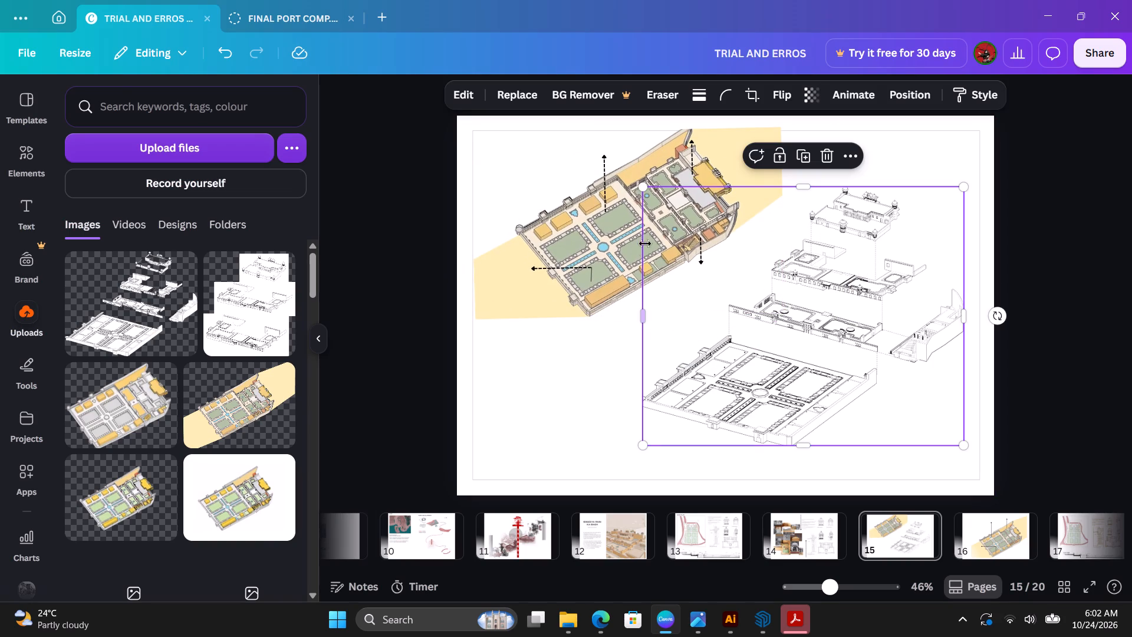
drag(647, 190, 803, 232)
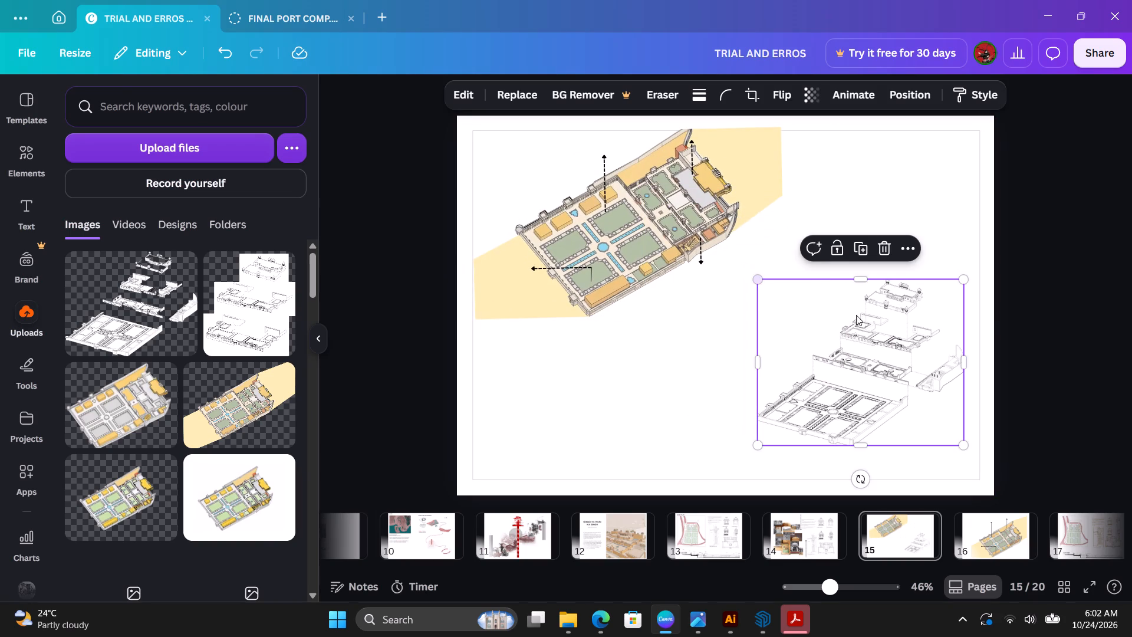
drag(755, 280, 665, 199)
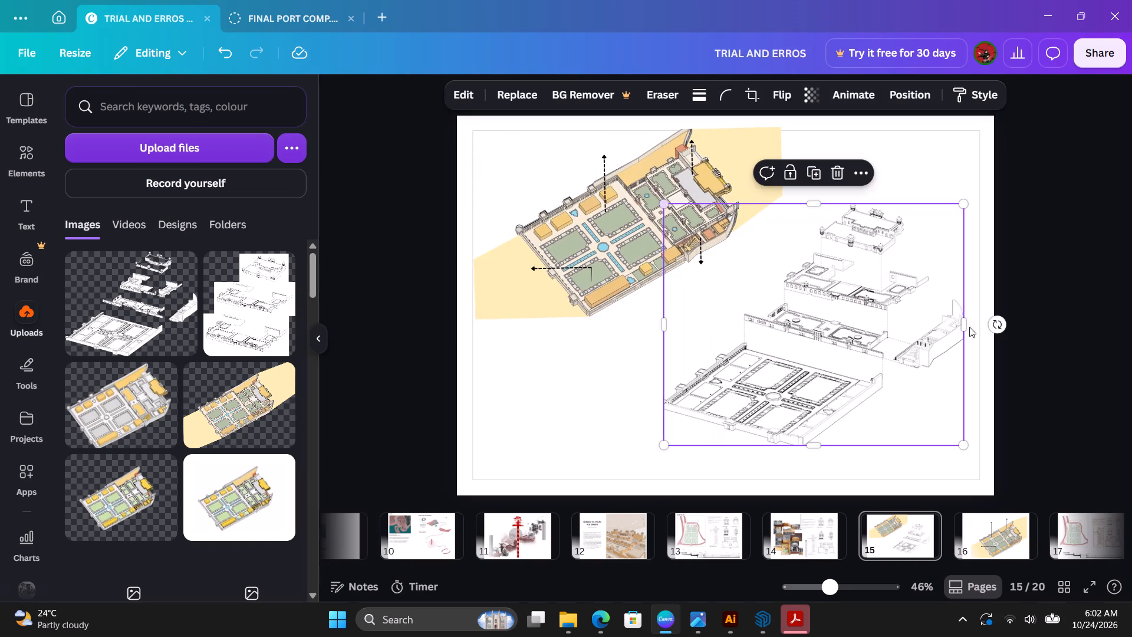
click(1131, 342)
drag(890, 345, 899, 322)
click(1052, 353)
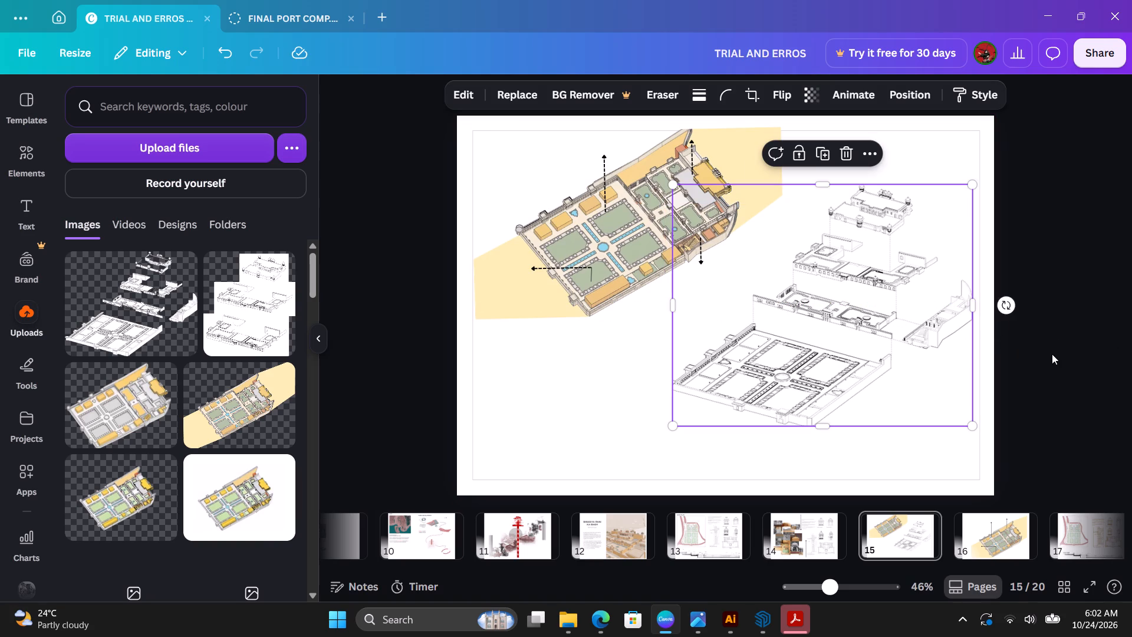
Rotate the coloured axonometric group to about -60° so the palace stands upright, place it along the page's left side and enlarge it slightly.
click(598, 236)
drag(598, 236, 559, 289)
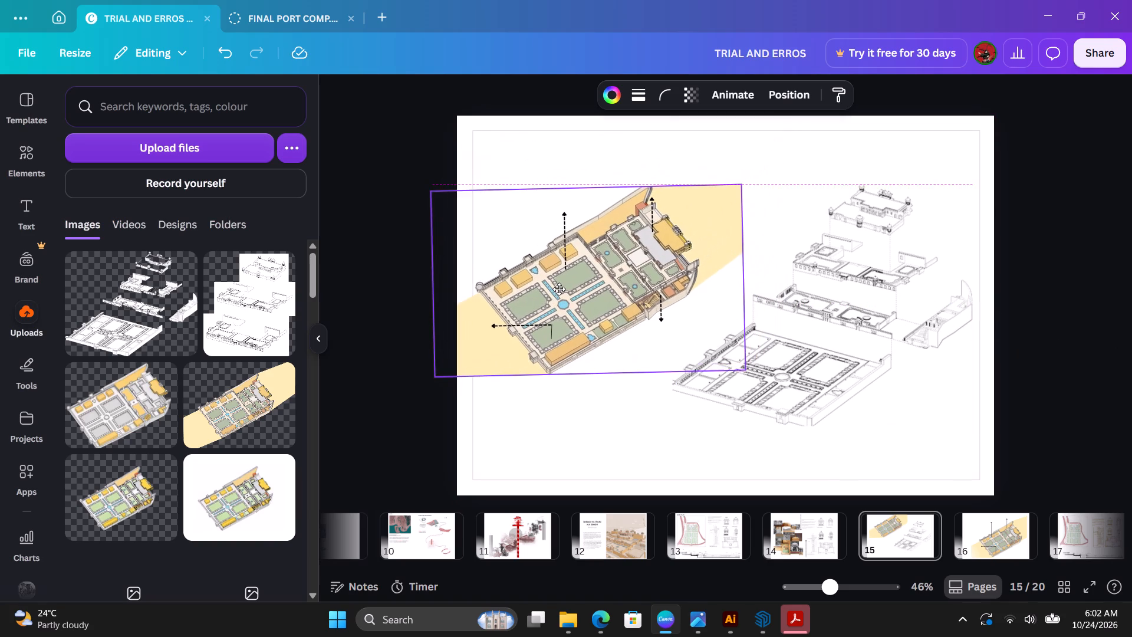
drag(559, 289, 560, 277)
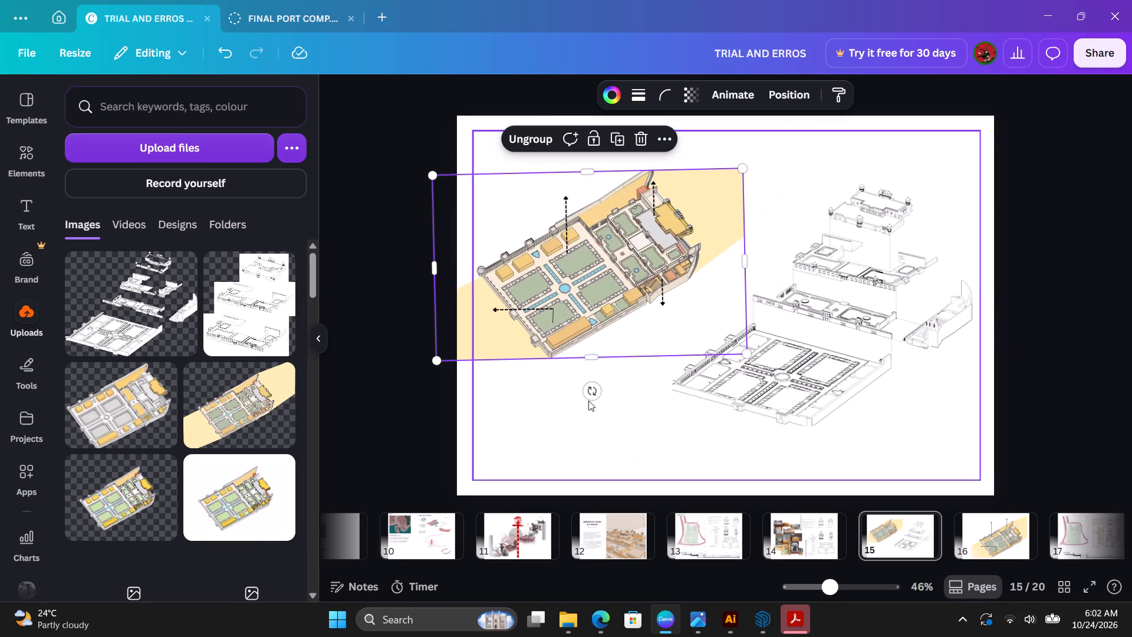
drag(594, 393, 693, 324)
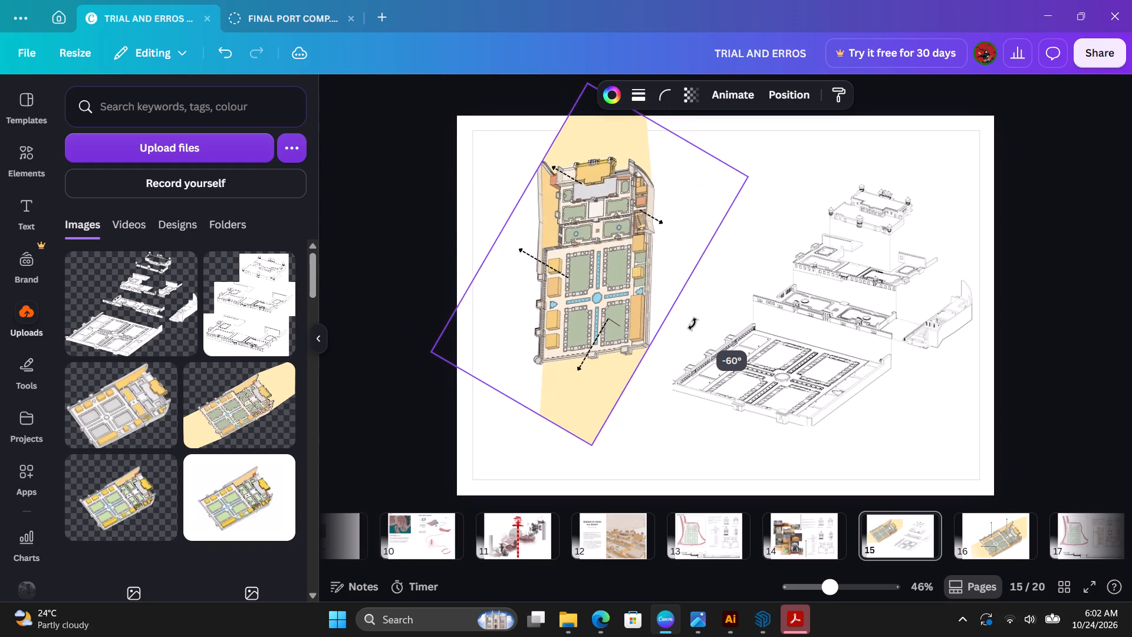
drag(693, 324, 698, 320)
drag(624, 290, 611, 335)
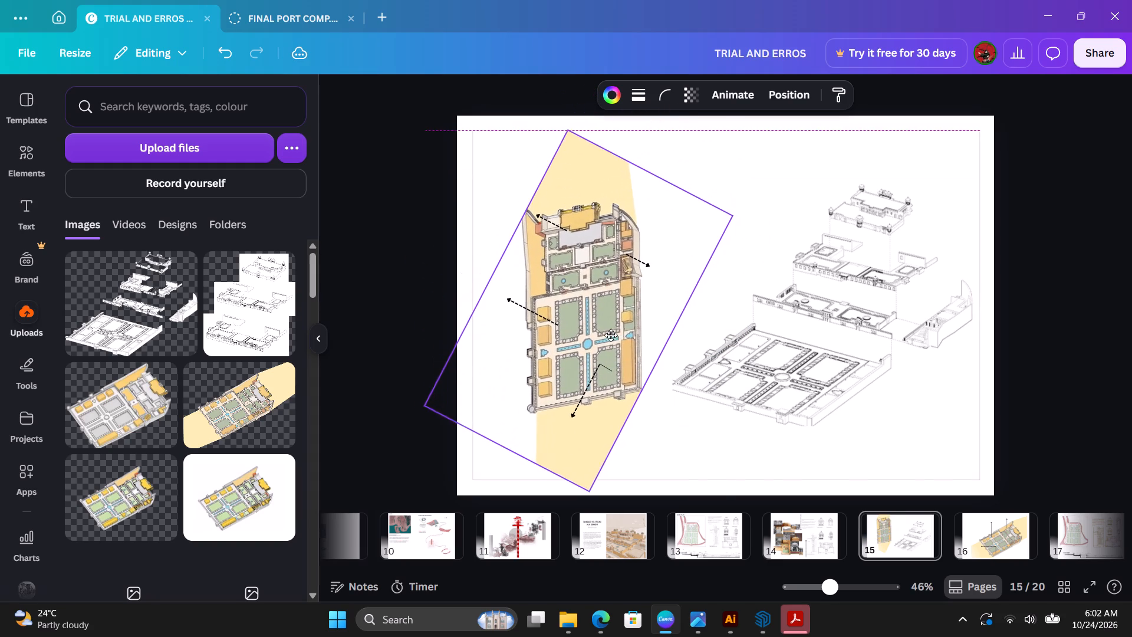
drag(611, 335, 598, 333)
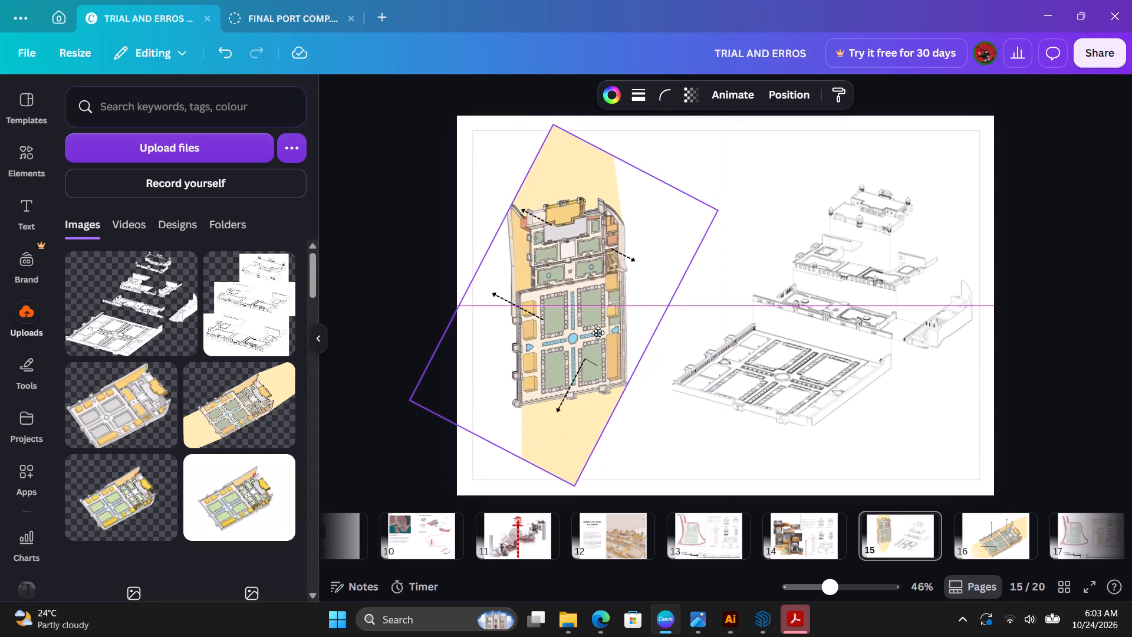
drag(598, 333, 588, 336)
drag(626, 174, 635, 162)
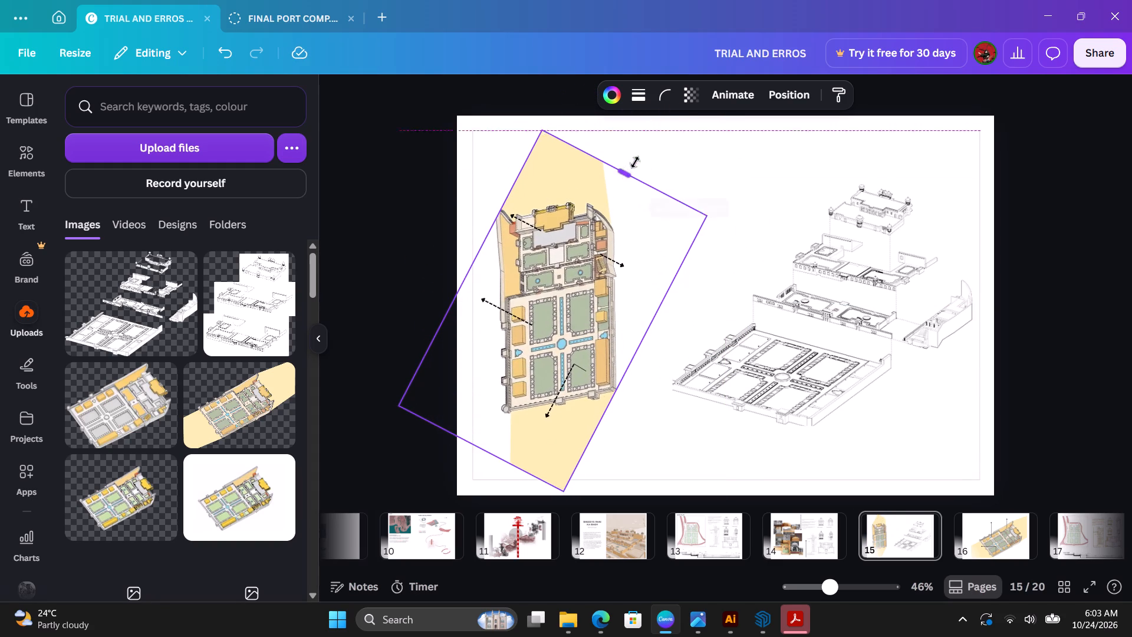
drag(635, 162, 636, 156)
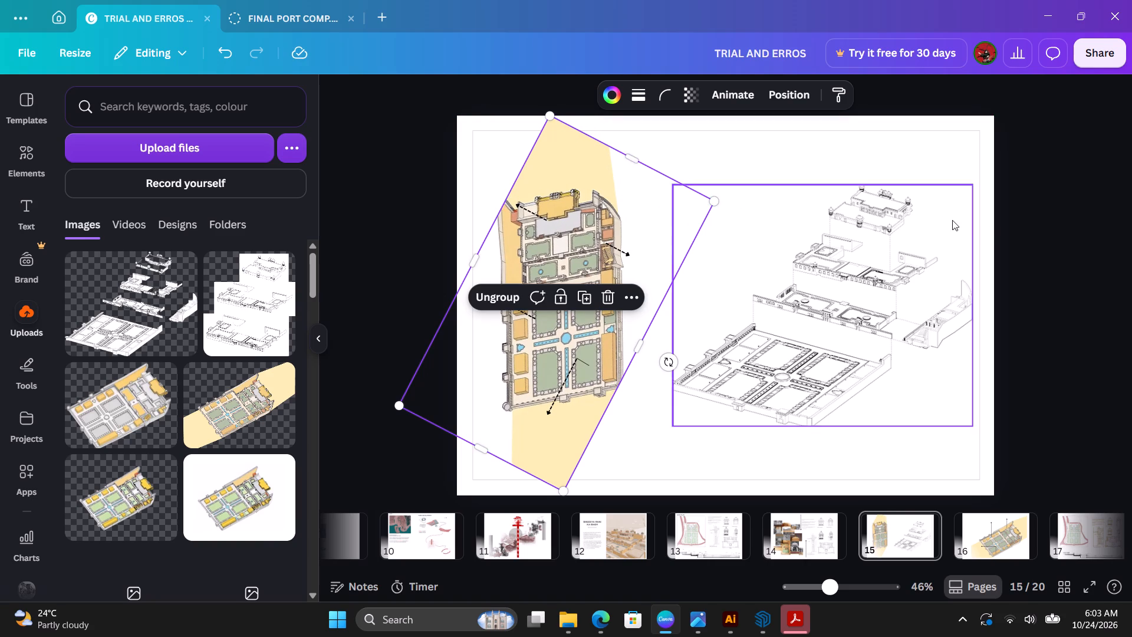
click(1029, 233)
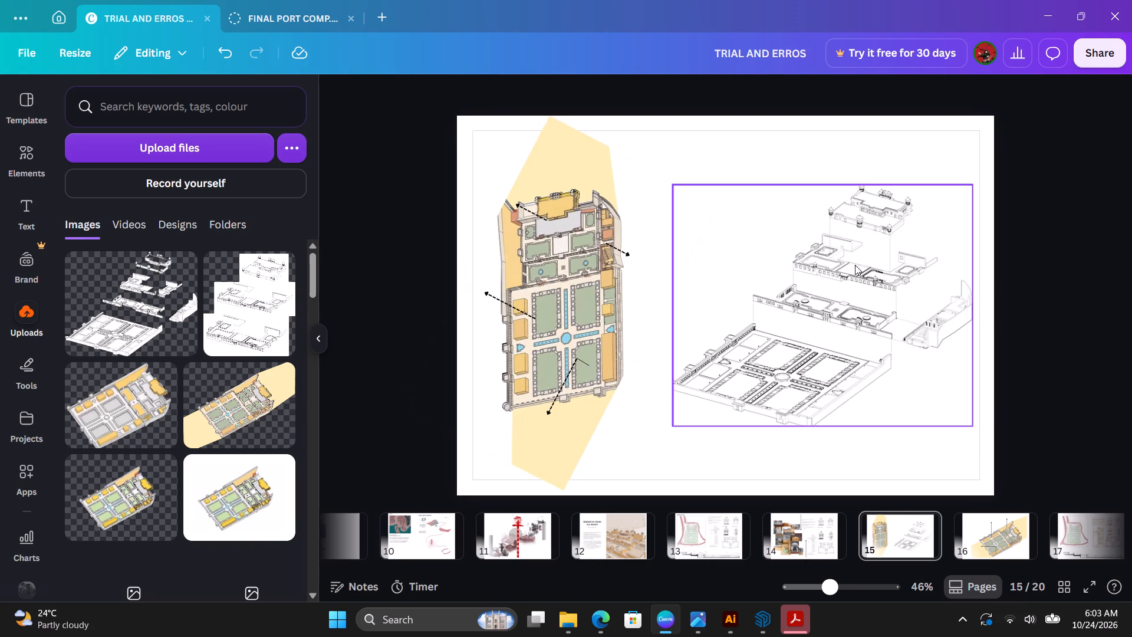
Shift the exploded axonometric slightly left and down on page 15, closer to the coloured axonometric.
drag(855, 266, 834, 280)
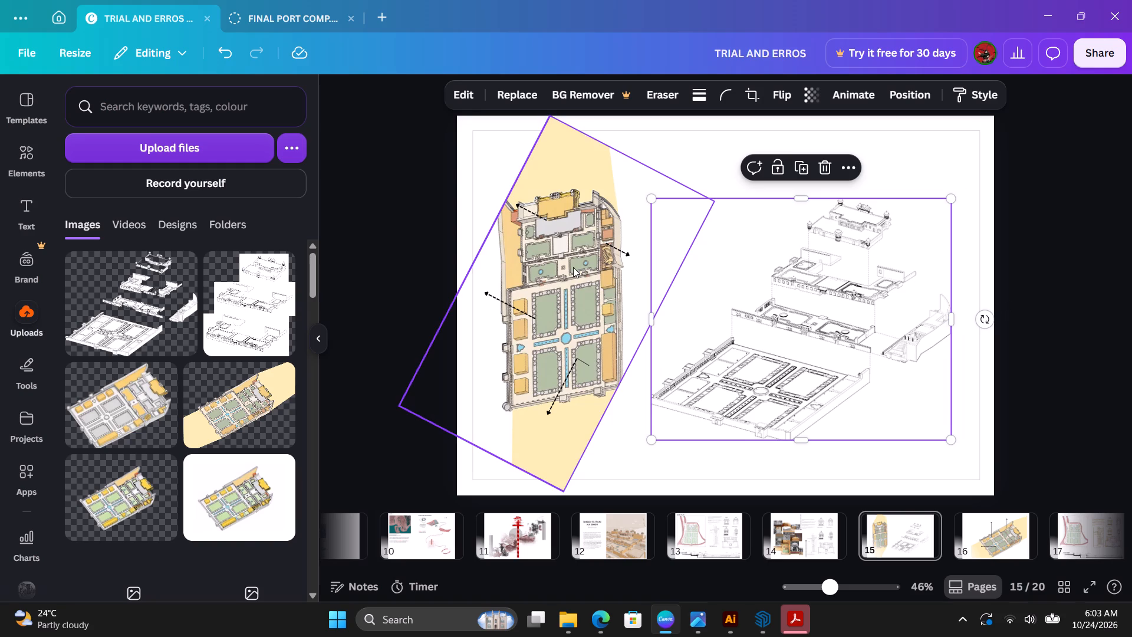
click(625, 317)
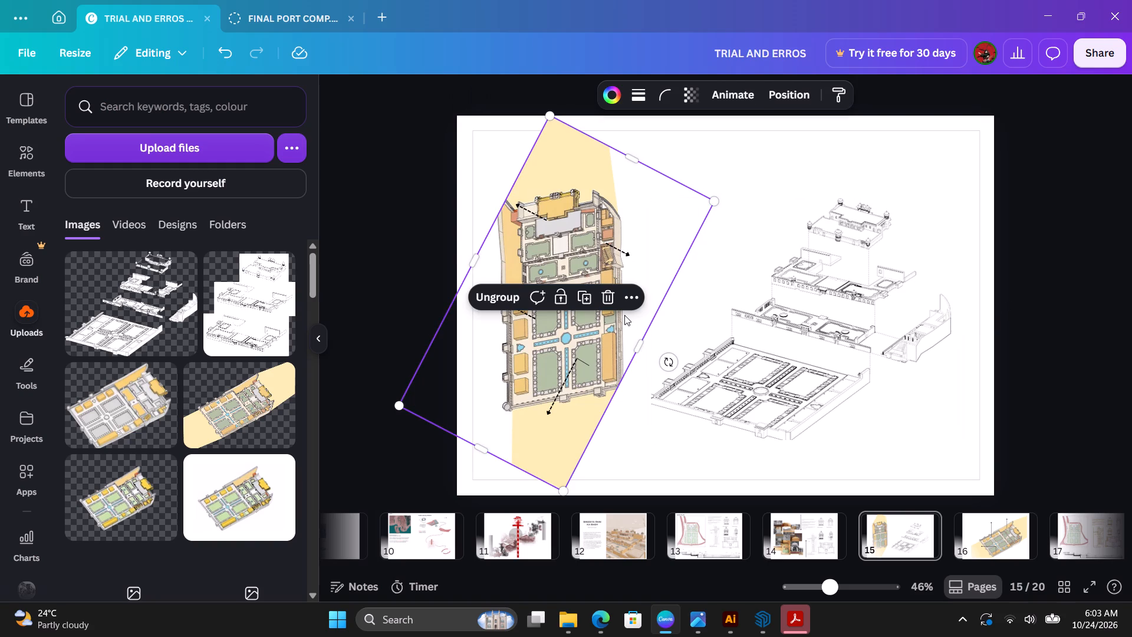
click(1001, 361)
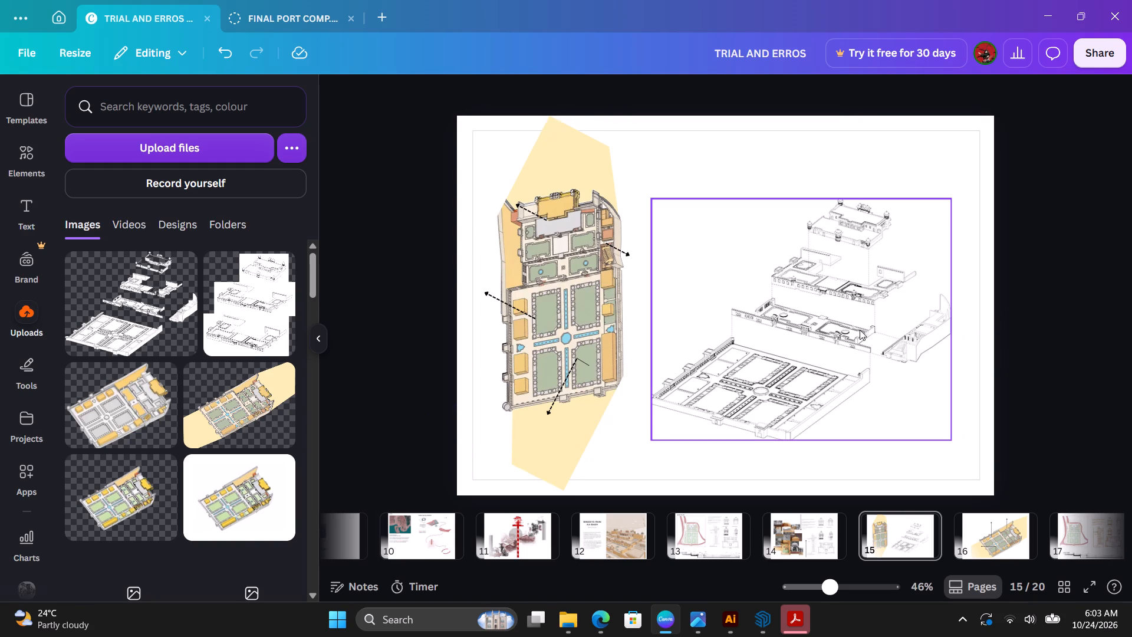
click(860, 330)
Delete the coloured axonometric image from page 16.
drag(835, 569, 923, 569)
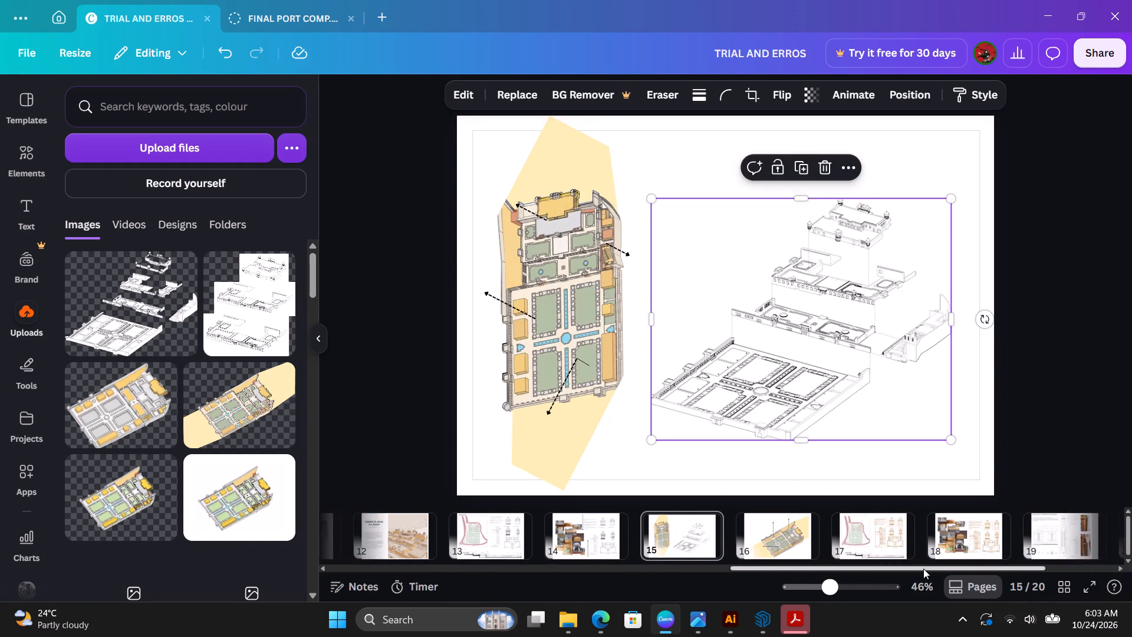
drag(923, 569, 952, 570)
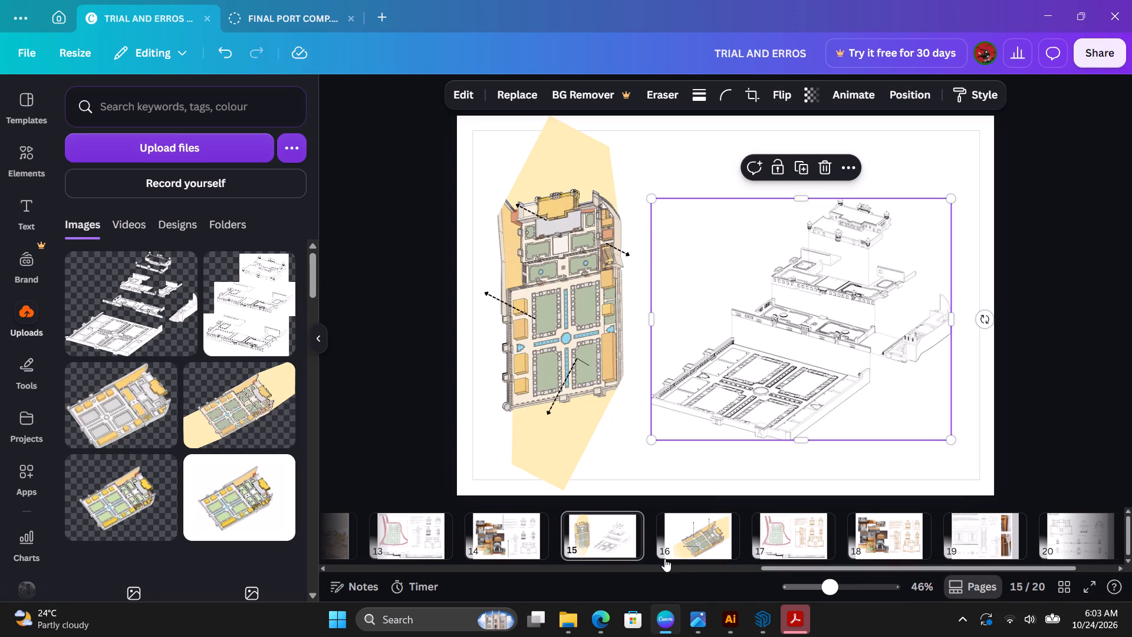
click(713, 546)
click(600, 542)
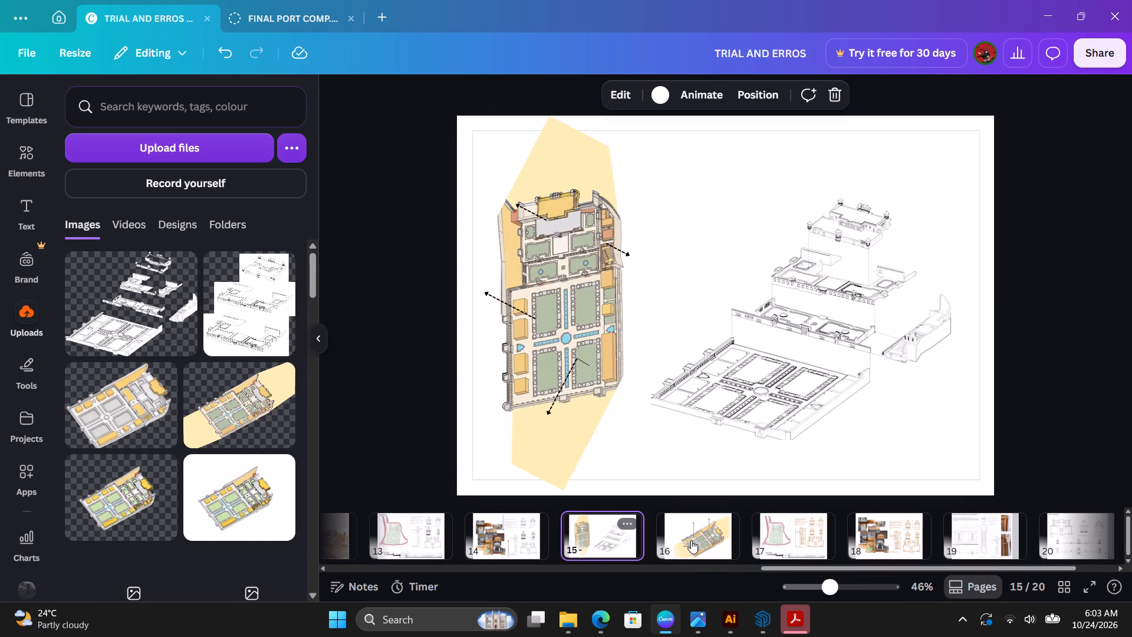
click(693, 539)
click(761, 407)
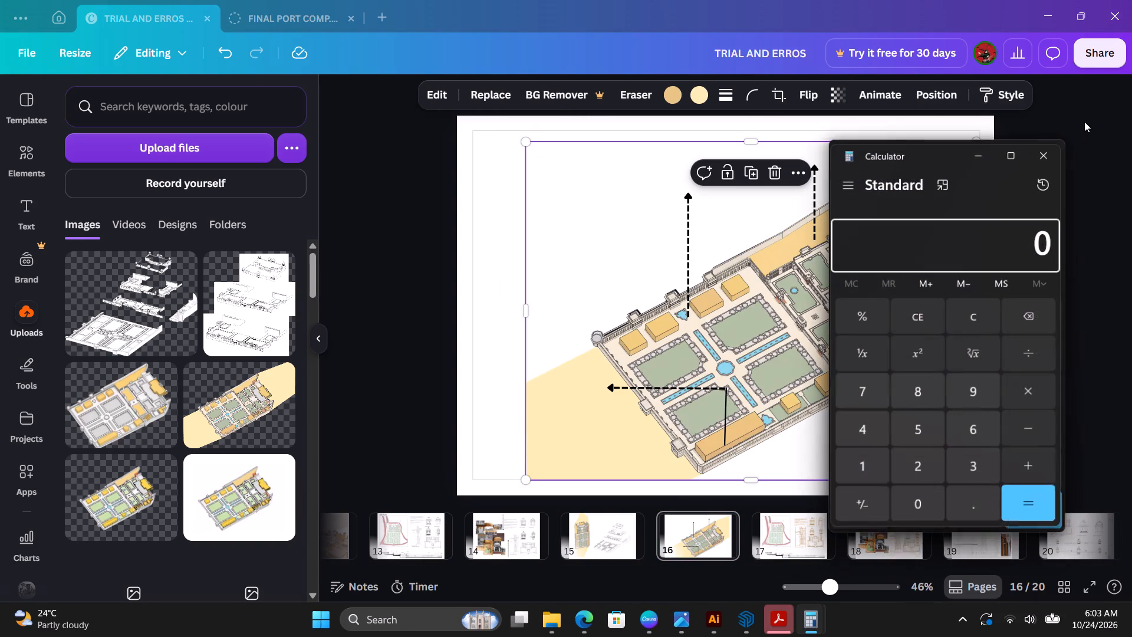
double_click(1049, 158)
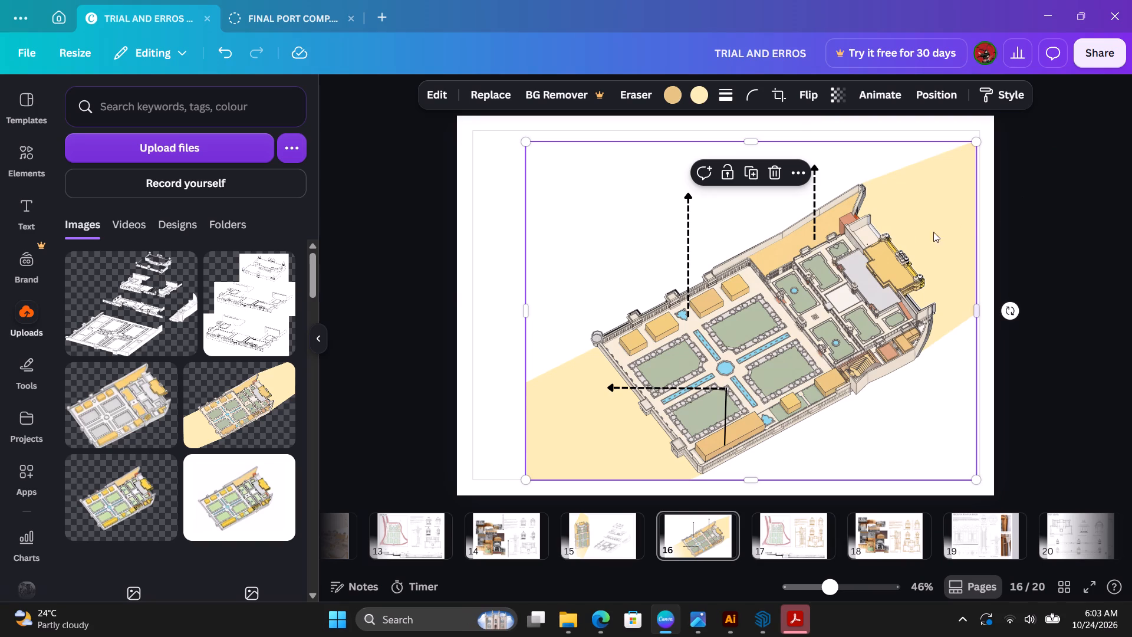
key(Delete)
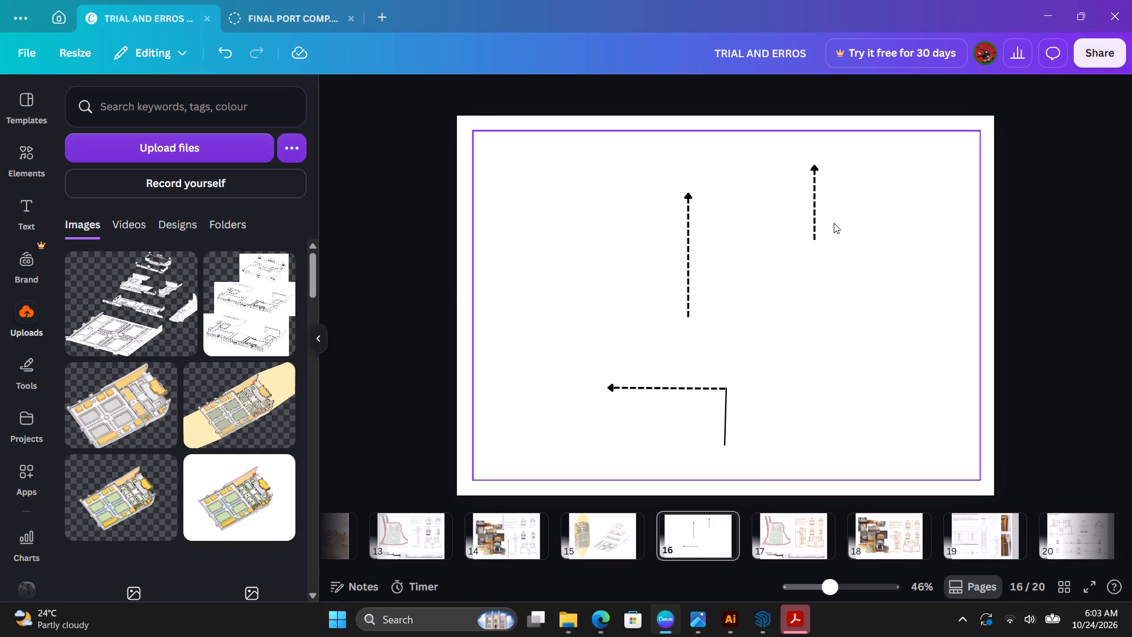
Delete the leftover dashed arrows and leader line from page 16, leaving the page blank.
drag(853, 194, 690, 490)
key(Delete)
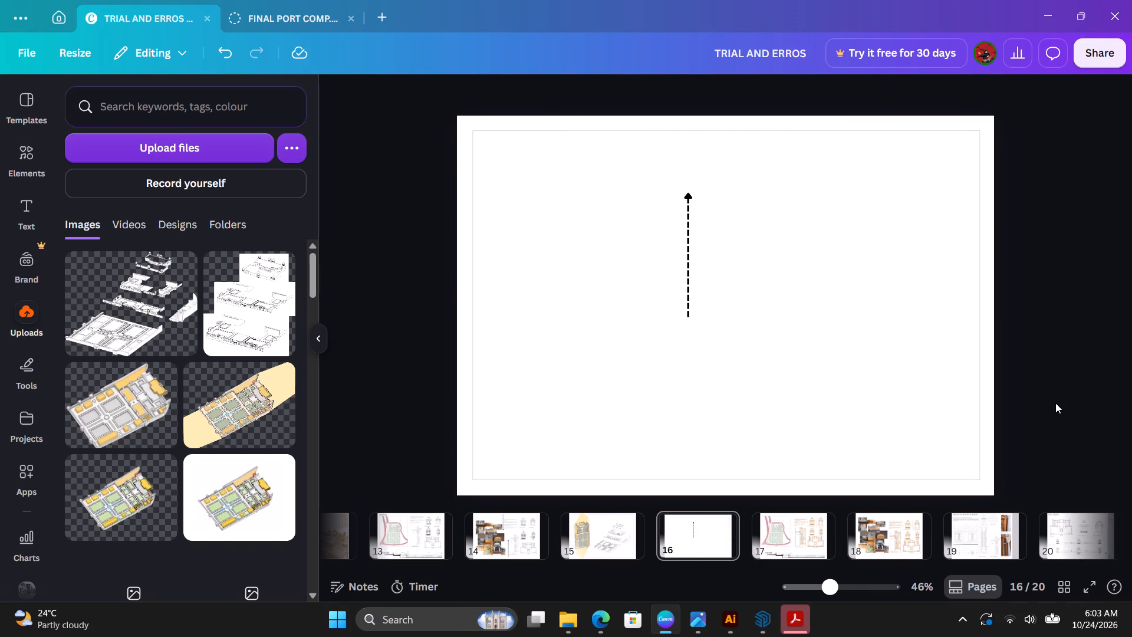
drag(820, 318, 662, 325)
drag(799, 316, 720, 256)
drag(732, 268, 640, 229)
key(Delete)
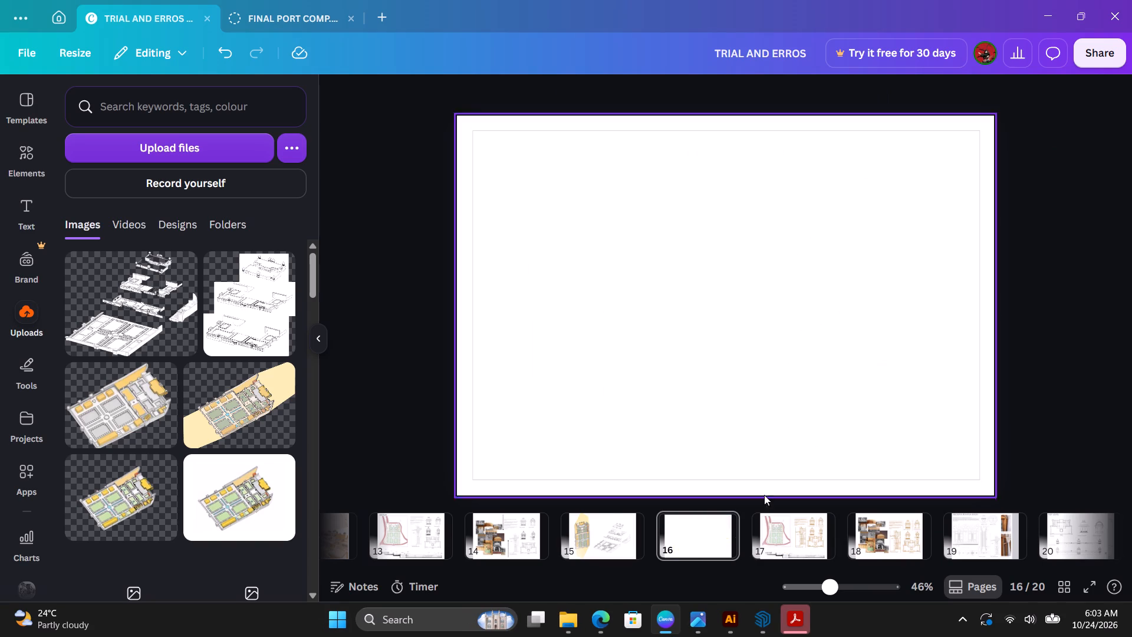
Move the exploded axonometric from page 15 to page 16, aligned with the upper left corner of the page margin.
click(618, 537)
drag(758, 322, 767, 461)
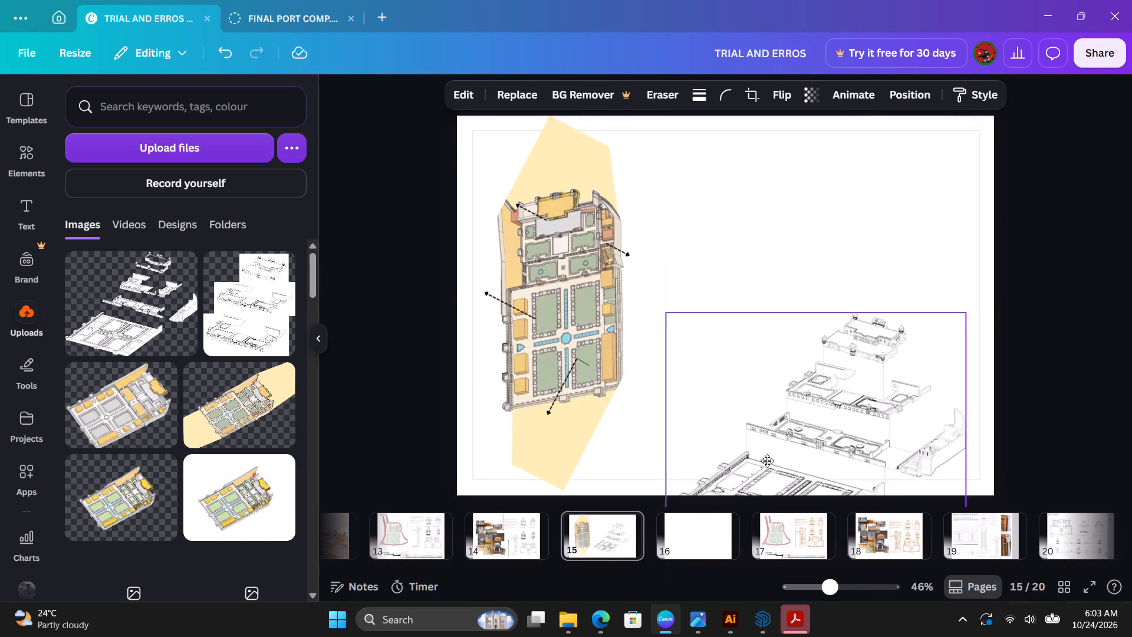
drag(767, 461, 688, 541)
drag(818, 347, 642, 284)
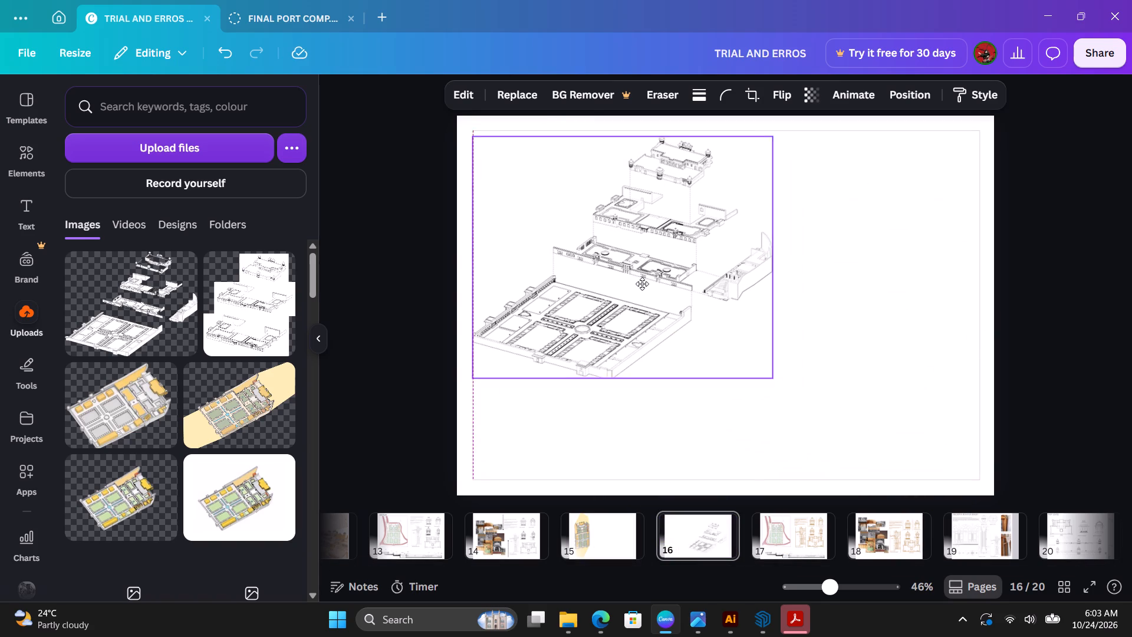
drag(642, 284, 640, 279)
Enlarge the exploded axonometric to nearly fill page 16, shift it right and trim its size to fit within the margins.
drag(778, 371, 948, 449)
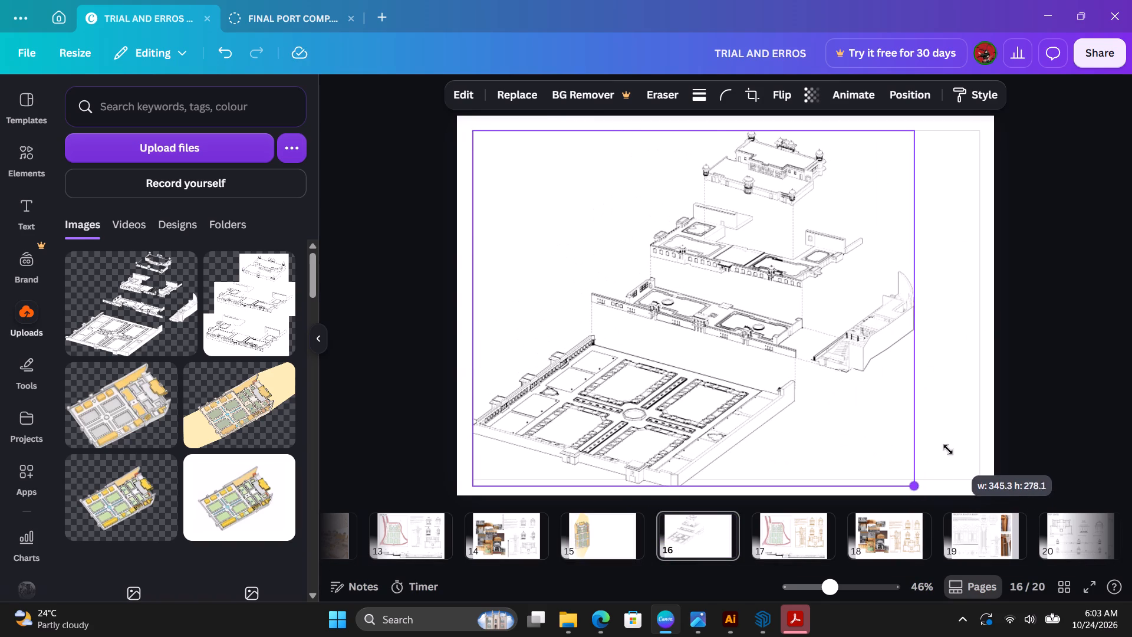
drag(948, 449, 937, 434)
drag(794, 350, 805, 350)
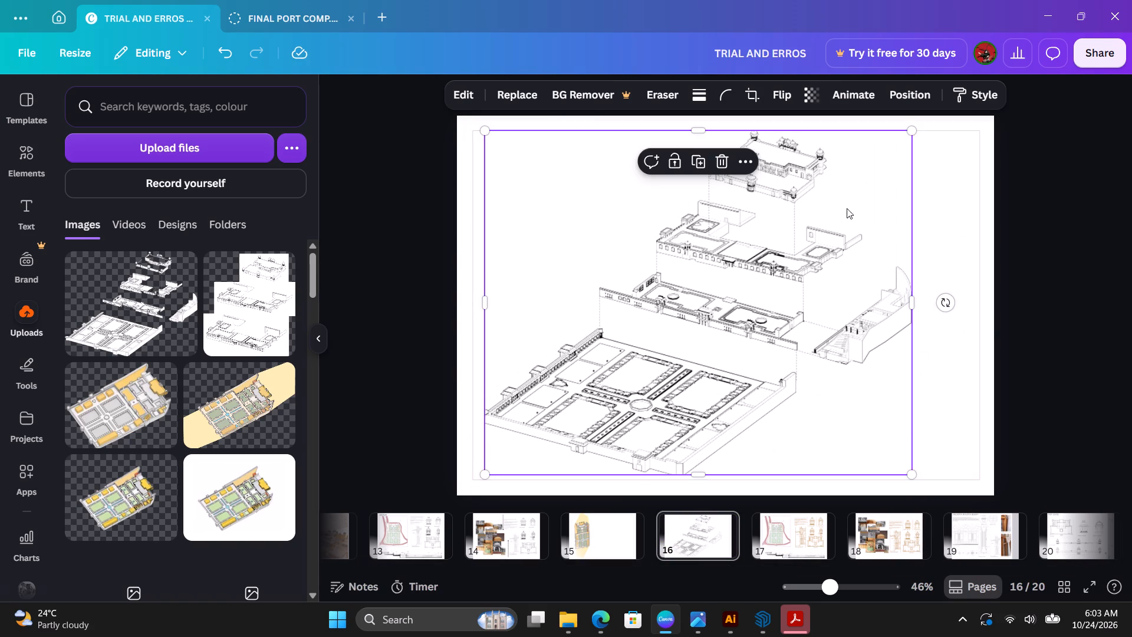
drag(911, 128, 901, 142)
click(1113, 274)
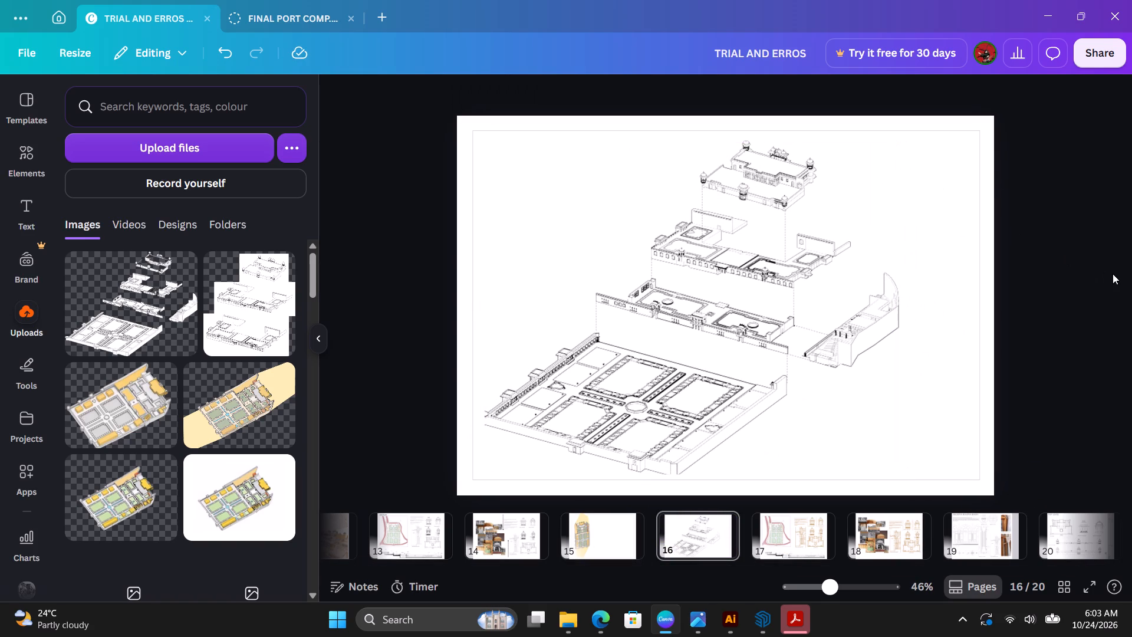
Shift the exploded axonometric right on page 16 and extend its left crop edge to uncover the clipped corner of the garden base.
drag(730, 316, 750, 315)
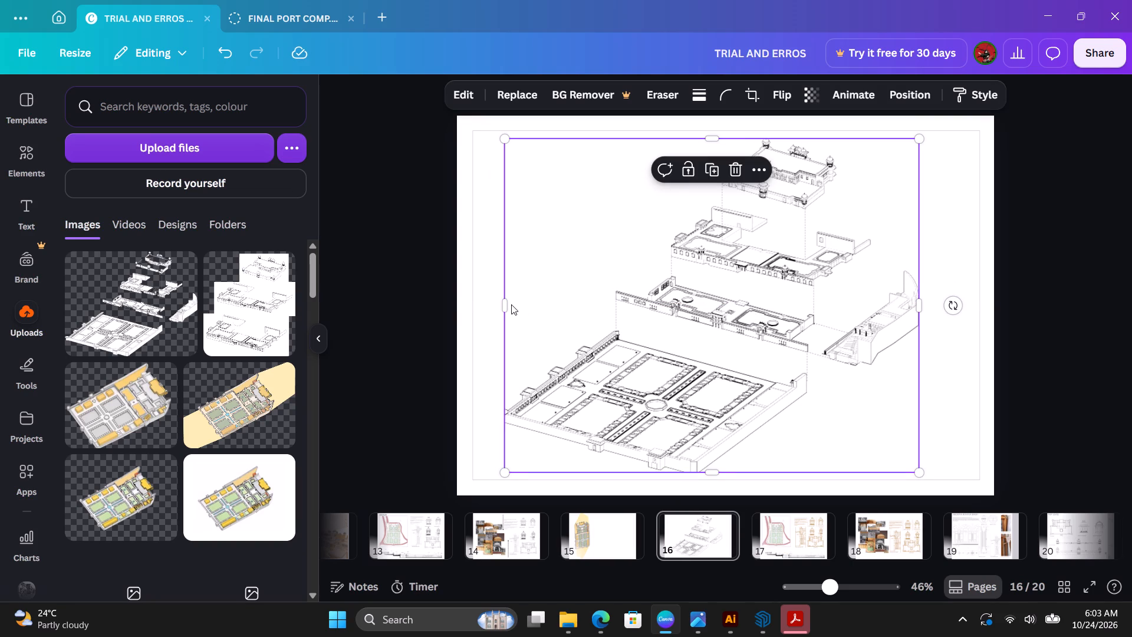
drag(509, 304, 498, 306)
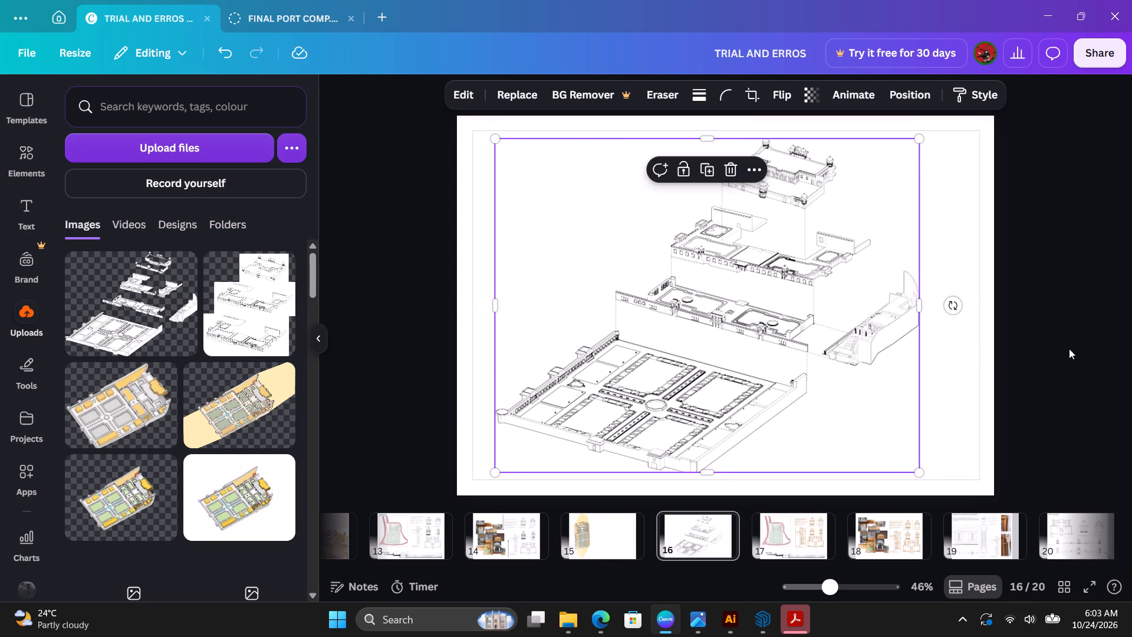
click(1069, 349)
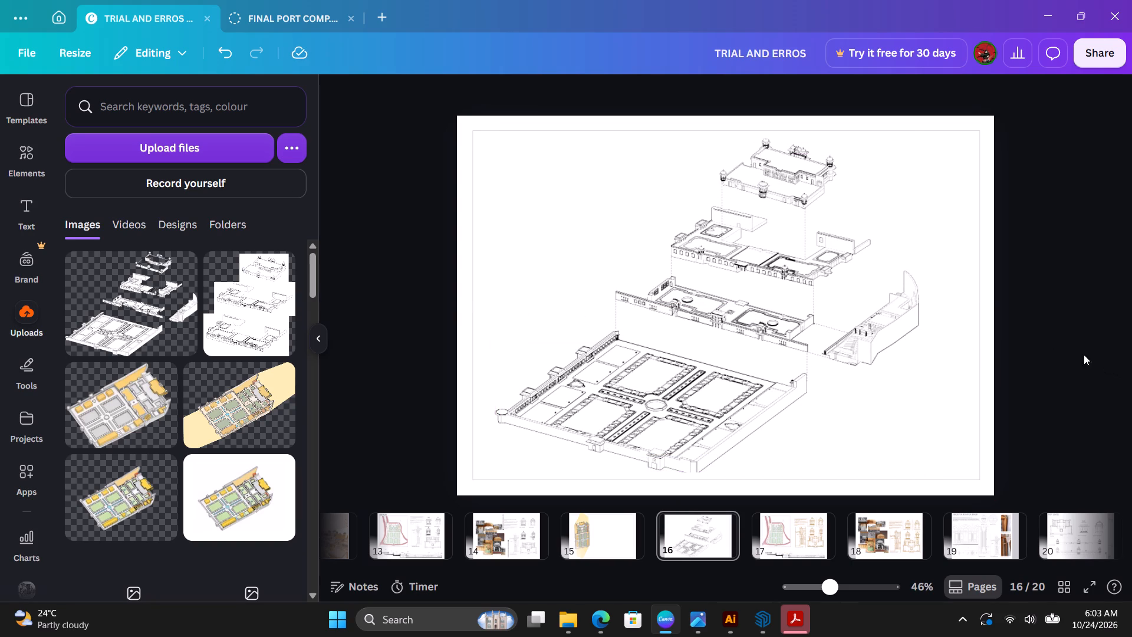
Shrink the exploded axonometric on page 16 to just under 238 wide and place it in the right half, inside the margin.
drag(749, 281, 825, 277)
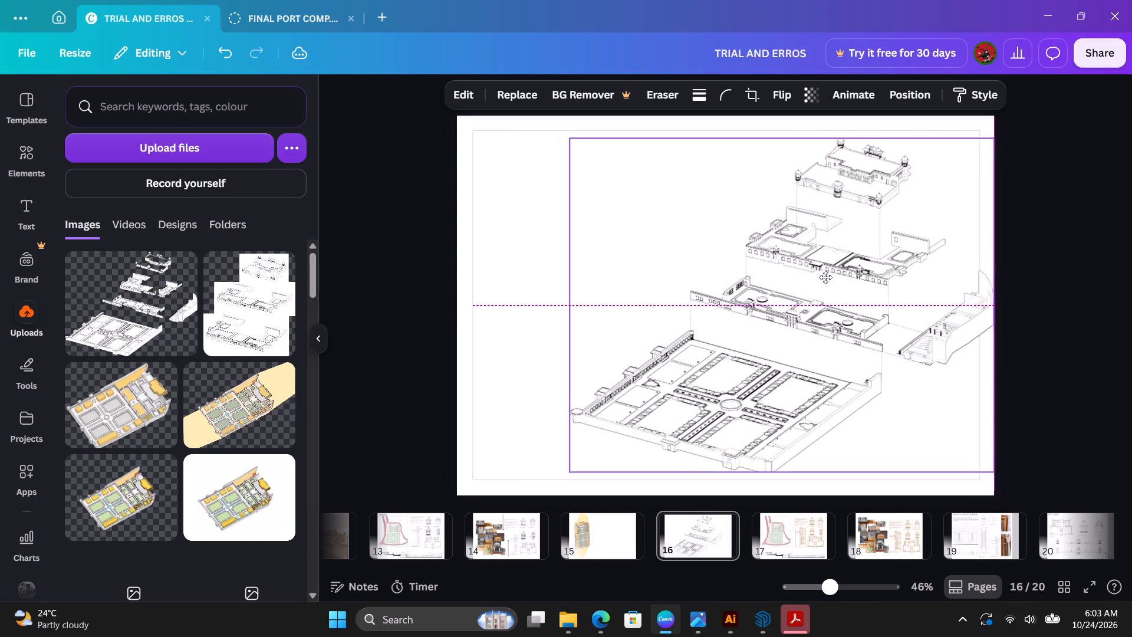
drag(825, 277, 802, 266)
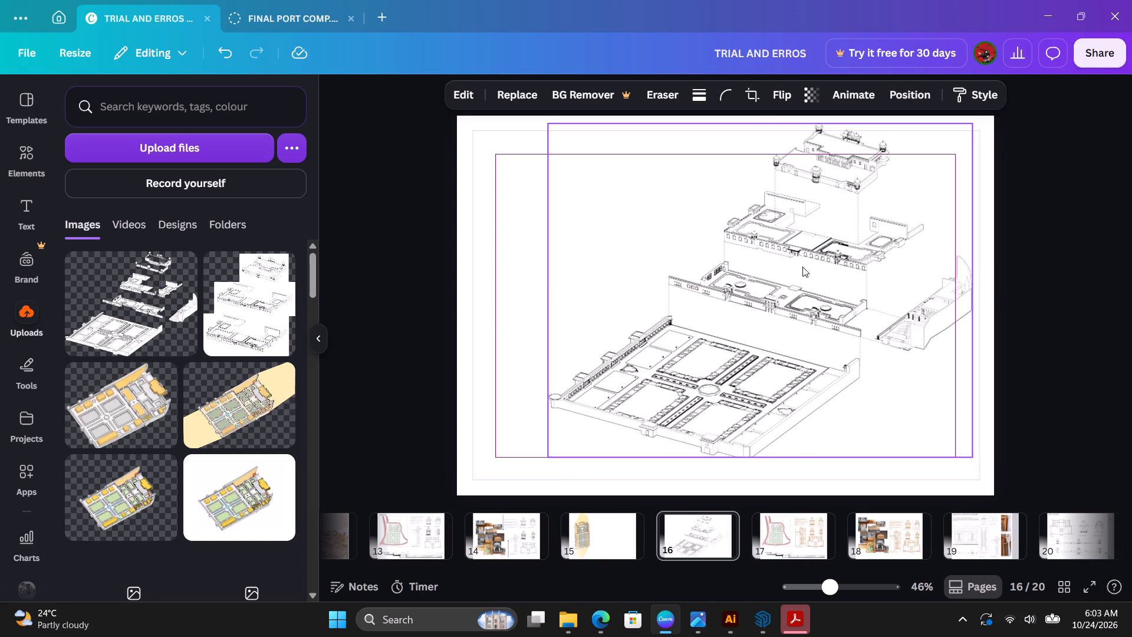
click(719, 616)
click(719, 616)
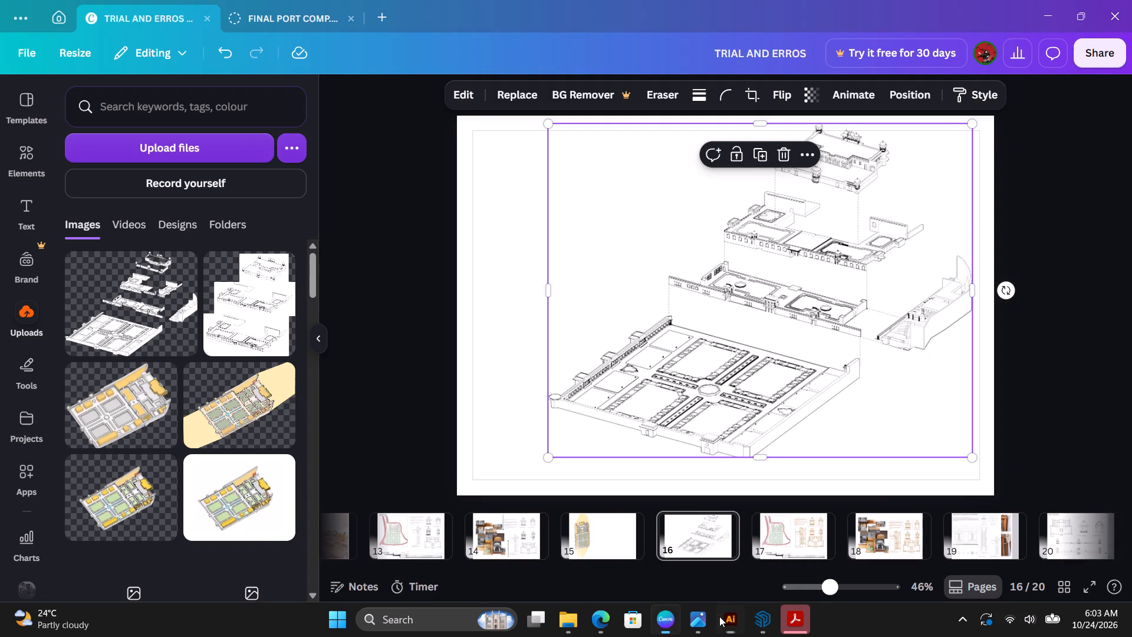
click(1044, 393)
click(817, 326)
drag(972, 124, 868, 248)
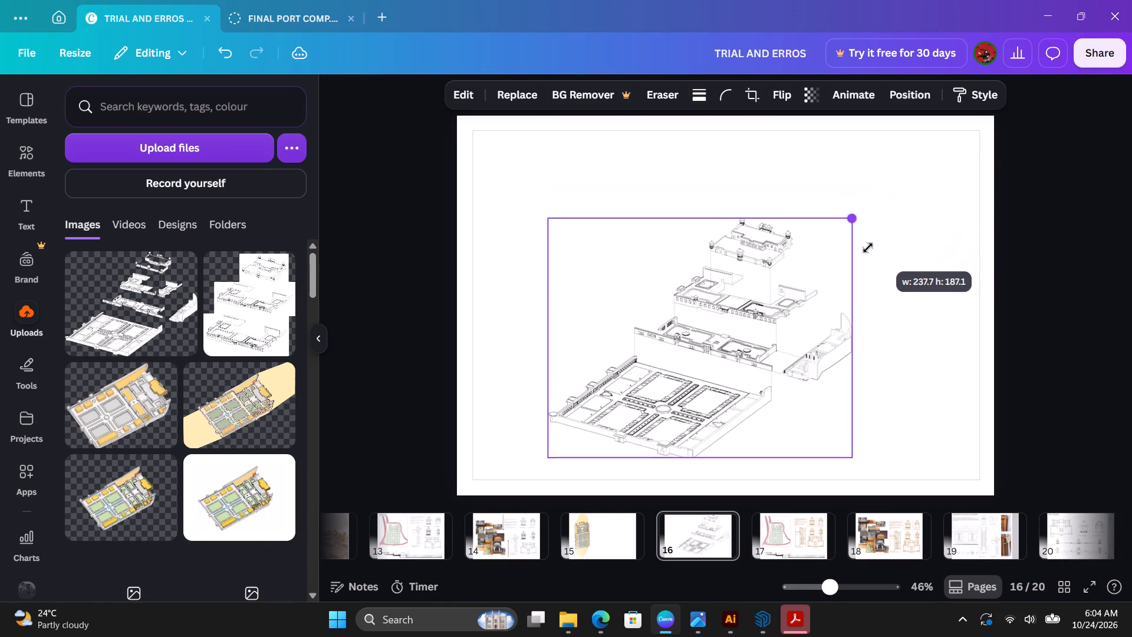
drag(868, 248, 857, 234)
drag(735, 303, 808, 241)
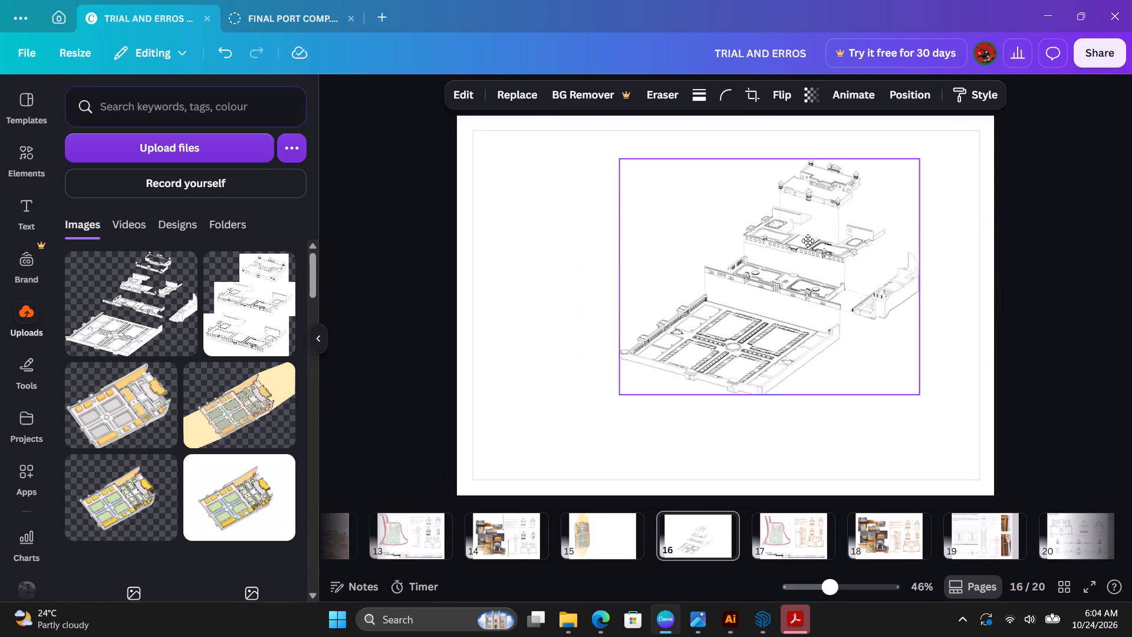
drag(808, 241, 837, 261)
click(1044, 278)
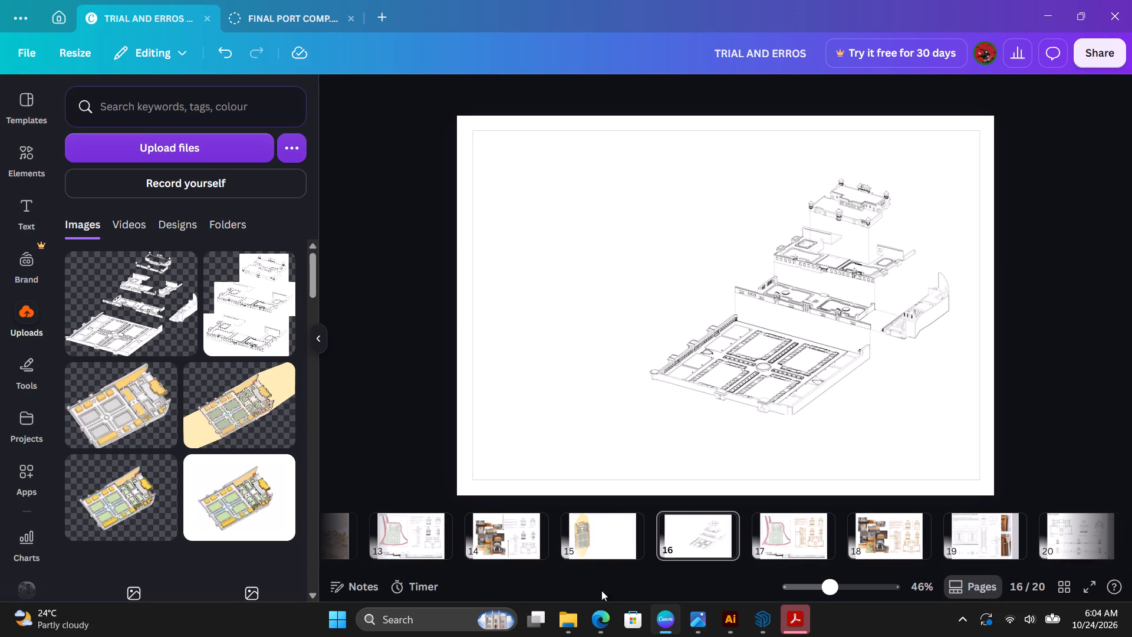
Duplicate page 14 and go to the new copy, page 15.
drag(768, 566, 633, 580)
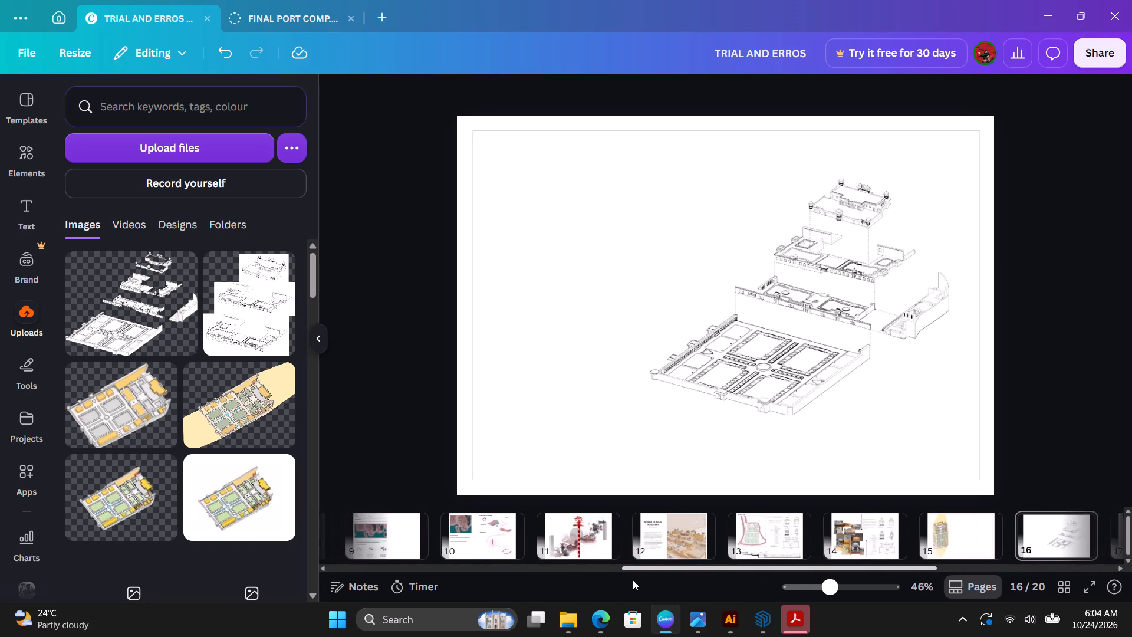
drag(633, 580, 642, 578)
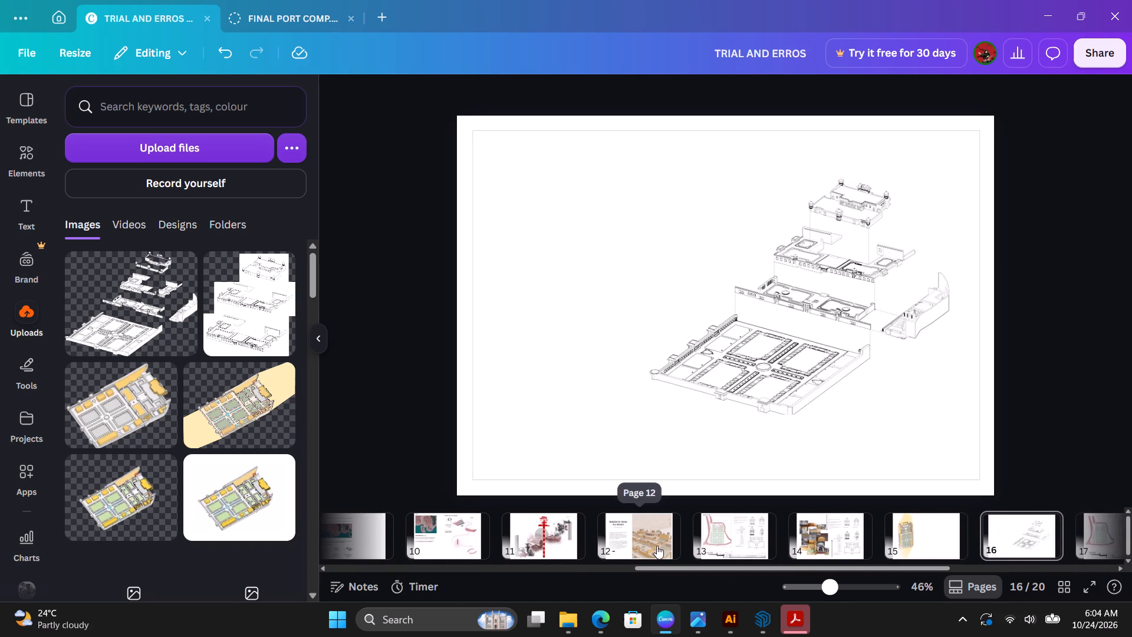
click(657, 546)
click(720, 537)
click(815, 526)
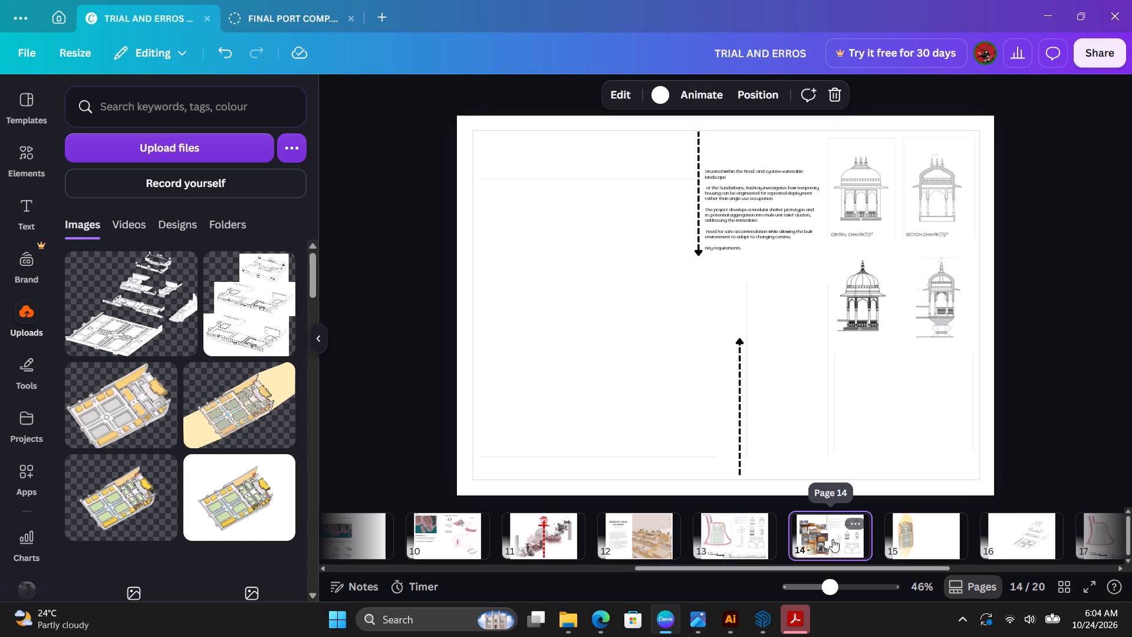
key(ctrl+d)
click(909, 534)
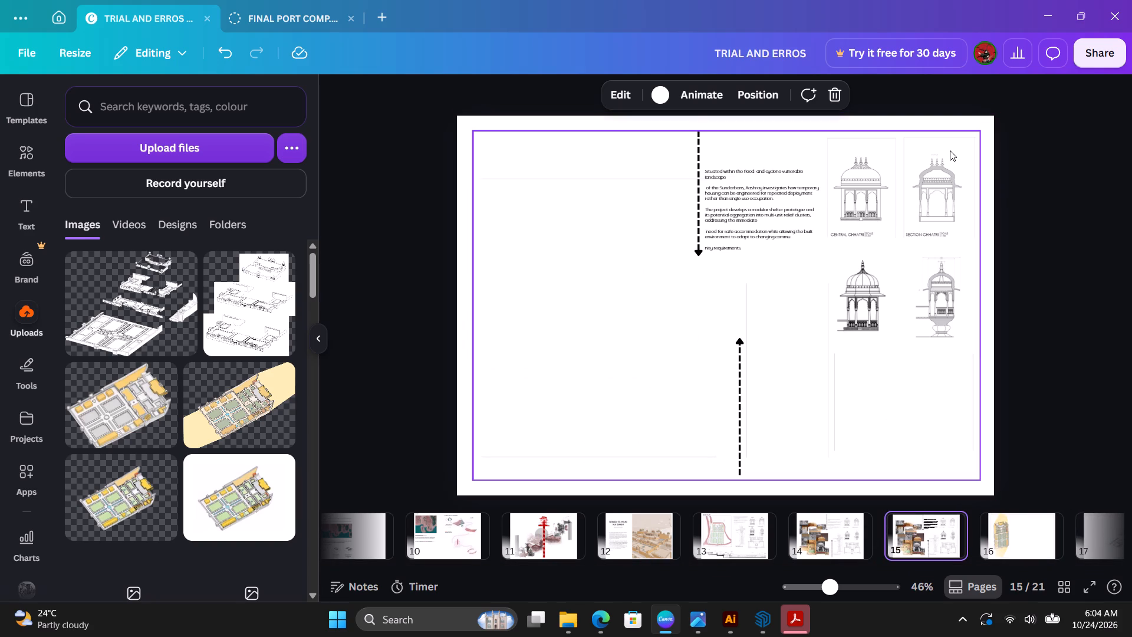
Delete the description text, chhatri drawings and pale image frames from the right half of page 15.
click(953, 152)
drag(958, 156, 769, 367)
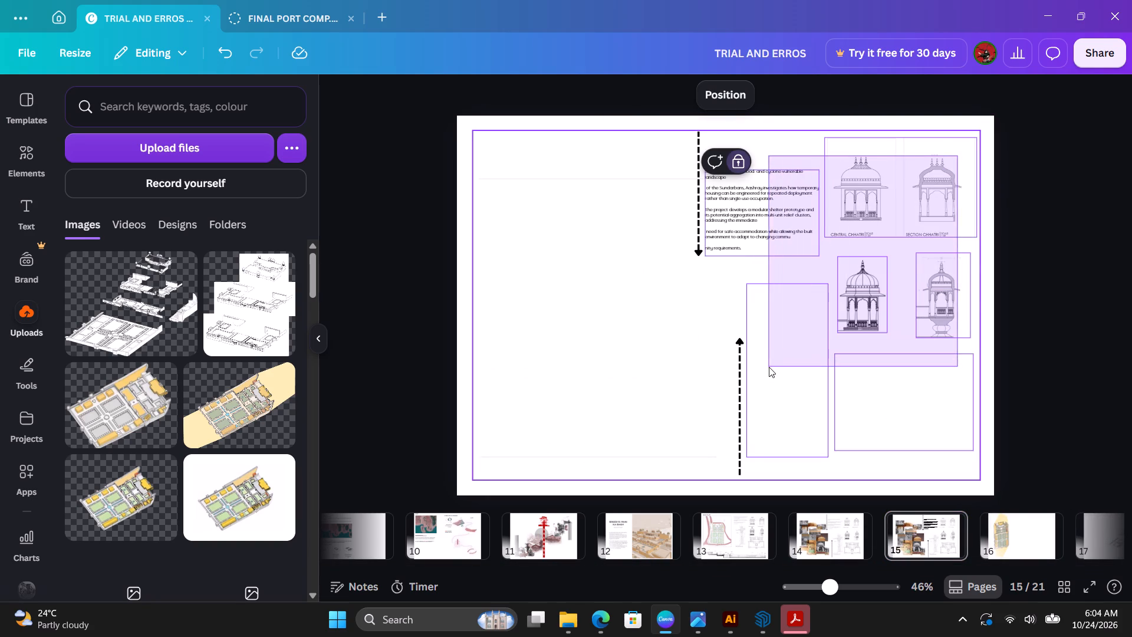
drag(769, 367, 769, 368)
key(Delete)
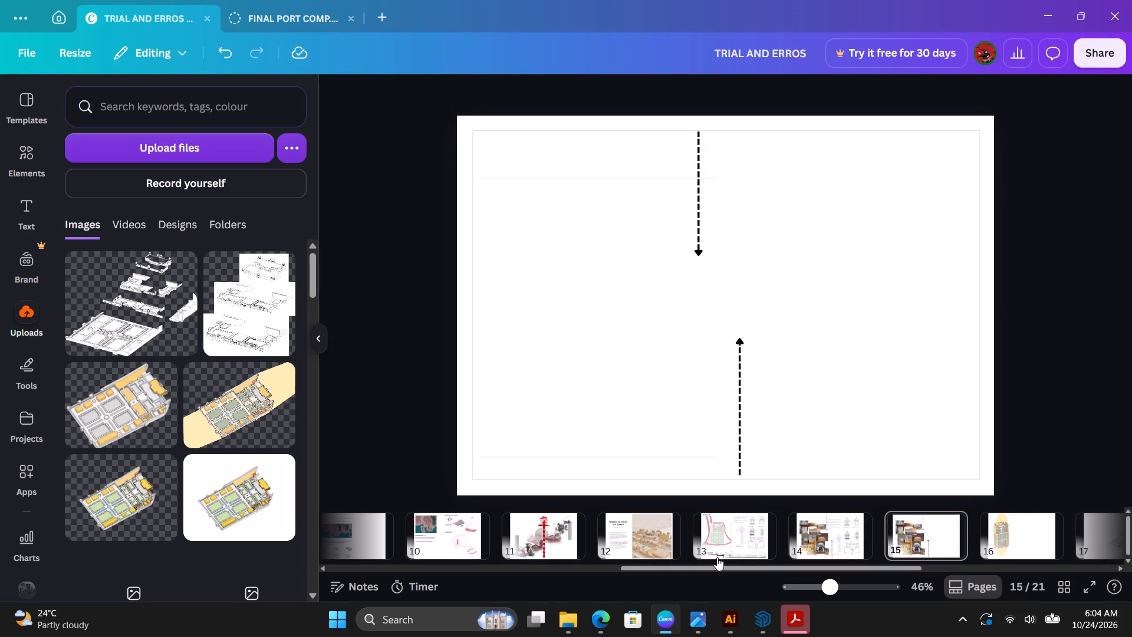
Add the exploded axonometric from the uploads to page 15, placed in the upper right area against the top margin.
drag(719, 568, 811, 568)
drag(810, 566, 716, 574)
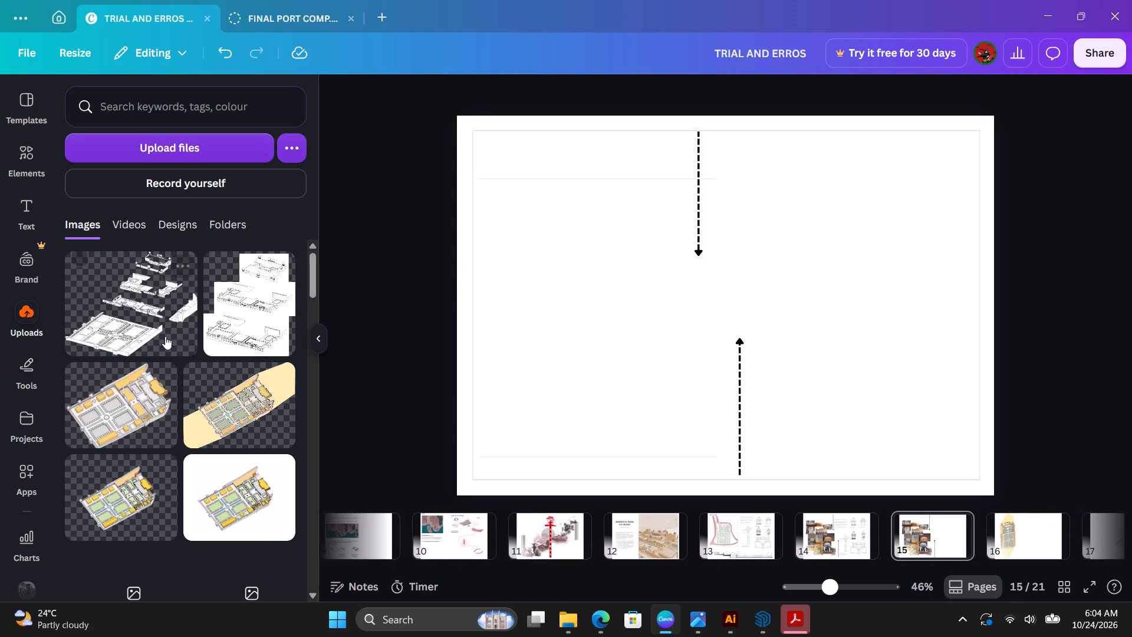
drag(159, 327, 887, 320)
drag(907, 340, 799, 254)
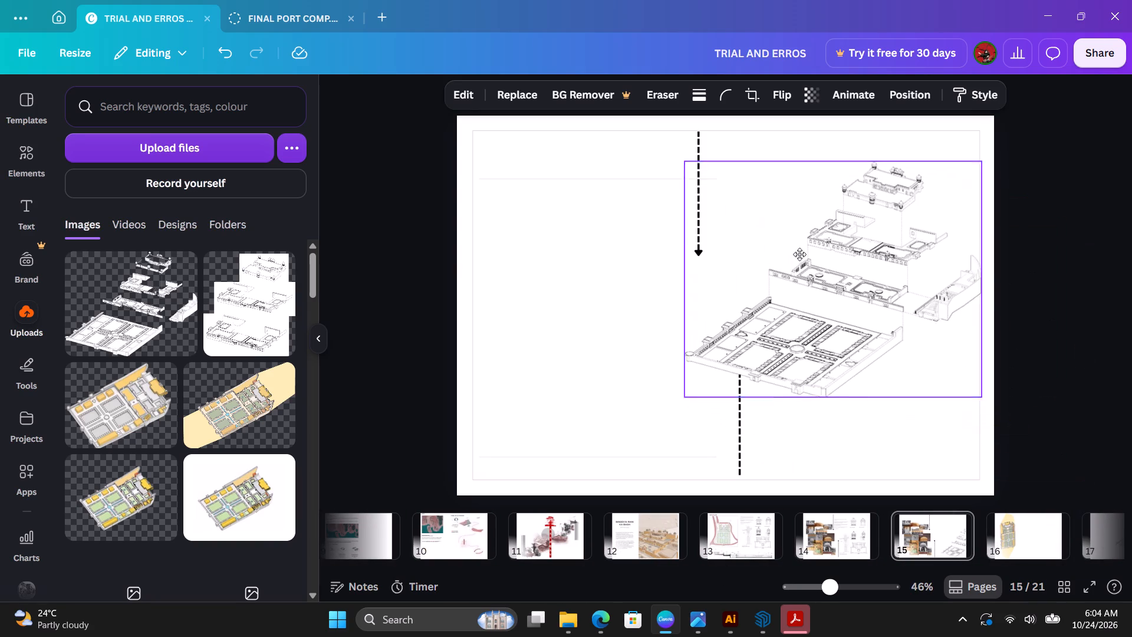
drag(799, 254, 778, 229)
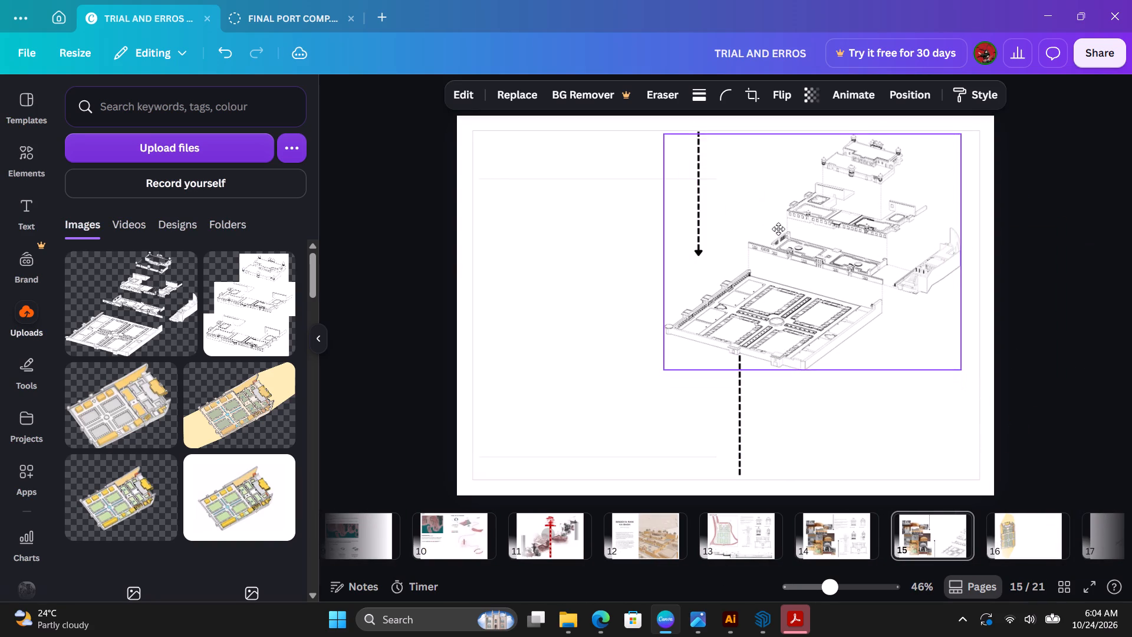
drag(778, 229, 773, 227)
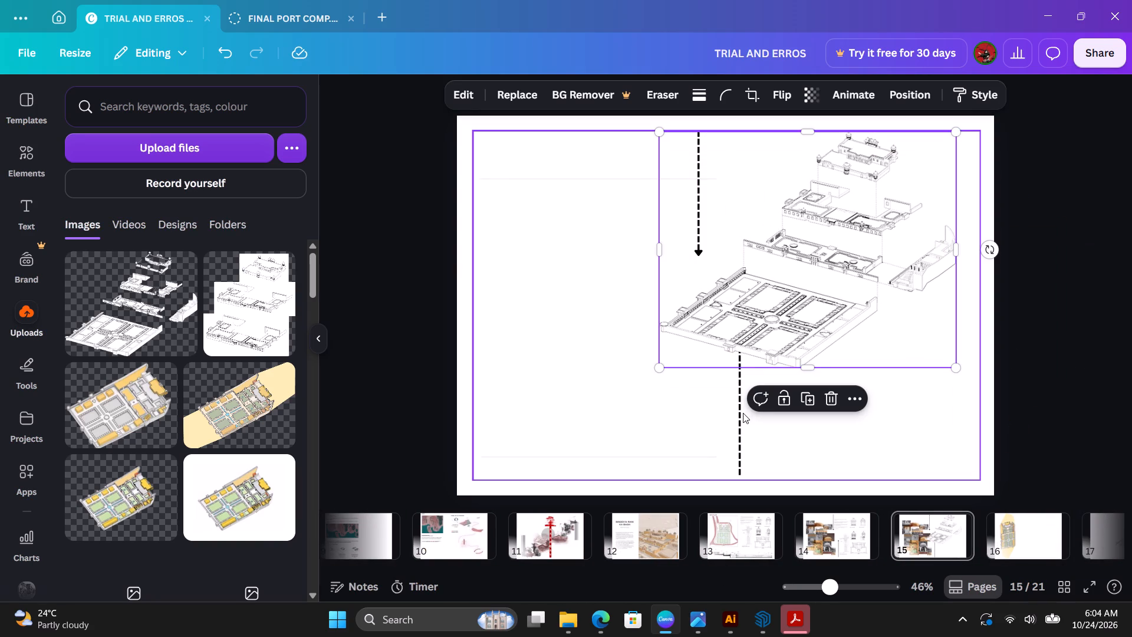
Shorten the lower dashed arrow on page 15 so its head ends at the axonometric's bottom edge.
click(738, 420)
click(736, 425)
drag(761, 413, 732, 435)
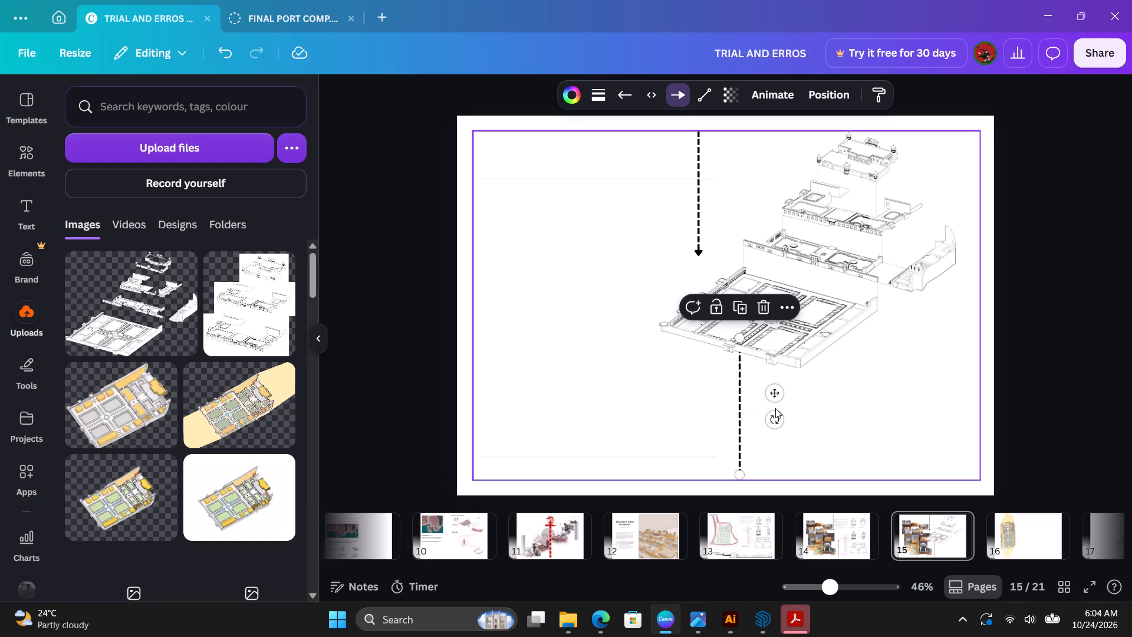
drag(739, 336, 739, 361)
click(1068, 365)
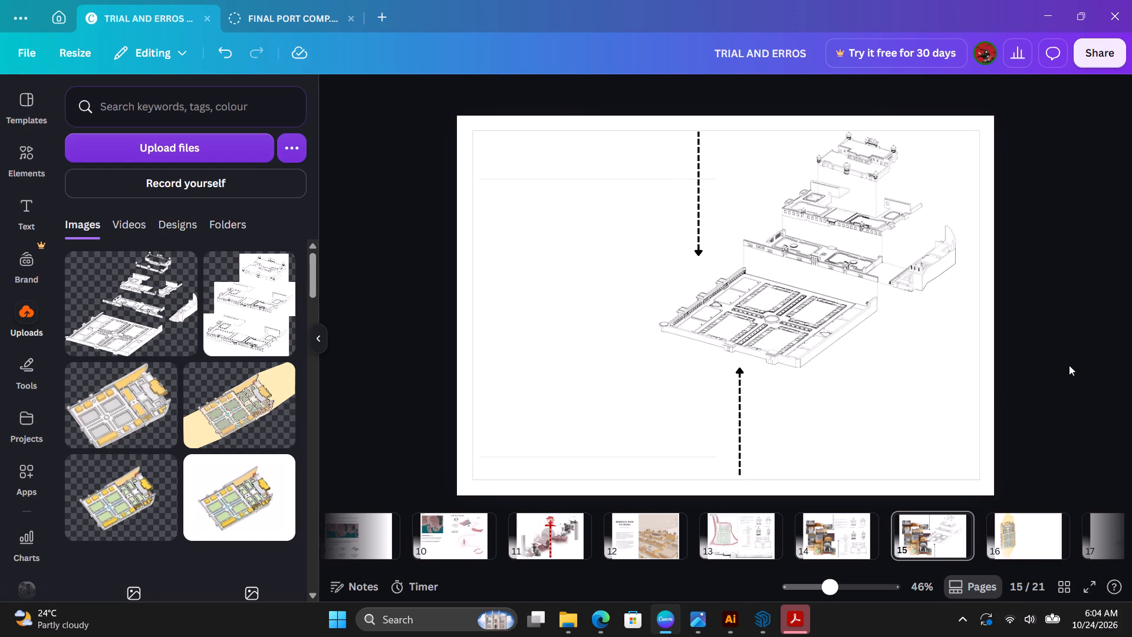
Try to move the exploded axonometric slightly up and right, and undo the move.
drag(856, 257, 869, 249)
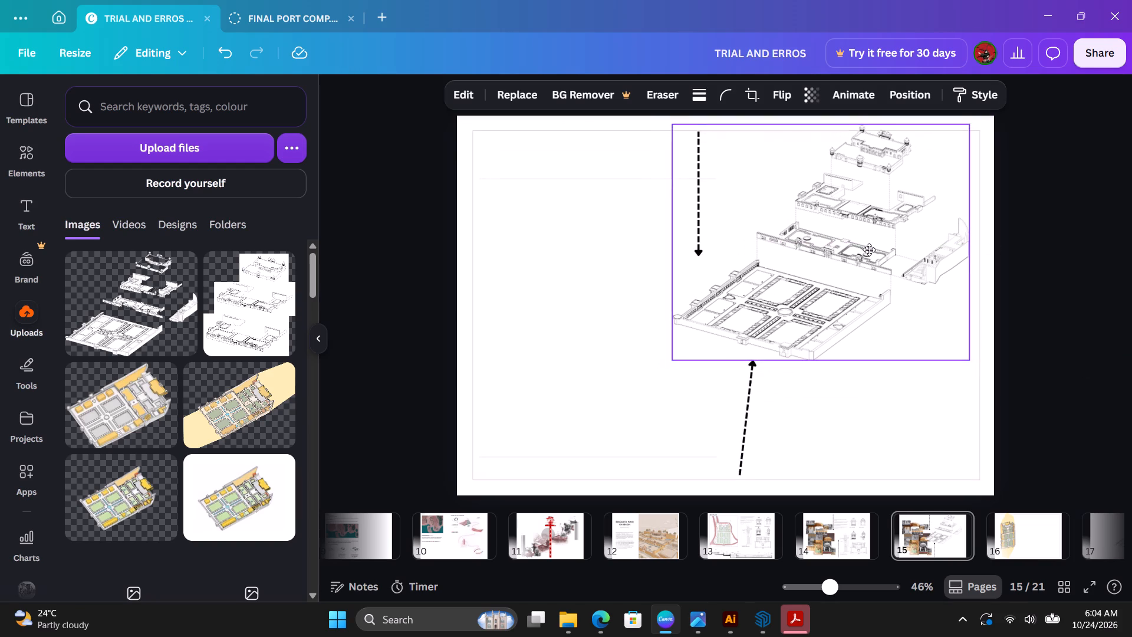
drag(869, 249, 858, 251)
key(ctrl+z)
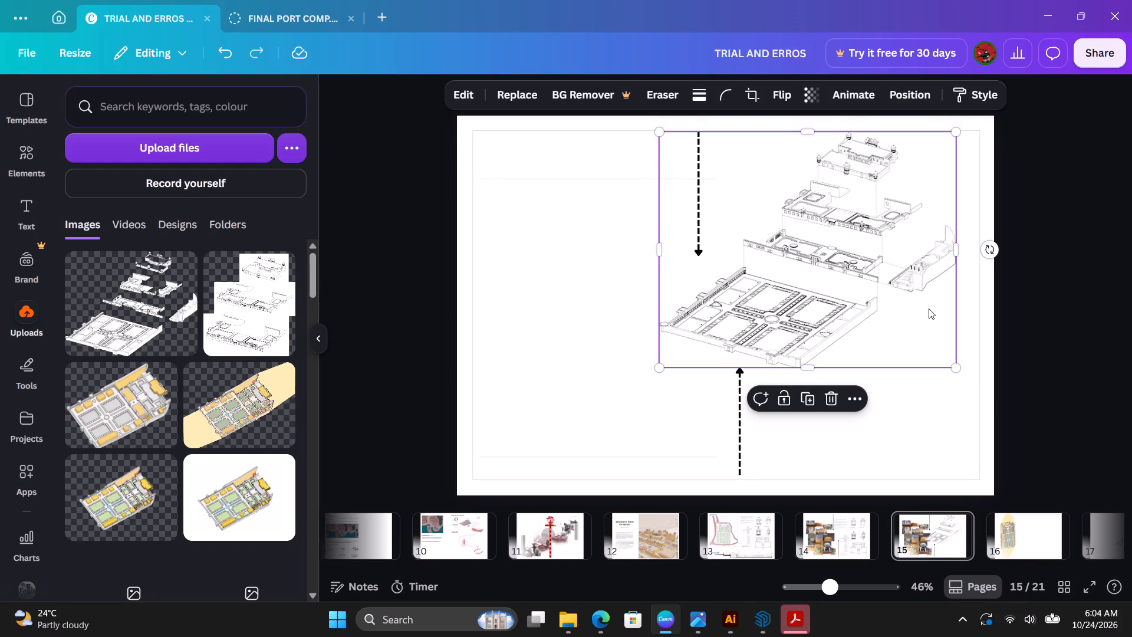
Shorten the lower dashed arrow on page 15 to about 73 long, keeping it vertical and clear of the axonometric.
click(1062, 386)
click(736, 423)
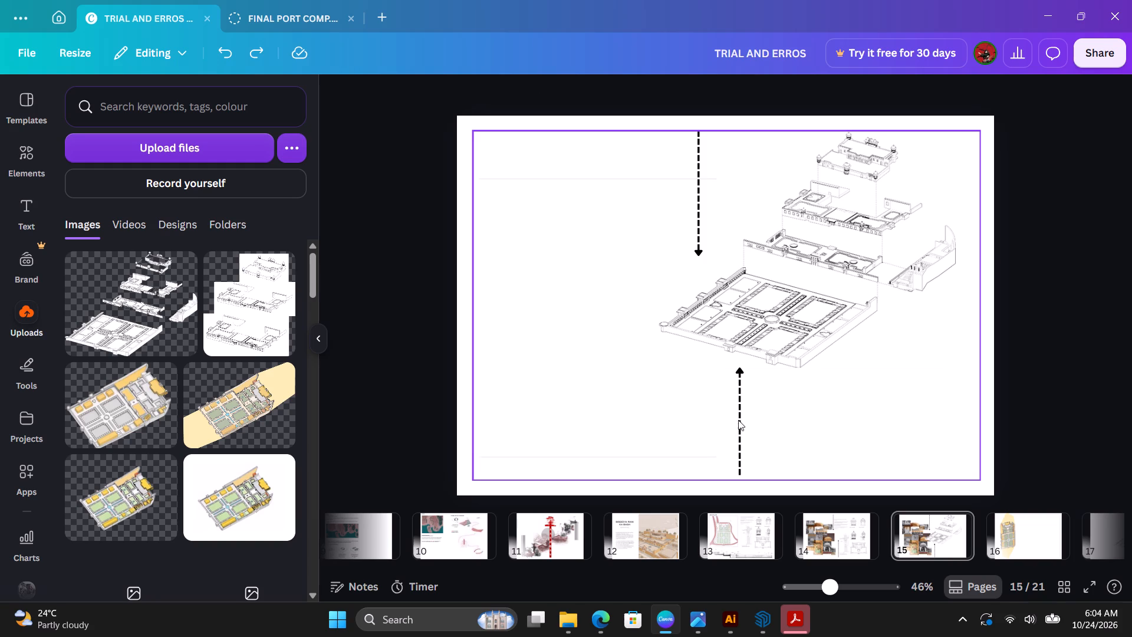
click(742, 411)
drag(754, 399, 719, 432)
drag(742, 369, 743, 384)
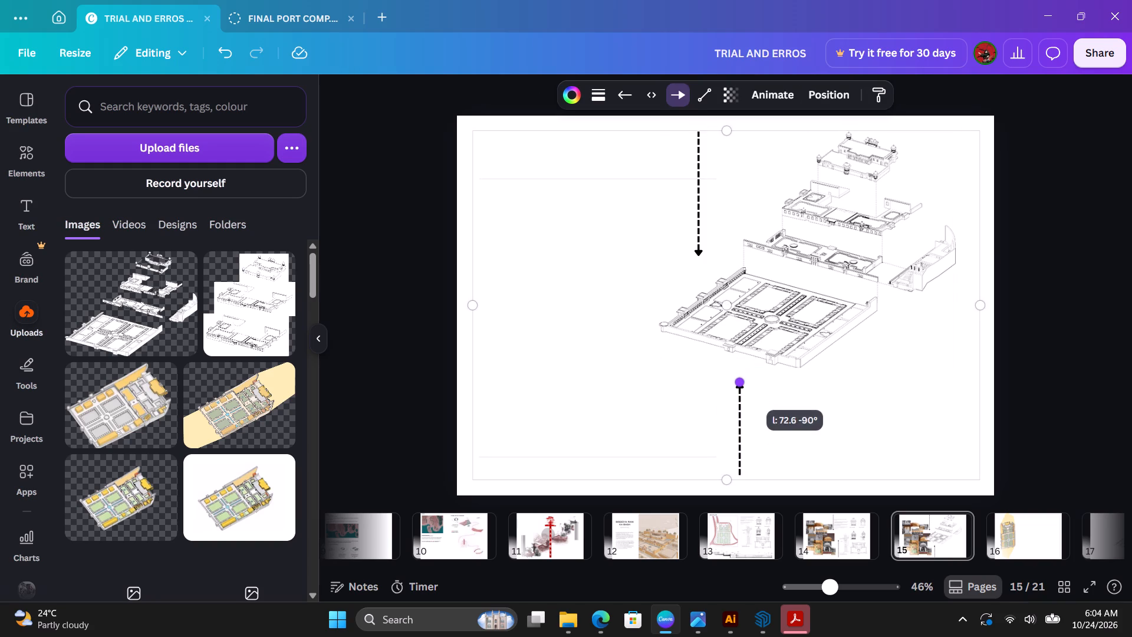
drag(743, 384, 743, 385)
click(1080, 398)
Move the exploded axonometric on page 15 slightly right and down, and enlarge it slightly to sit just inside the right margin.
drag(826, 300, 834, 301)
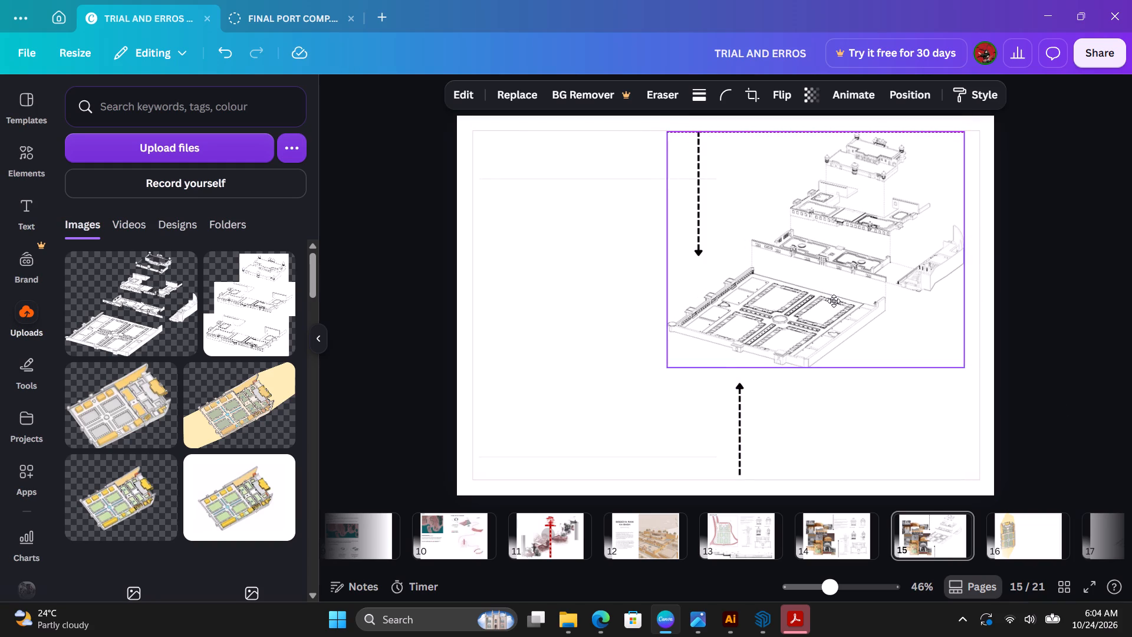
drag(834, 301, 837, 306)
drag(967, 375, 969, 378)
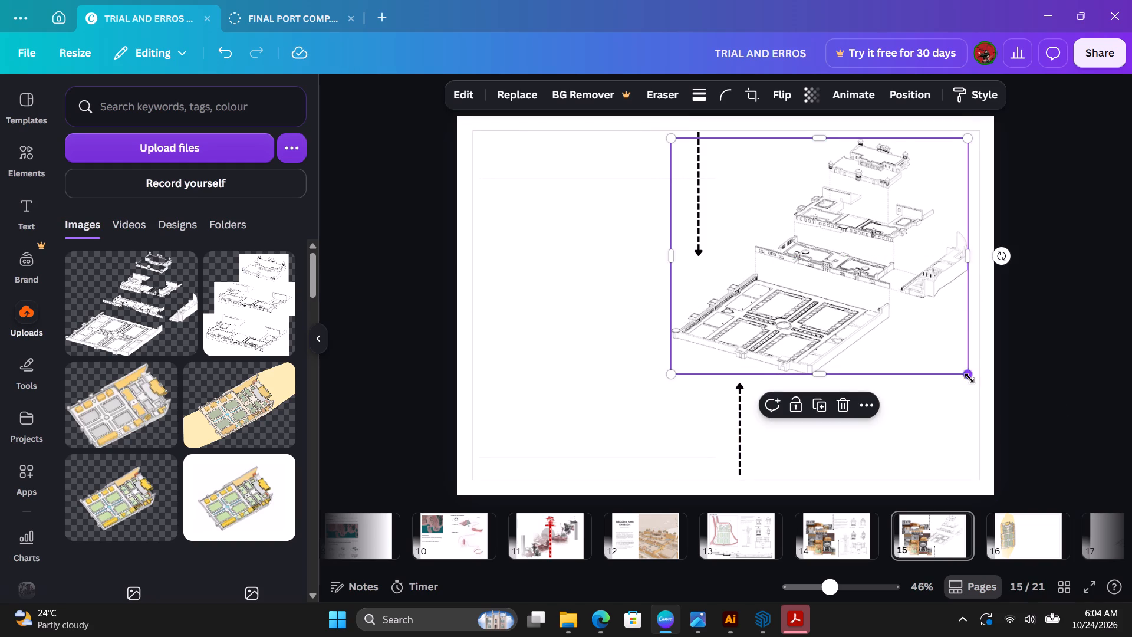
drag(969, 378, 970, 381)
click(1065, 381)
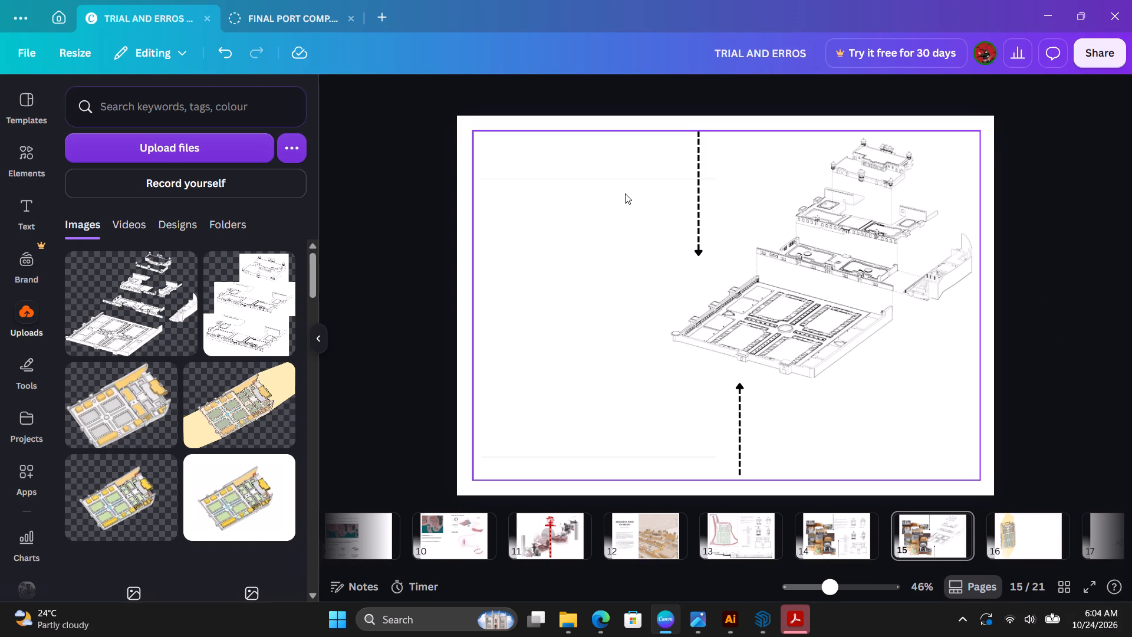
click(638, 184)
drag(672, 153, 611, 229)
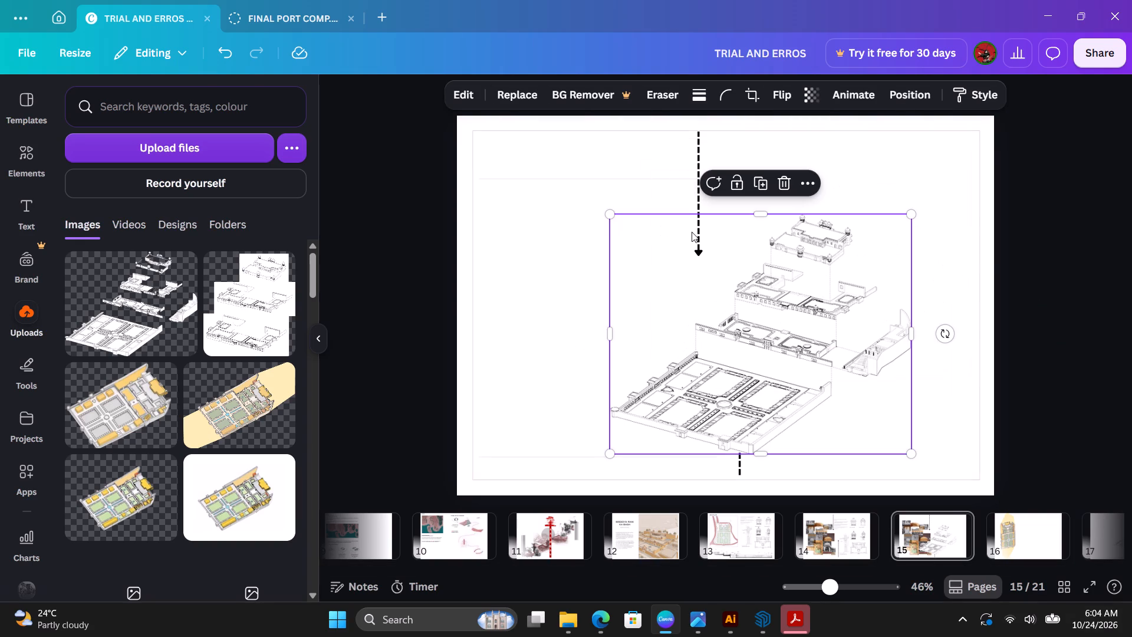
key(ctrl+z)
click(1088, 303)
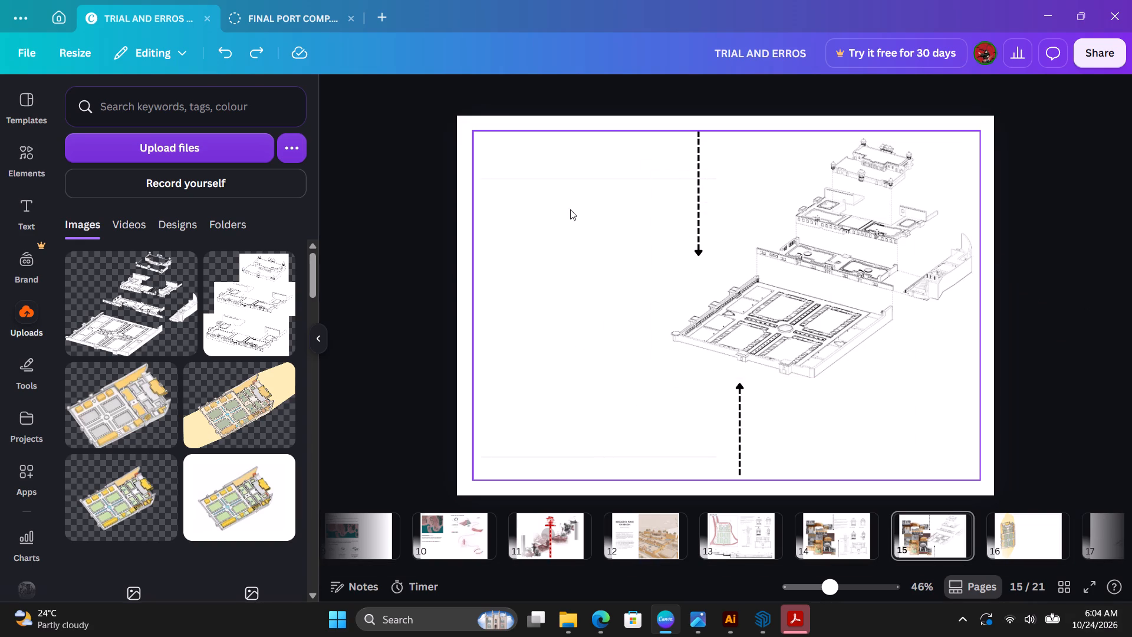
Check which elements occupy the blank left half of page 15 and reload the design to refresh its display.
drag(592, 165, 567, 260)
click(608, 225)
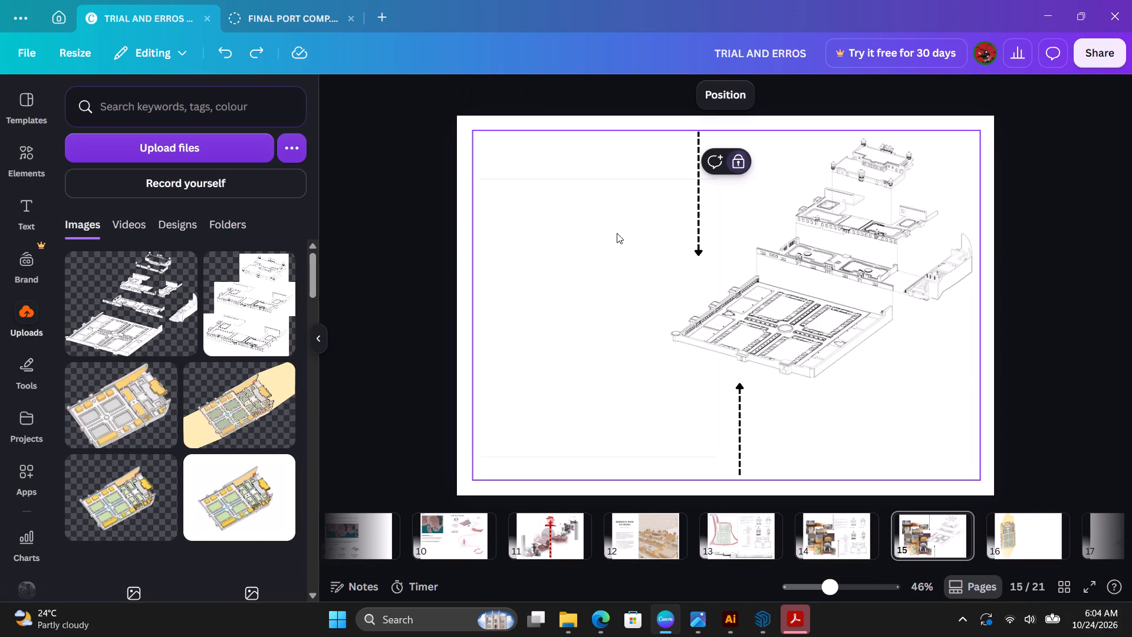
click(572, 182)
click(1048, 264)
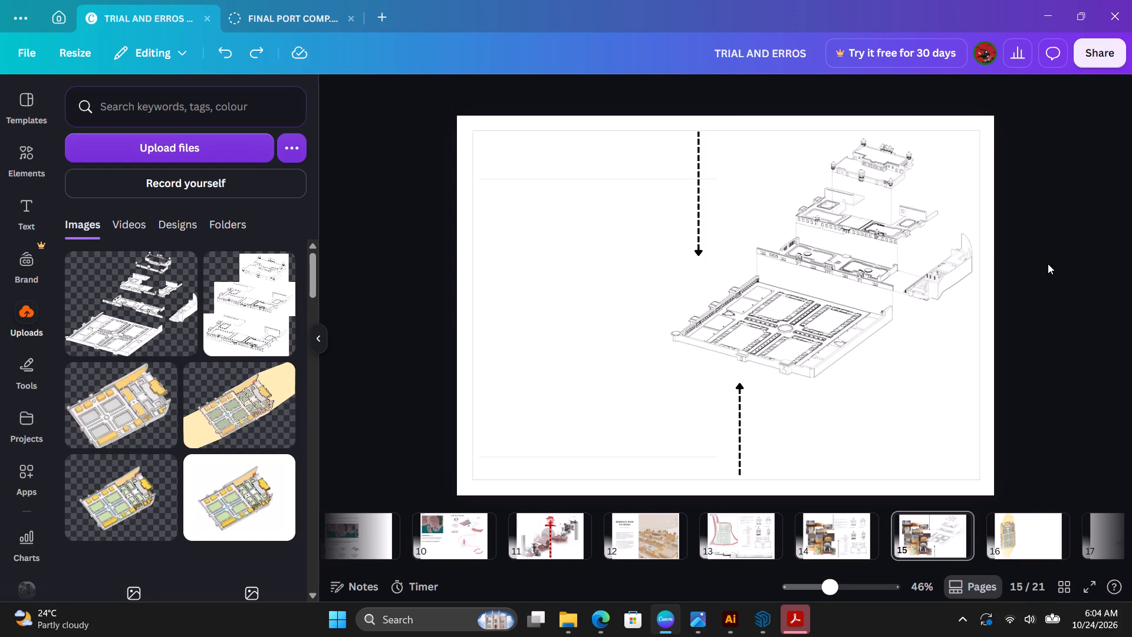
drag(1074, 101, 380, 483)
click(1018, 397)
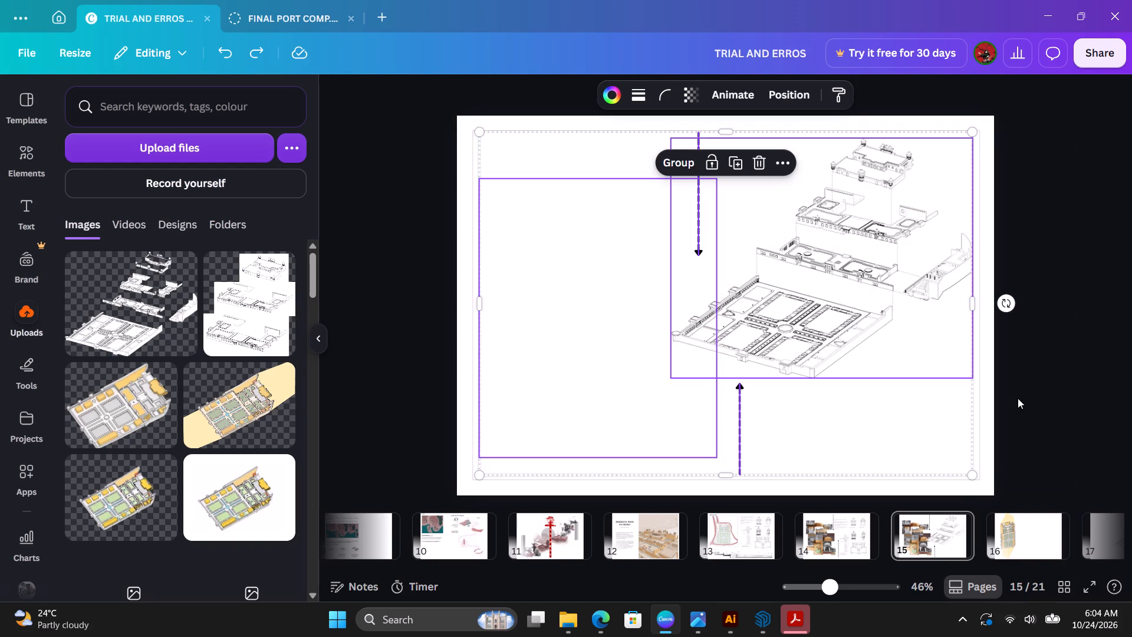
key(ctrl+r)
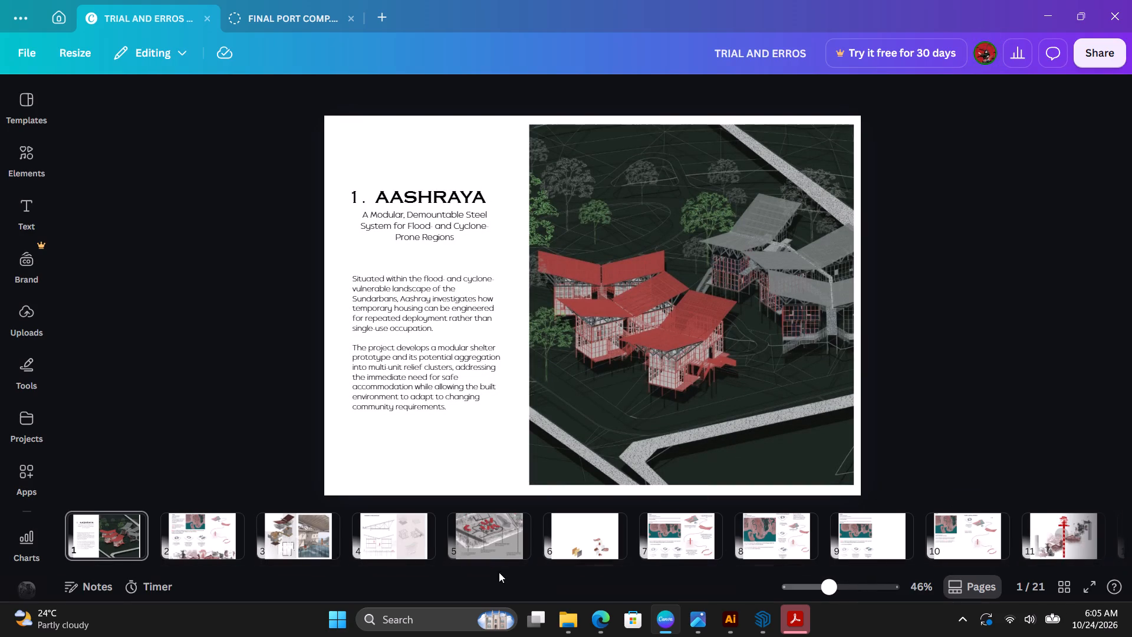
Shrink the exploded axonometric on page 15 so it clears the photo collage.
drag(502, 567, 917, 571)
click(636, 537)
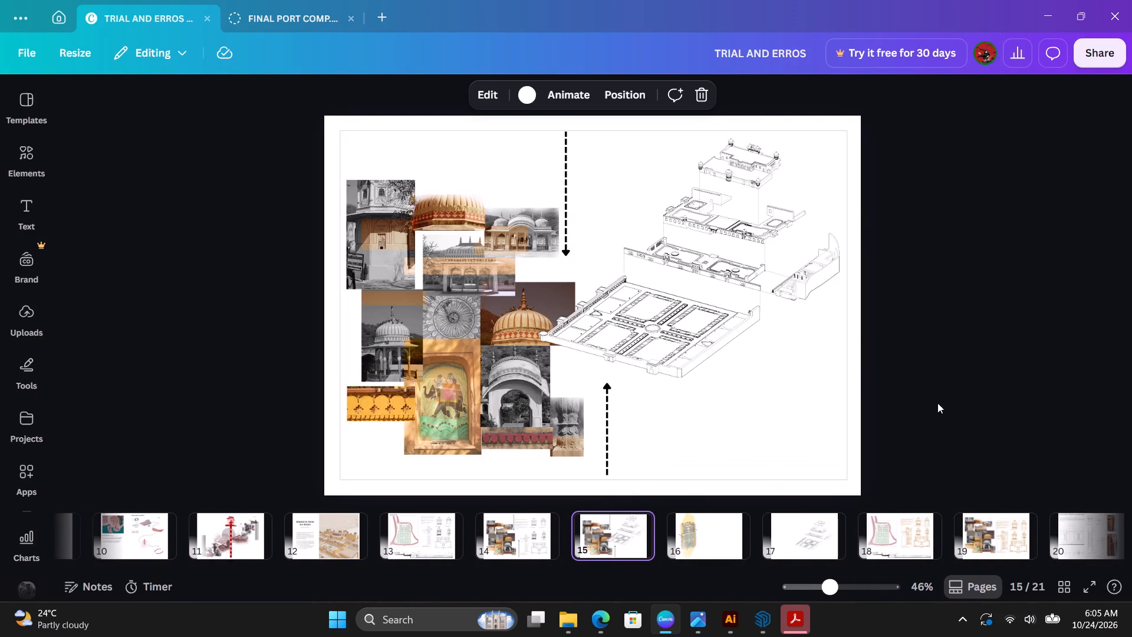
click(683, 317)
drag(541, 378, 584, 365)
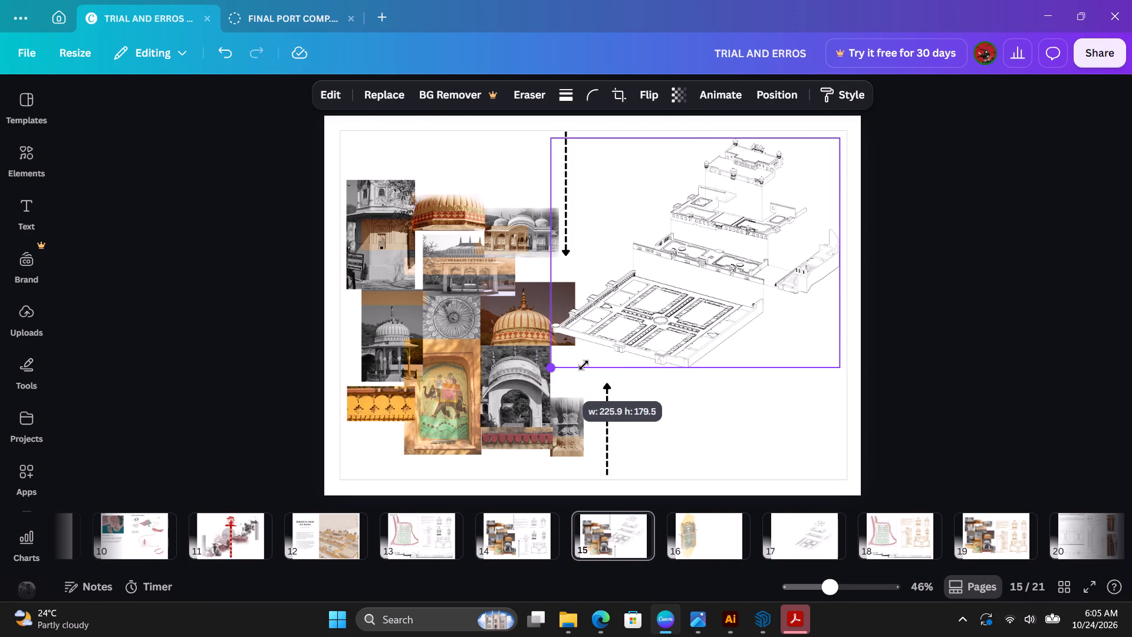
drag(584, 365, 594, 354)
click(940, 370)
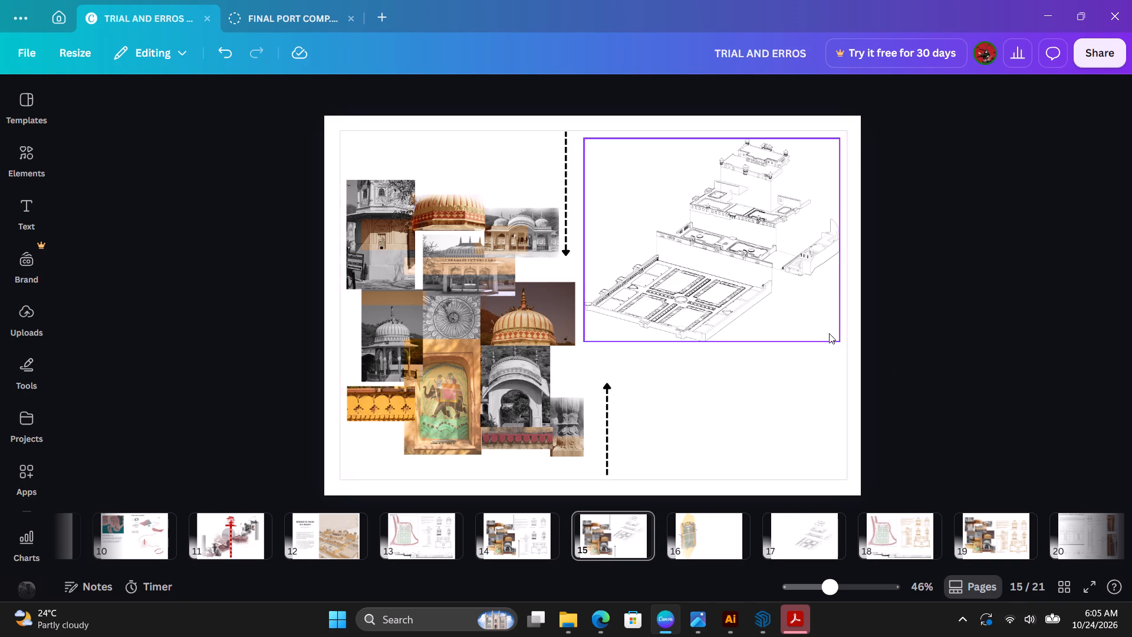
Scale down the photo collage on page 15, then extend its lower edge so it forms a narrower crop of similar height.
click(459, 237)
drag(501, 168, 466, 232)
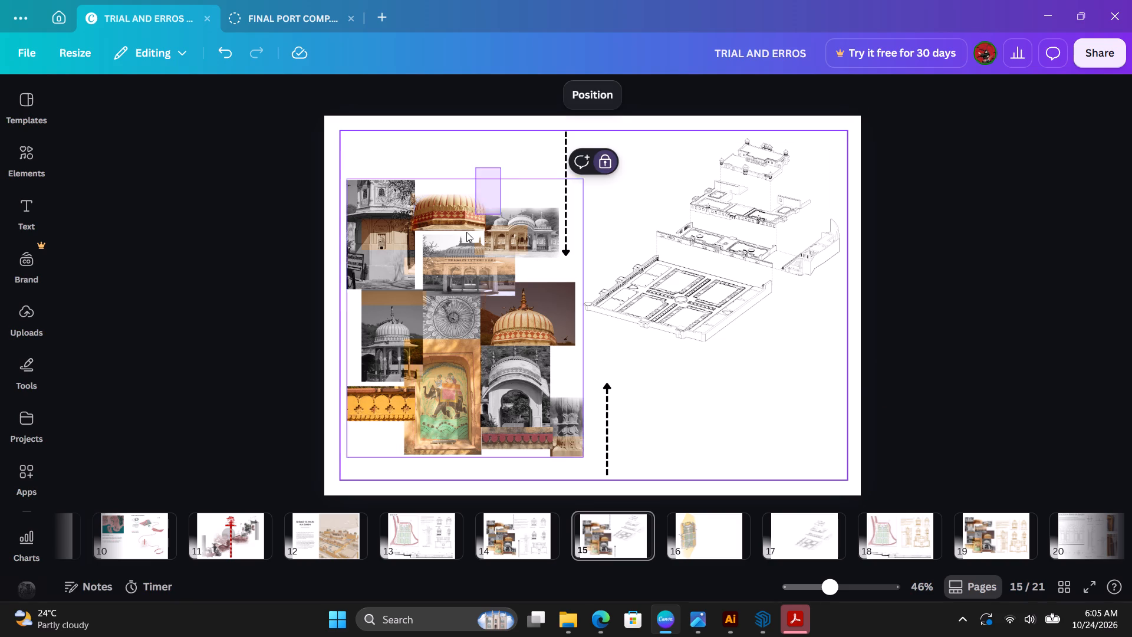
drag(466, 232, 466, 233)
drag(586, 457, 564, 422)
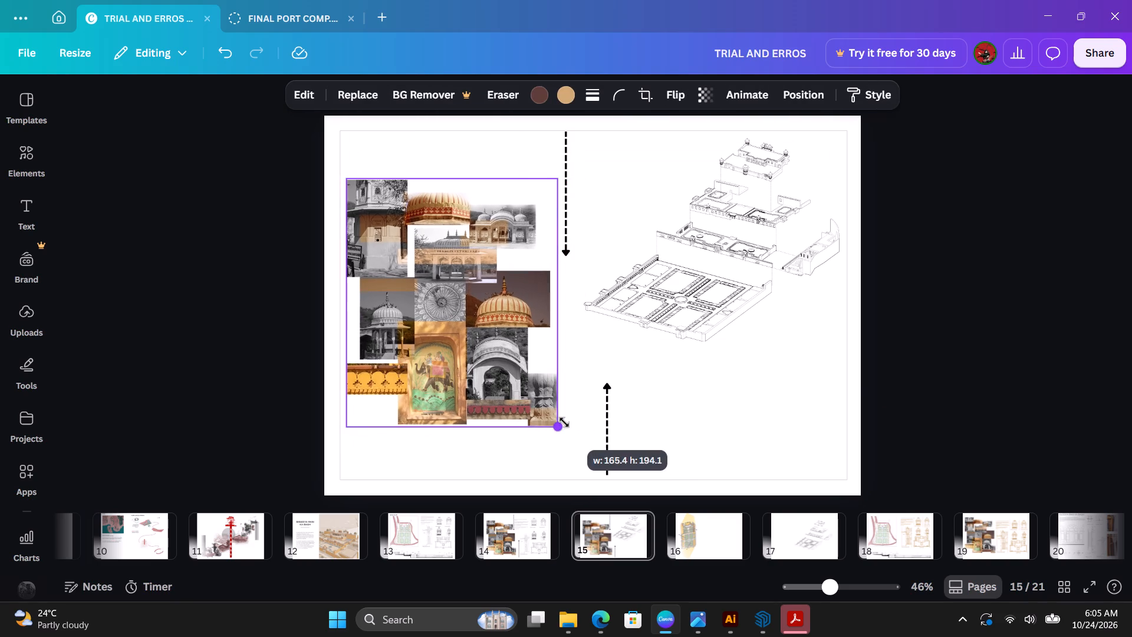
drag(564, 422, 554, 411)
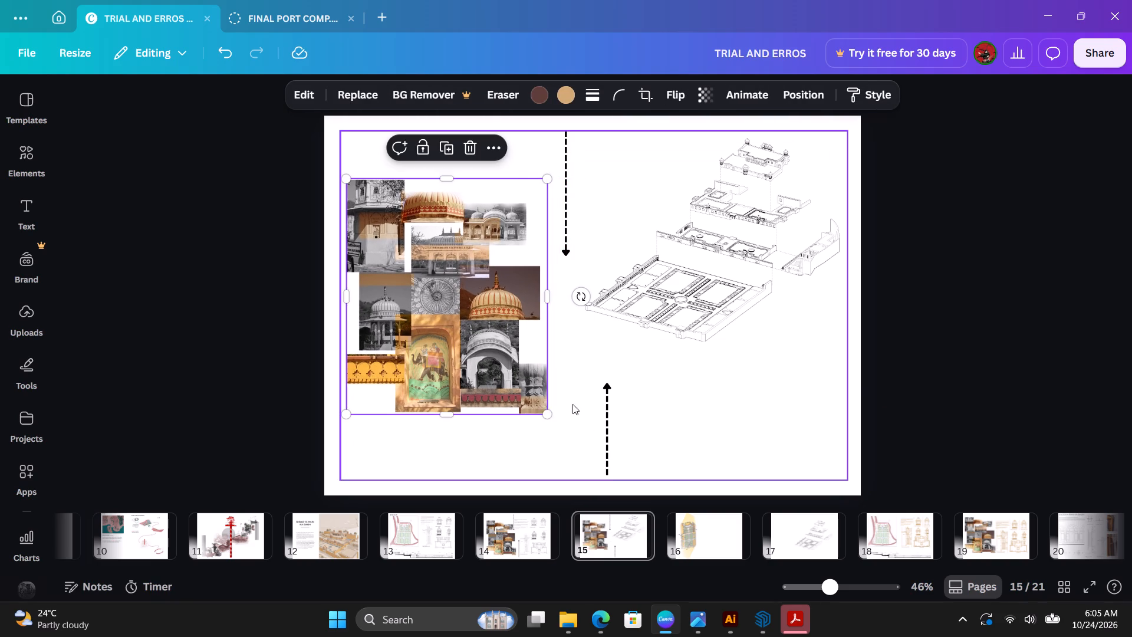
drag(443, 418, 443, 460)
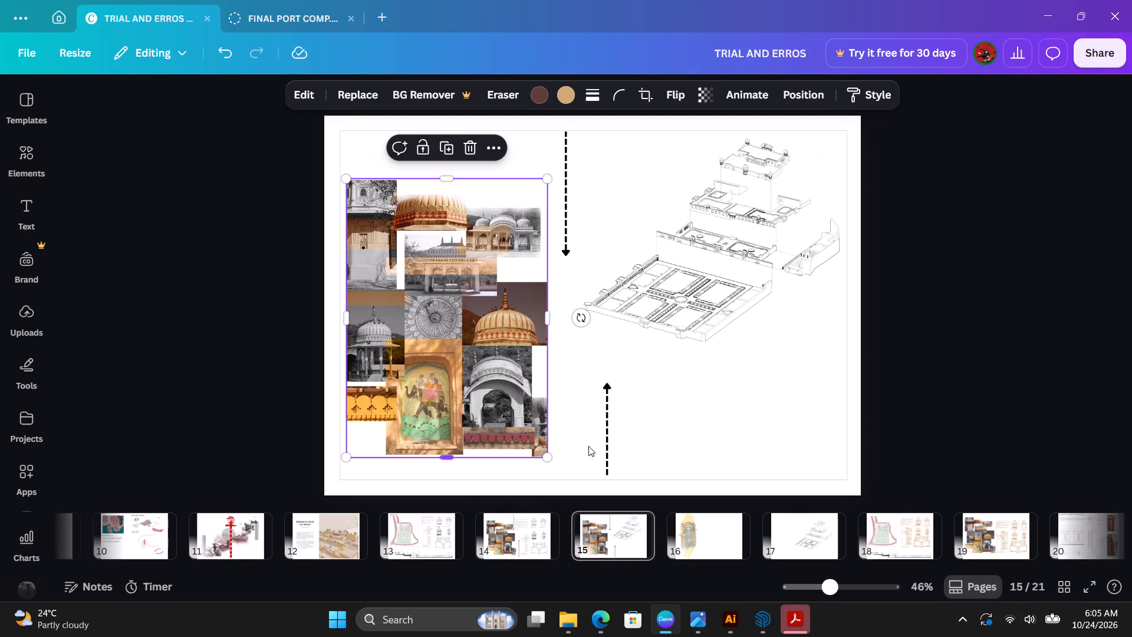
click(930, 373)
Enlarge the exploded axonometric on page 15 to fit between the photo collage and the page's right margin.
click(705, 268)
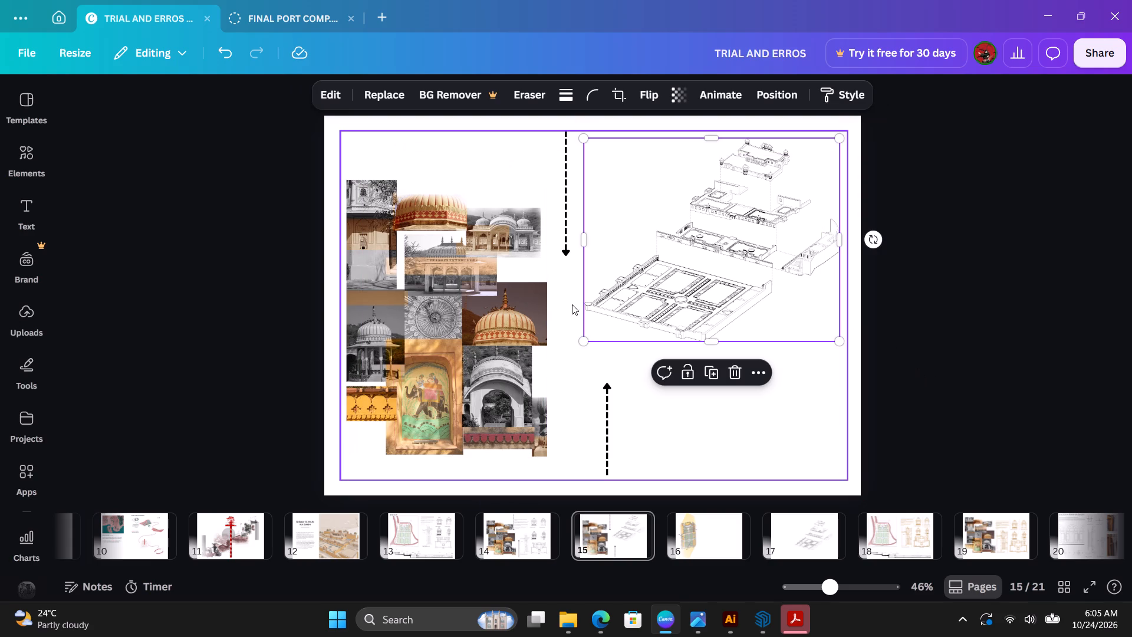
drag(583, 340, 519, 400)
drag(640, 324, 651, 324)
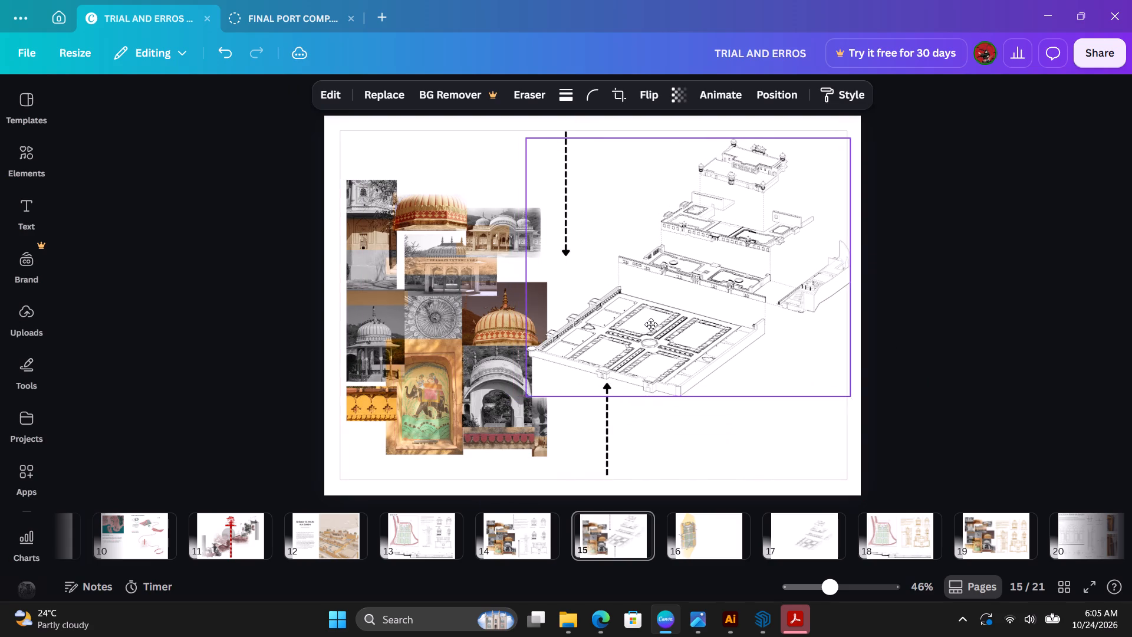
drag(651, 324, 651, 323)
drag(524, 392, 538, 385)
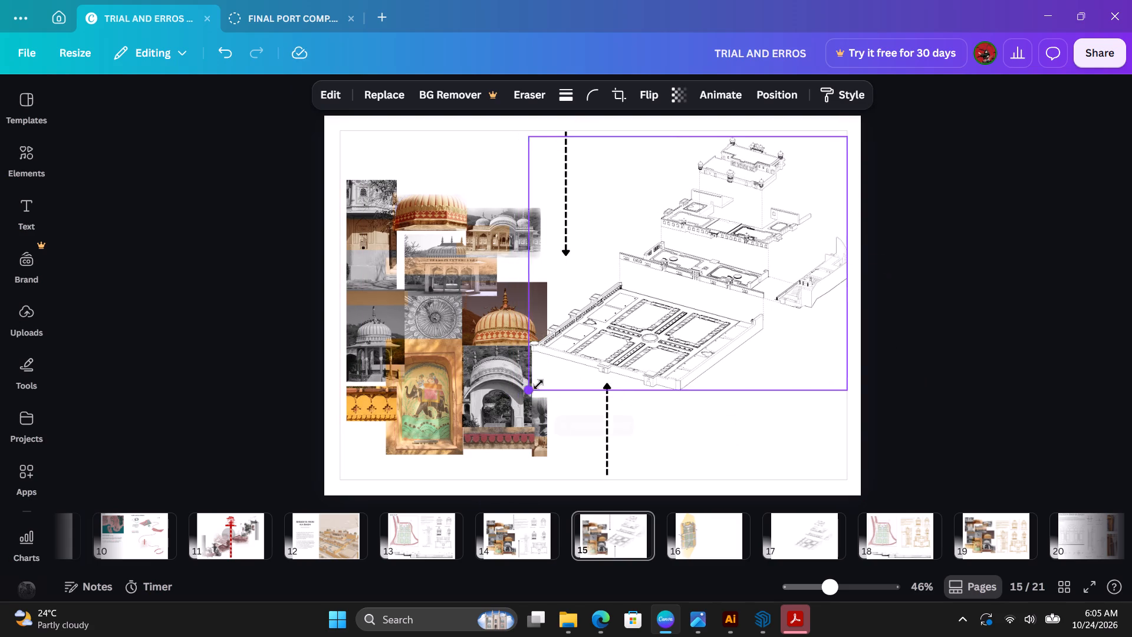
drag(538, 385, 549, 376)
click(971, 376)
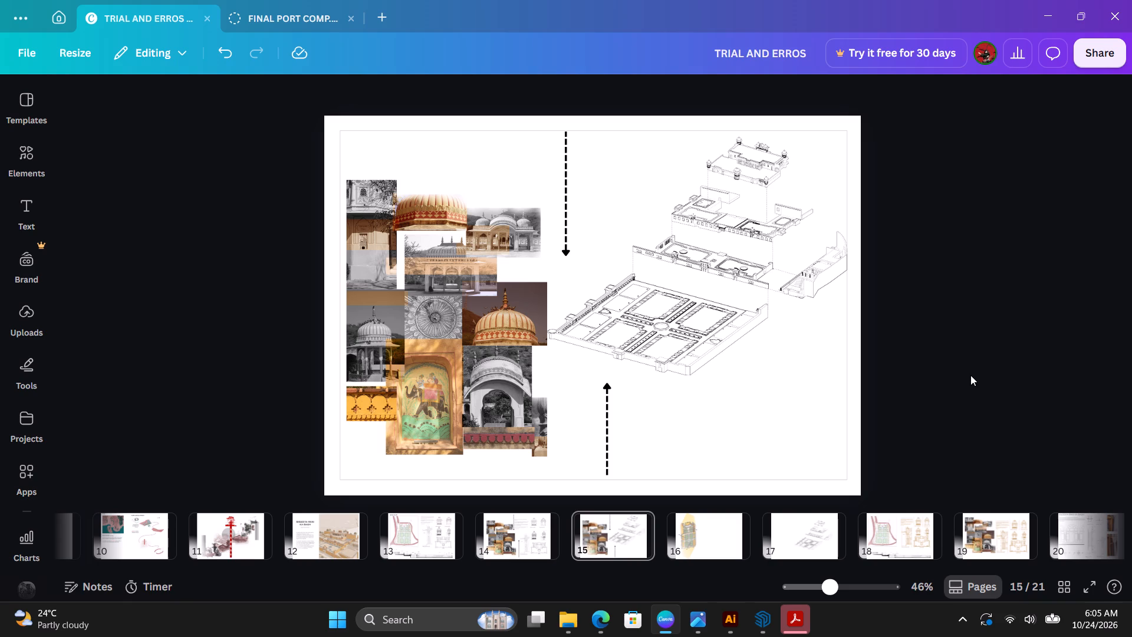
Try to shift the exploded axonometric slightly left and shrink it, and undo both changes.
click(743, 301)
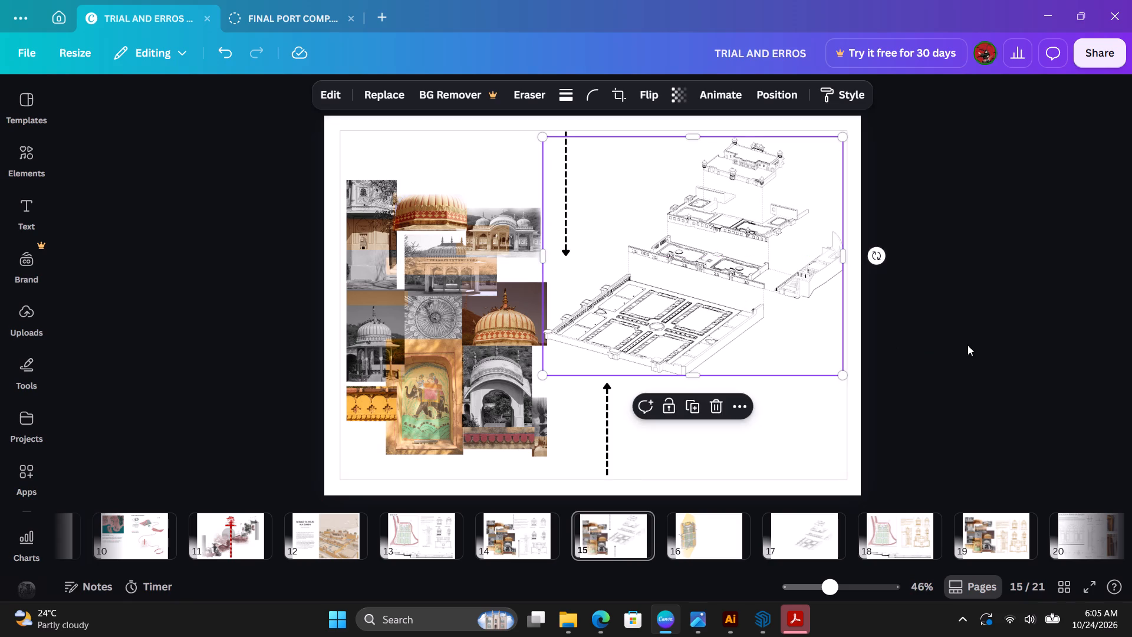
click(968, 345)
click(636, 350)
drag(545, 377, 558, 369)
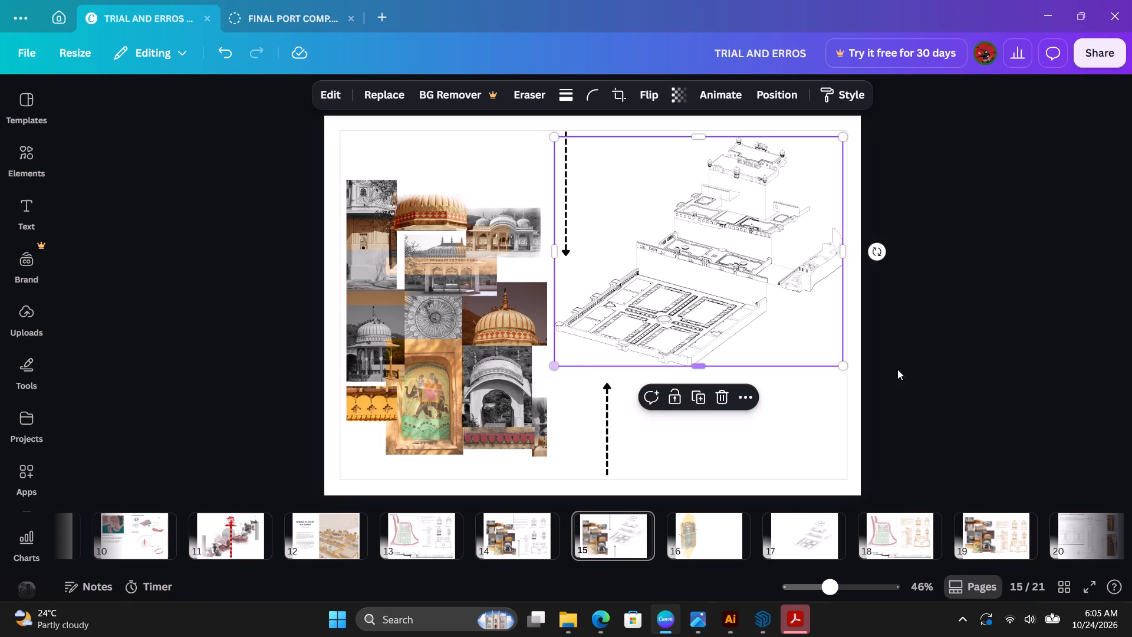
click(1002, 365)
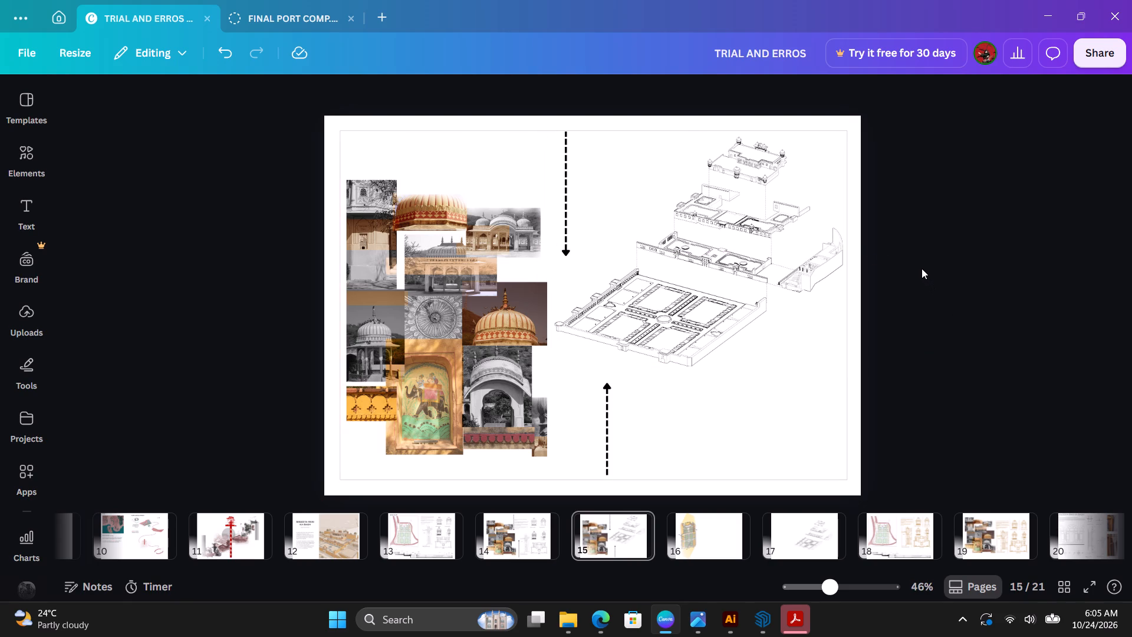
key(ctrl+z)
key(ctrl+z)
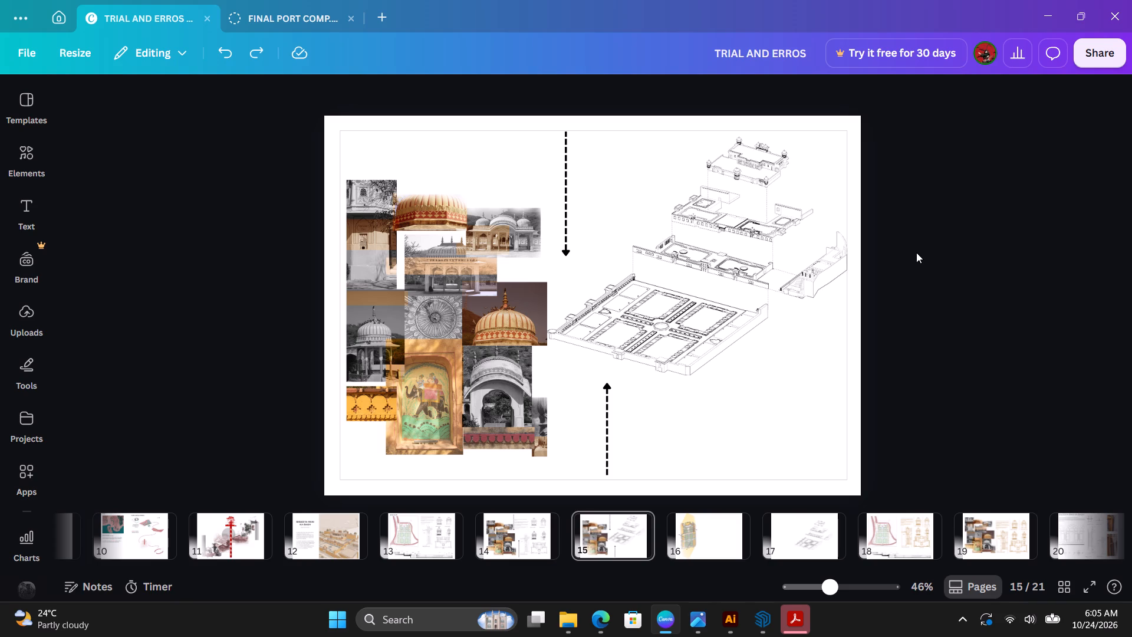
Delete page 15 with the photo collage and exploded axonometric, and go to the coloured palace plan page that follows it.
click(610, 539)
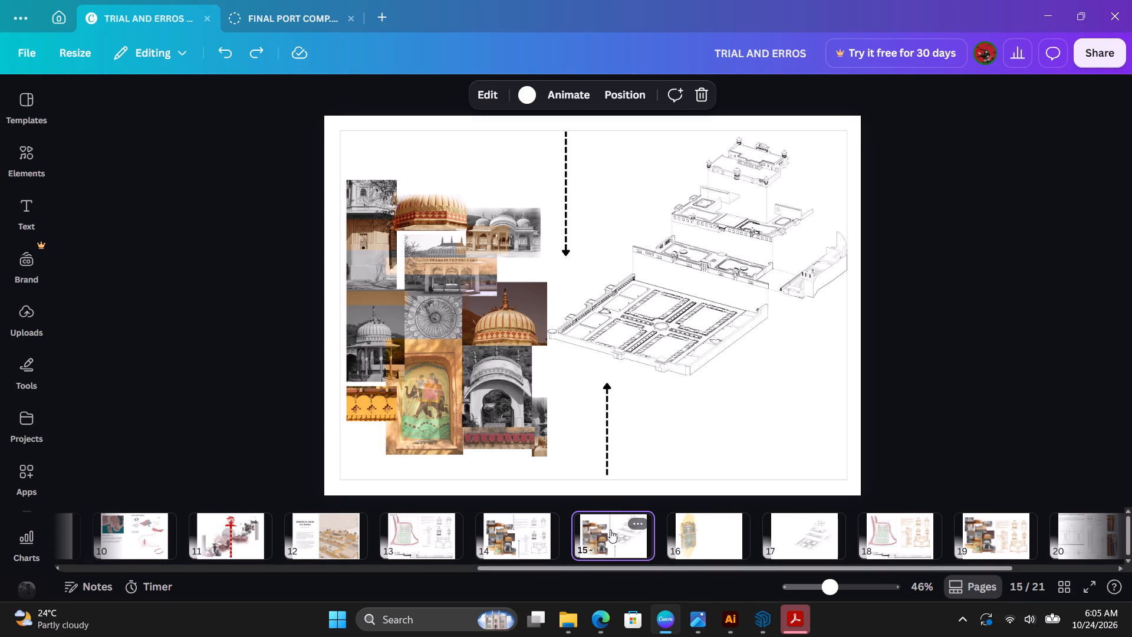
key(Delete)
click(619, 541)
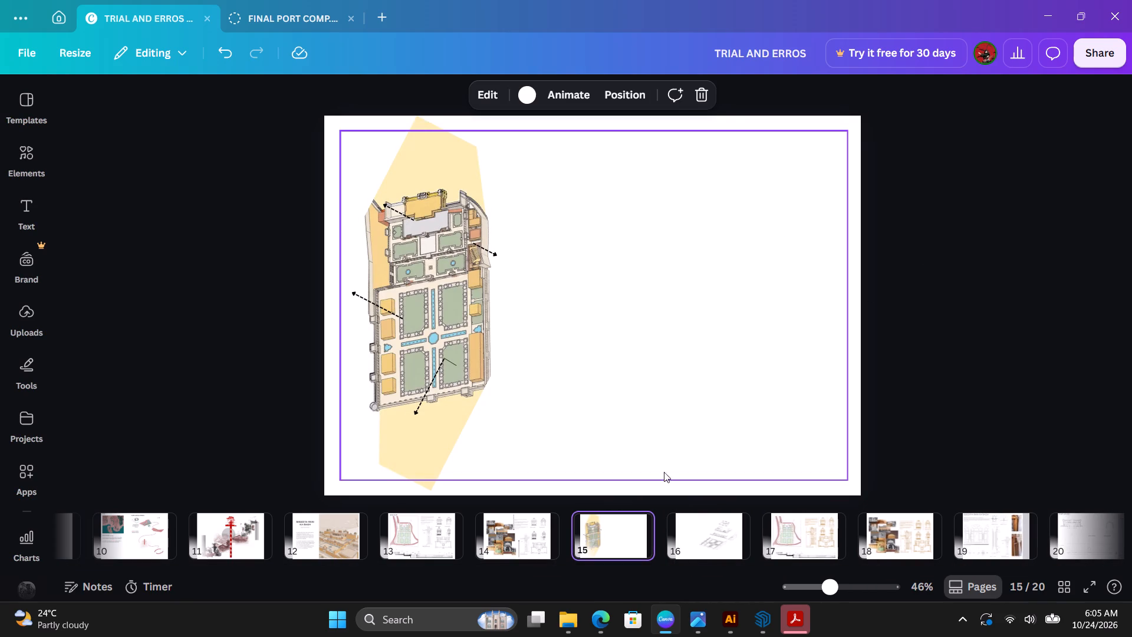
Find the uploaded palace axonometric with grey courtyards and yellow blocks, and place it on page 15.
click(481, 323)
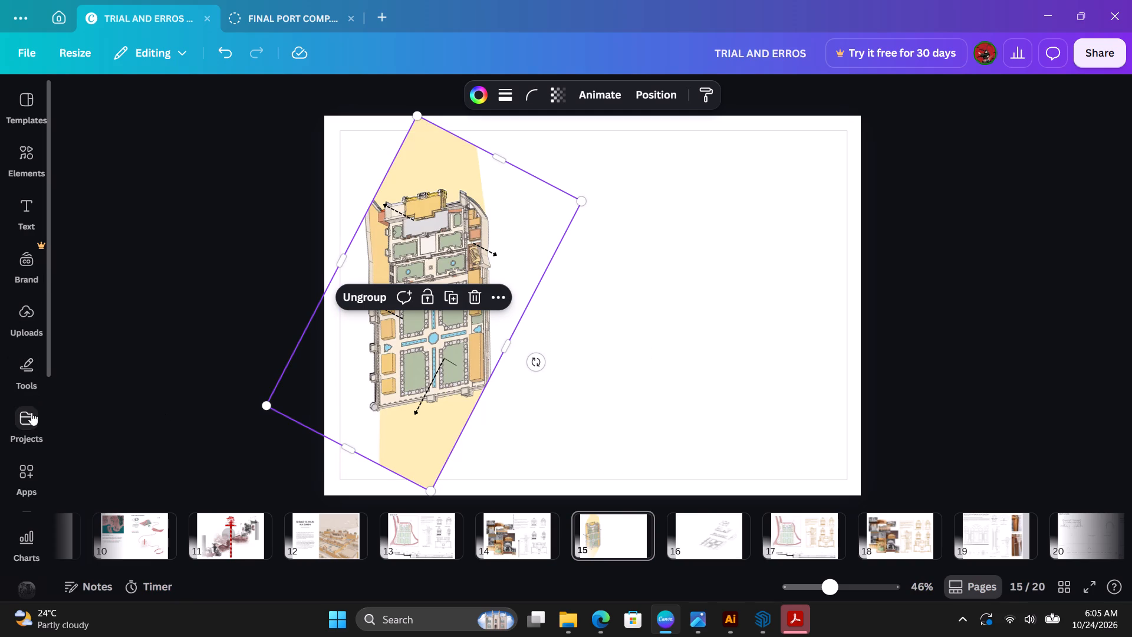
click(32, 320)
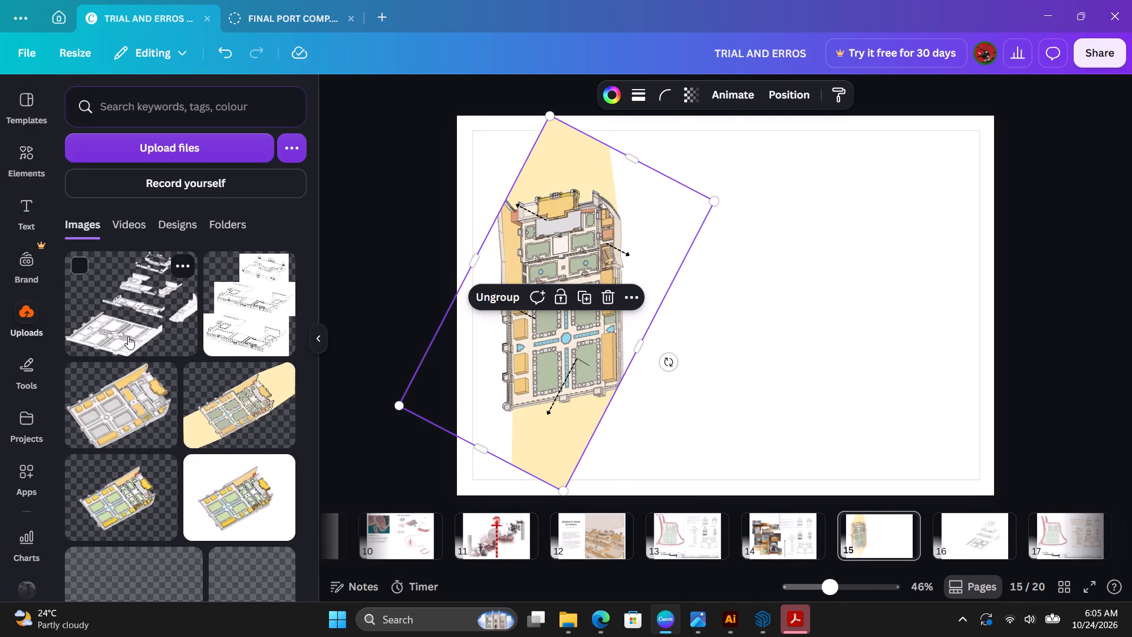
scroll(129, 336, down, 3)
scroll(130, 334, up, 2)
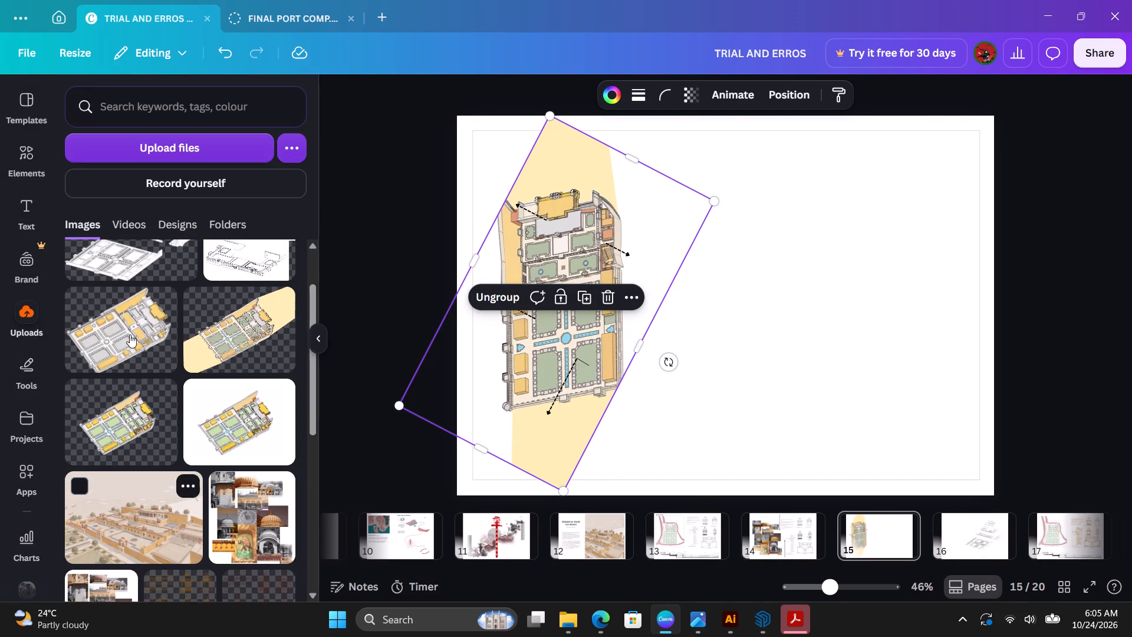
scroll(130, 334, up, 2)
scroll(130, 334, down, 7)
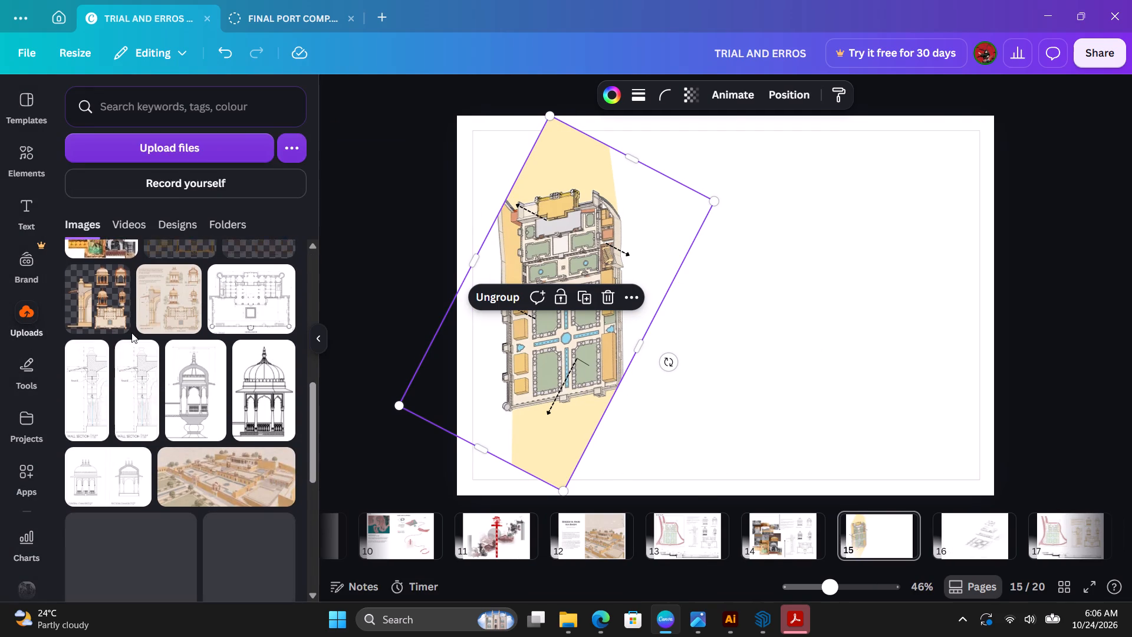
scroll(131, 333, down, 1)
drag(929, 372, 923, 375)
click(593, 301)
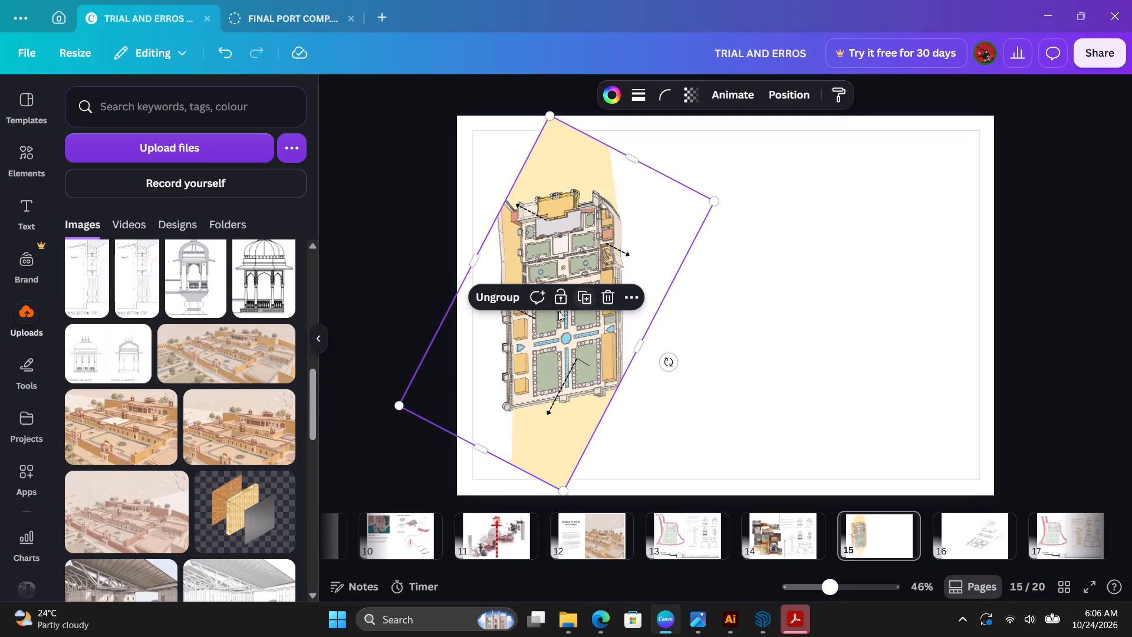
scroll(327, 305, up, 3)
scroll(214, 324, up, 1)
click(870, 533)
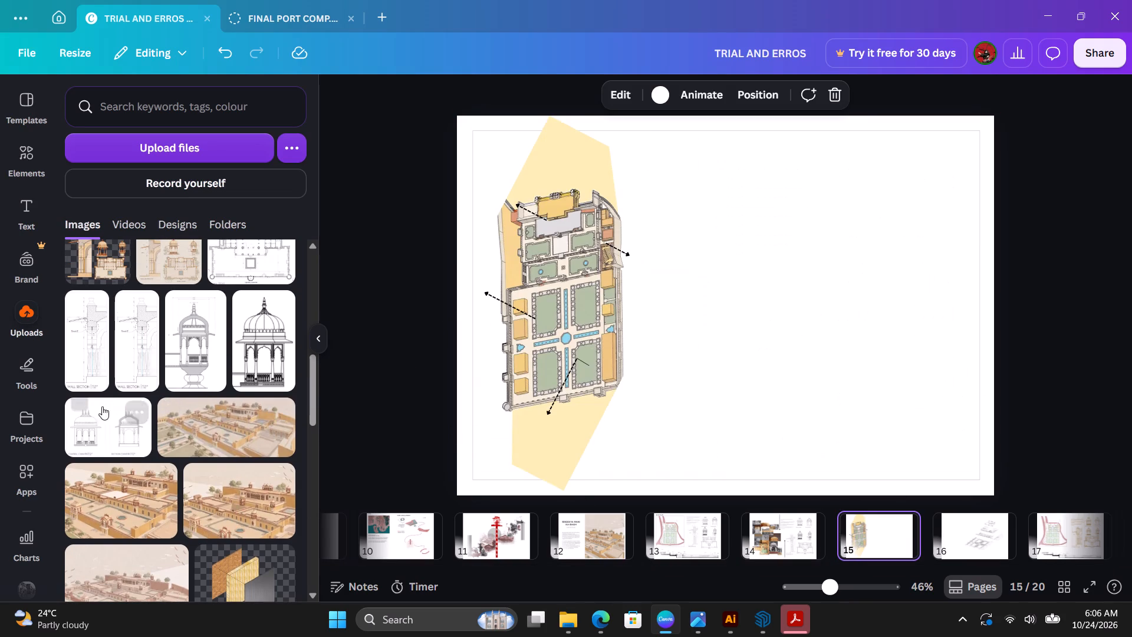
scroll(103, 401, up, 2)
scroll(160, 378, up, 7)
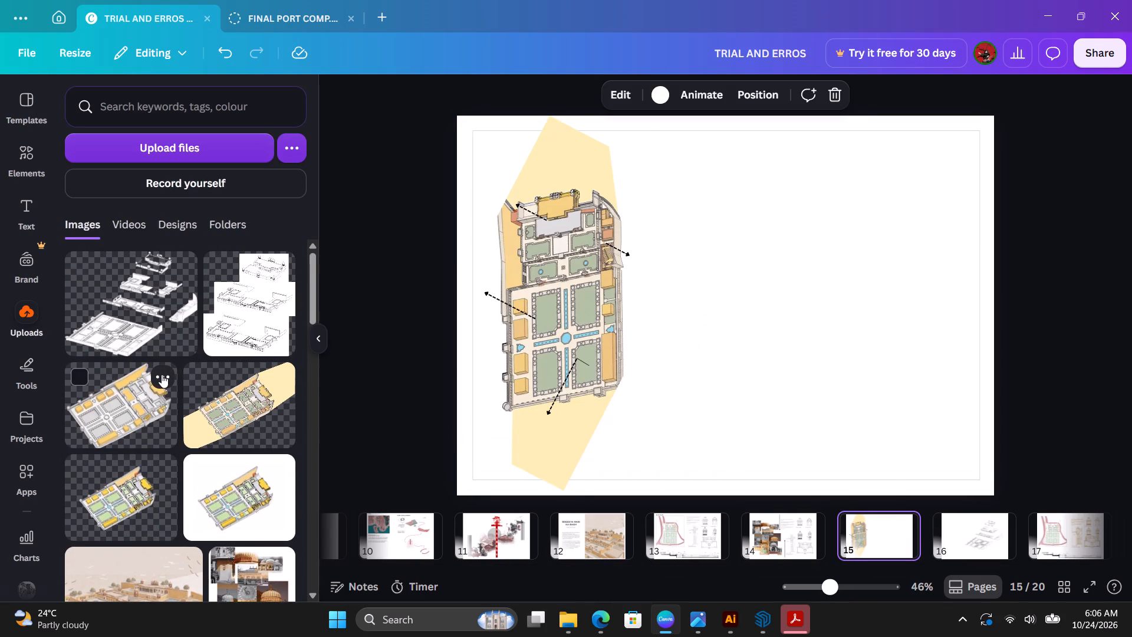
scroll(162, 375, up, 1)
scroll(236, 349, down, 1)
click(129, 336)
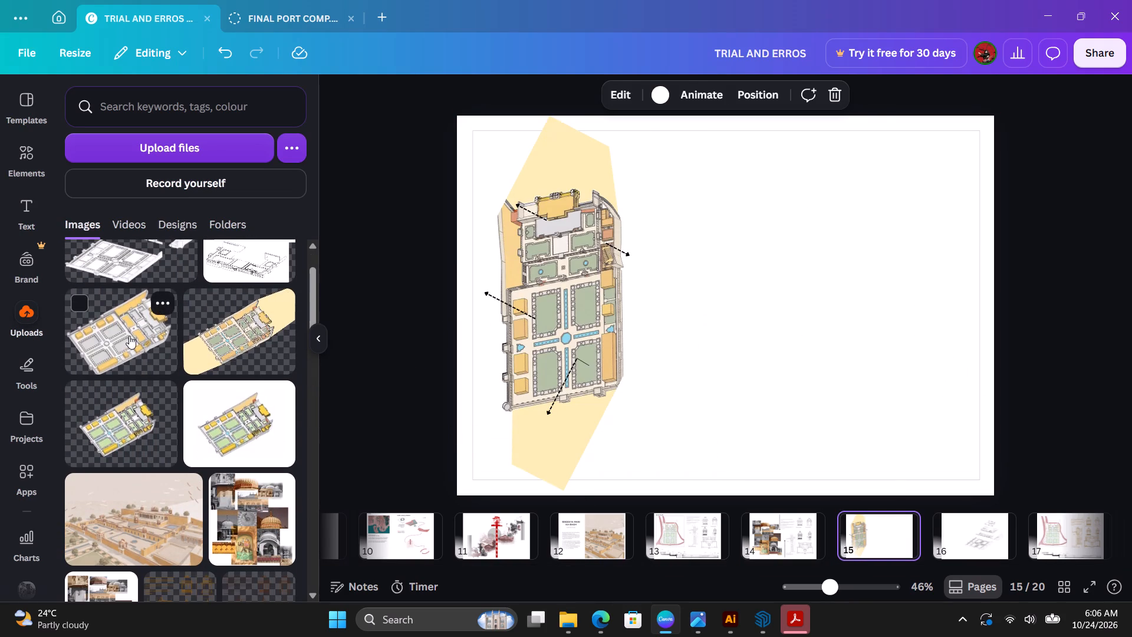
Delete the grouped green-courtyard palace plan with its pale yellow backdrop and dashed arrows from page 15.
click(565, 153)
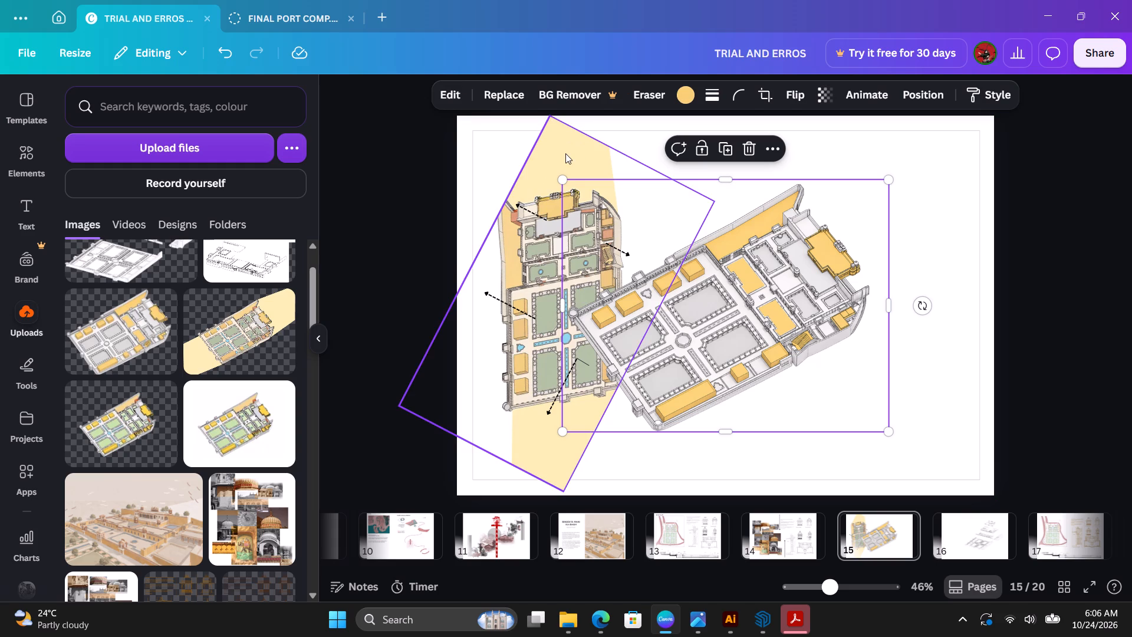
key(Delete)
Rotate the grey-and-yellow palace axonometric upright, scale it down and position it in the left half of page 15.
drag(742, 232, 655, 218)
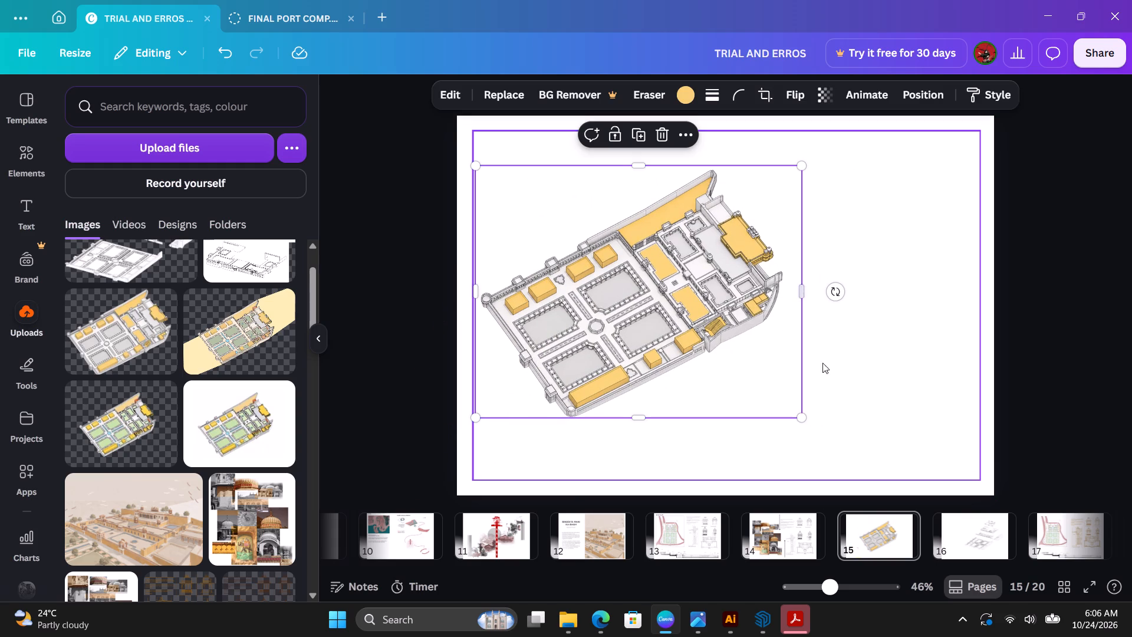
drag(834, 289, 696, 185)
drag(644, 226, 565, 236)
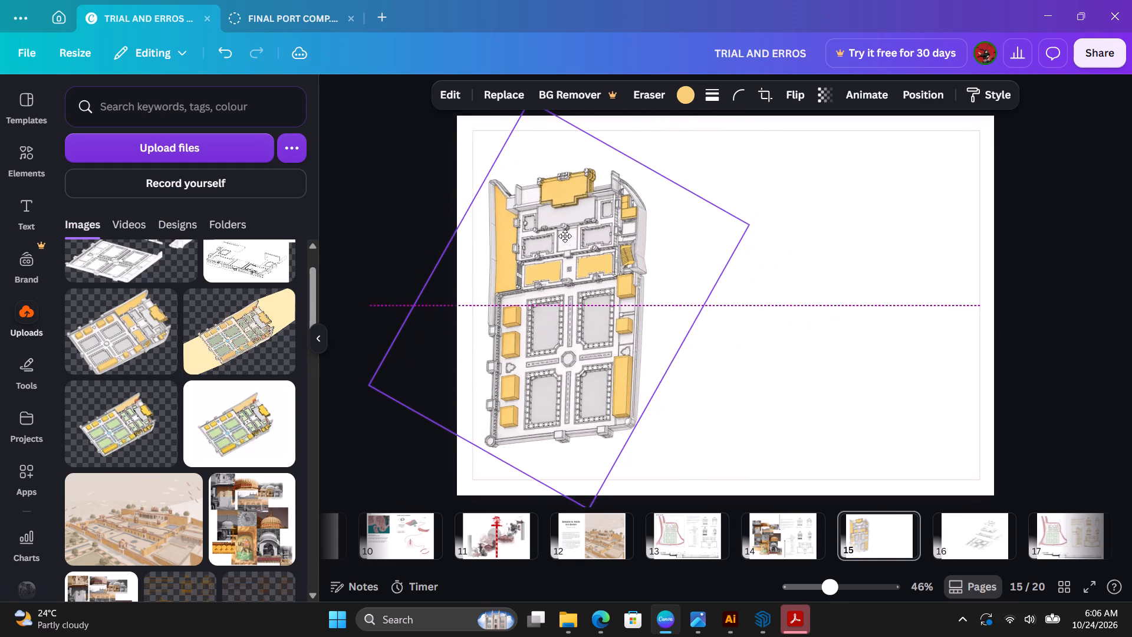
click(827, 279)
click(519, 253)
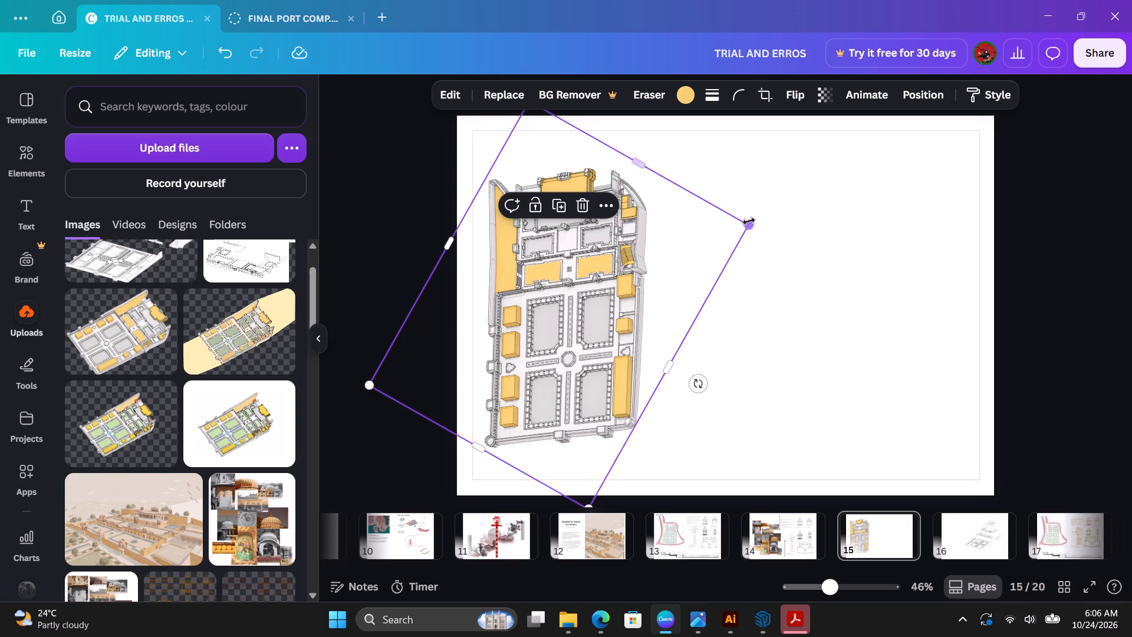
drag(749, 221, 644, 282)
drag(557, 310, 613, 281)
click(761, 281)
Move the exploded axonometric from page 16 onto page 15, beside the grey-and-yellow palace drawing.
click(972, 533)
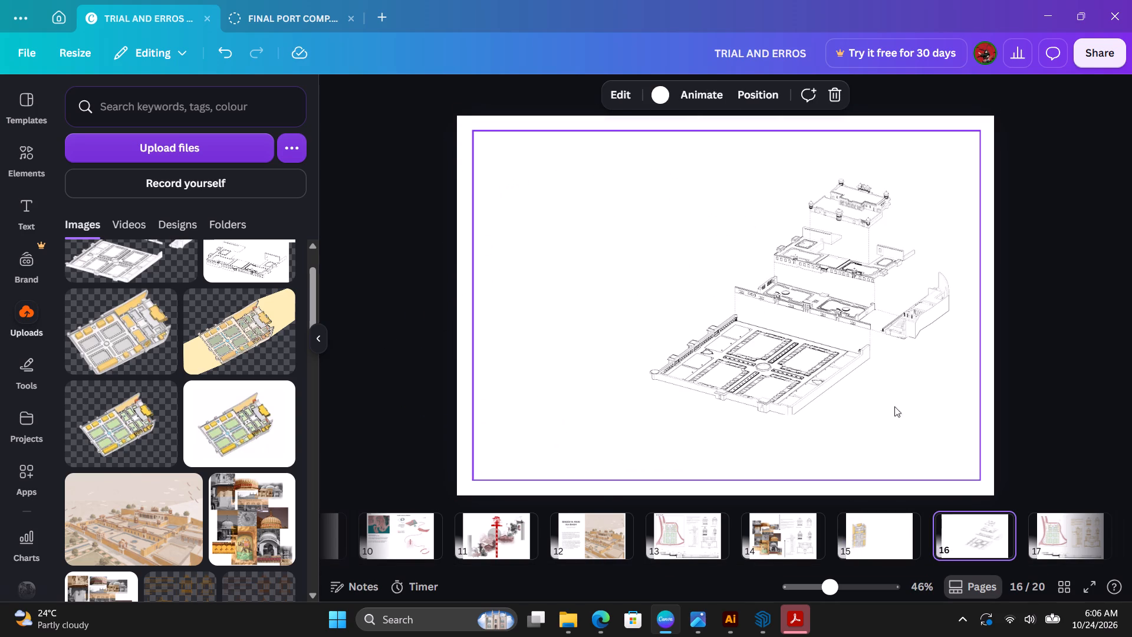
drag(855, 336, 866, 536)
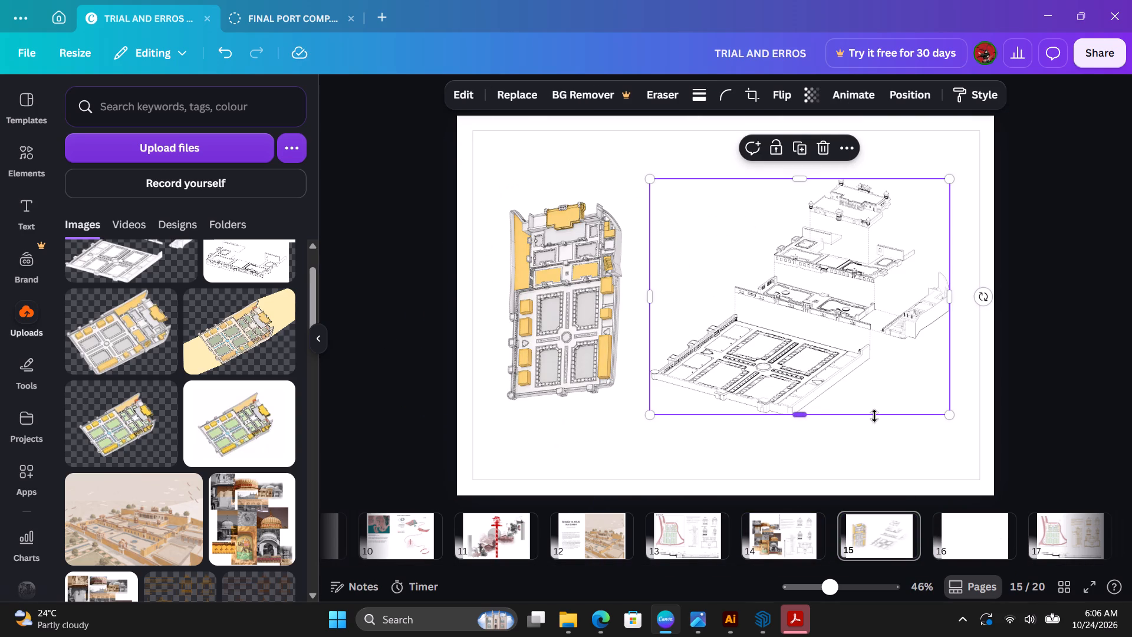
click(955, 418)
Enlarge the exploded axonometric on page 15 and nudge it to sit just inside the right margin.
click(899, 382)
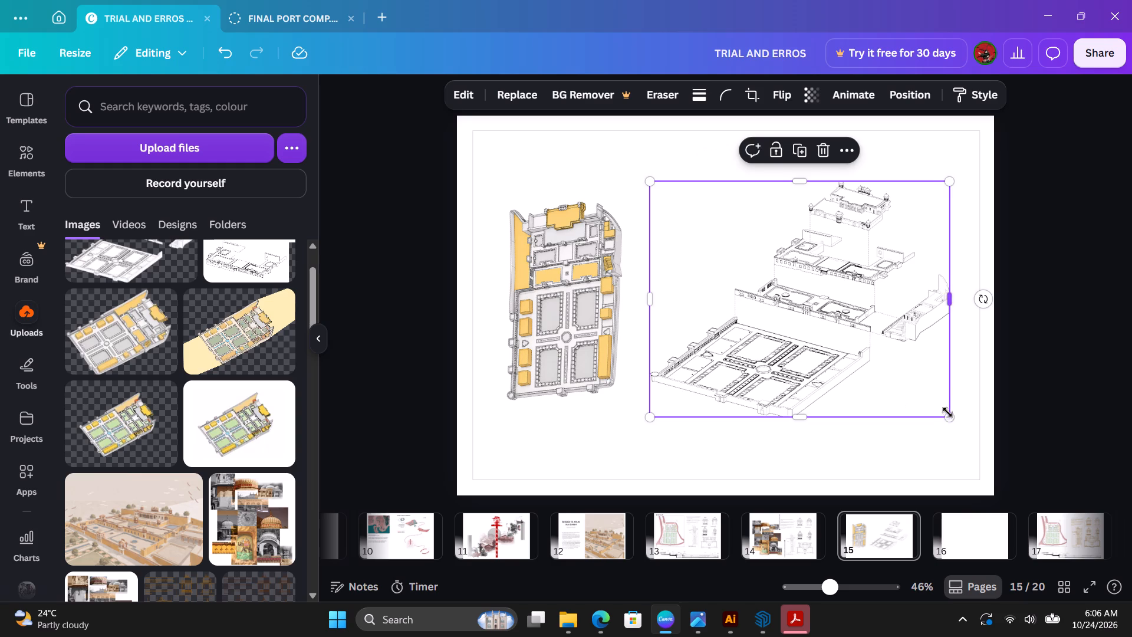
drag(951, 422, 963, 467)
drag(918, 356, 917, 349)
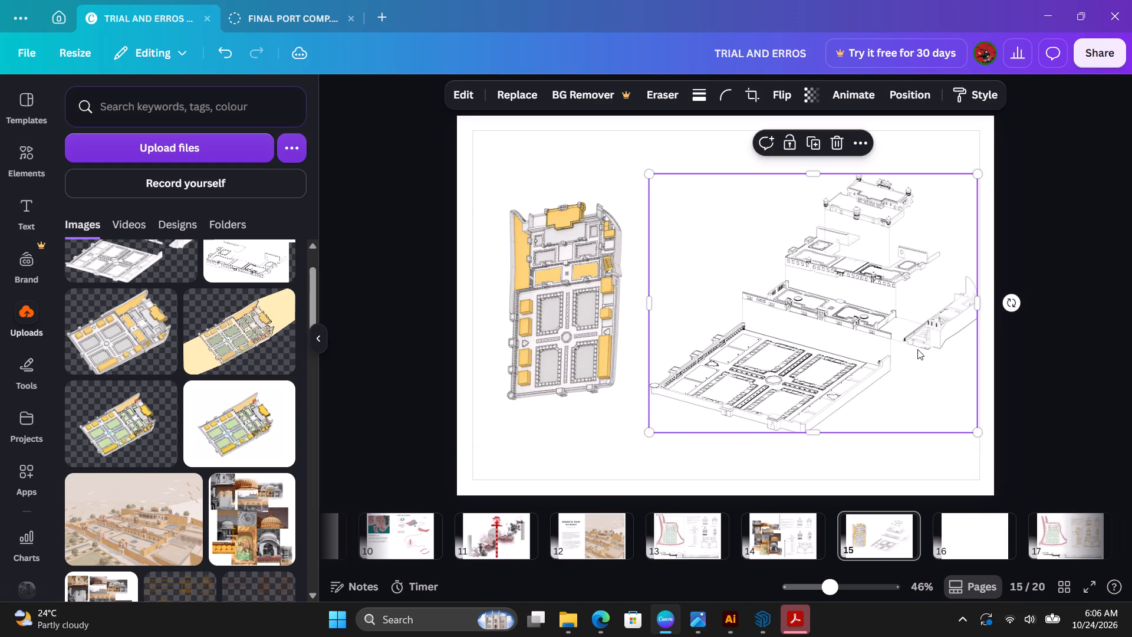
click(917, 347)
click(1045, 375)
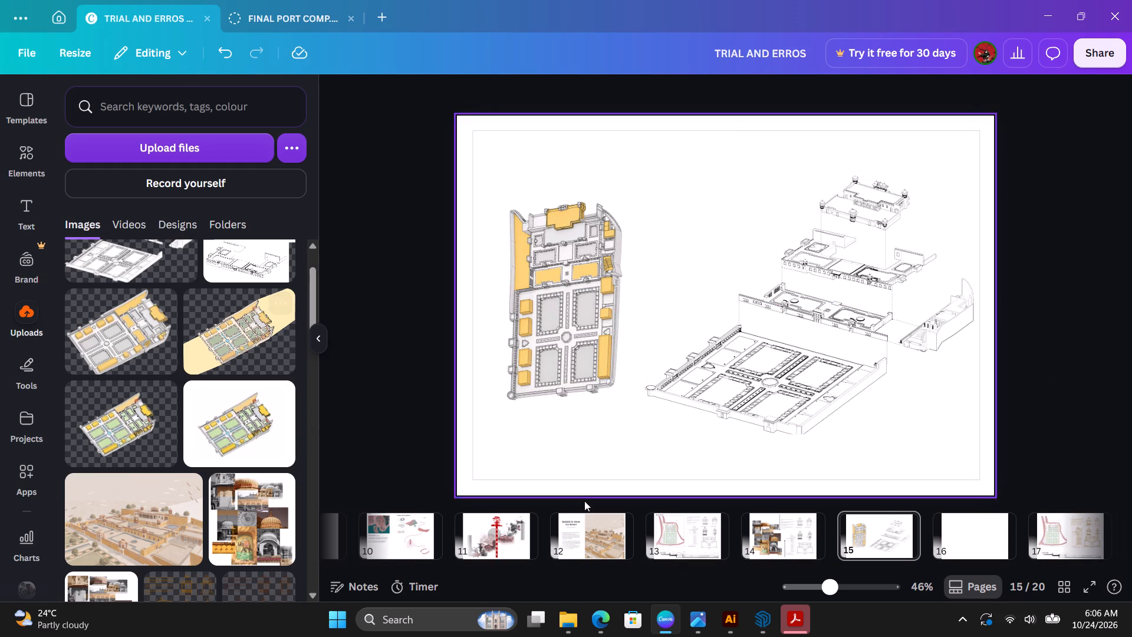
Add a rectangle to page 15 and stretch it between the top and bottom margins from the left margin, about 128 wide by 273 high.
click(17, 168)
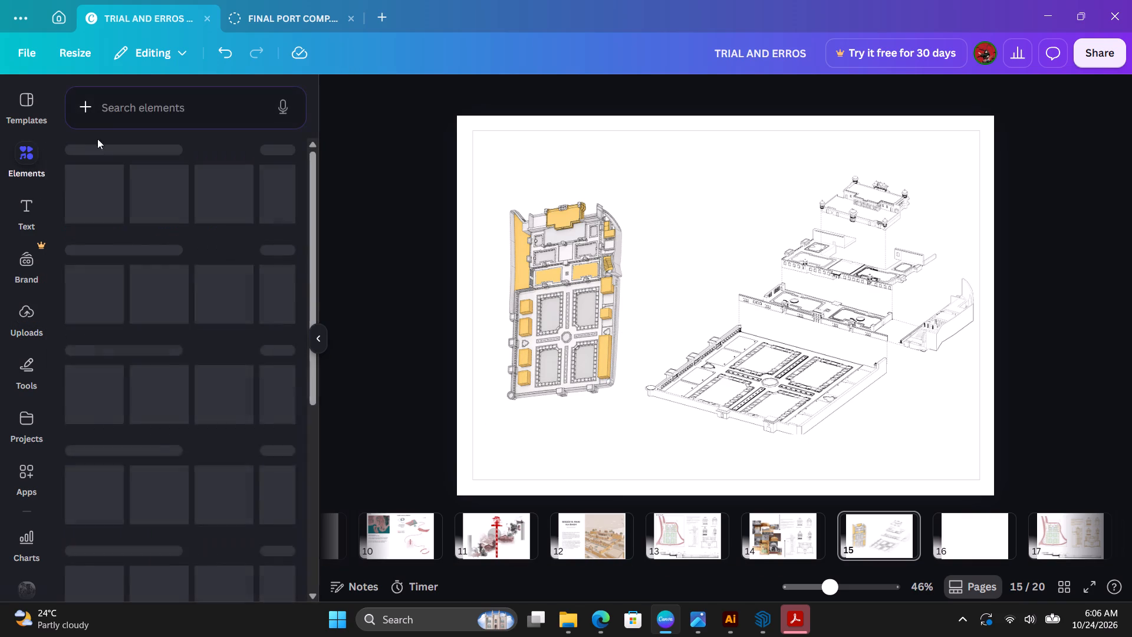
click(130, 111)
text(re)
click(166, 224)
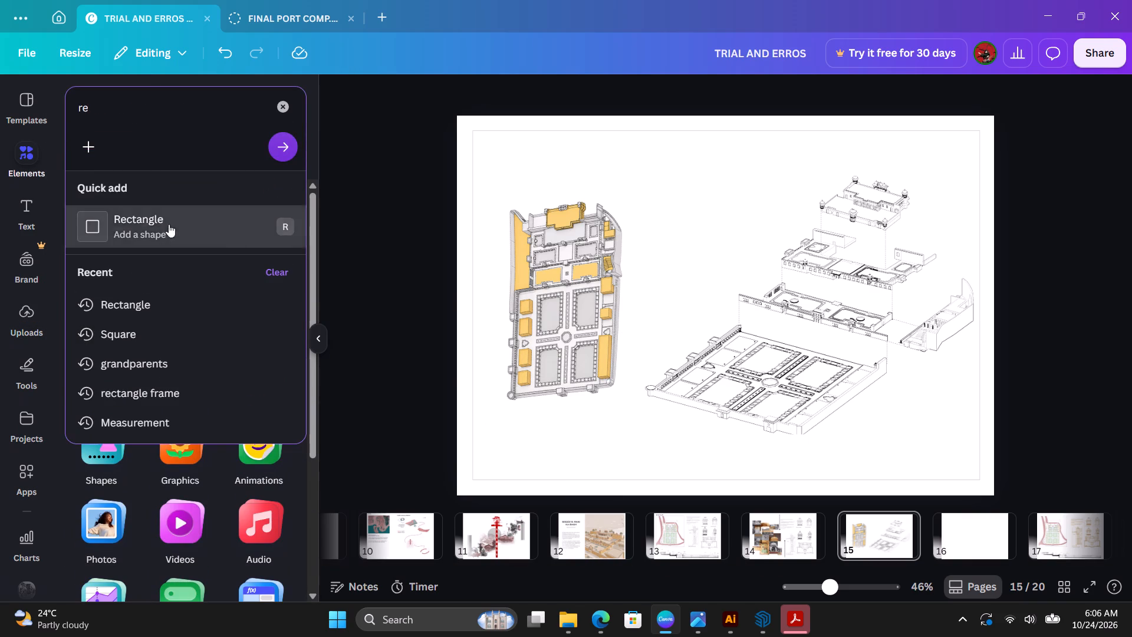
drag(722, 282, 550, 179)
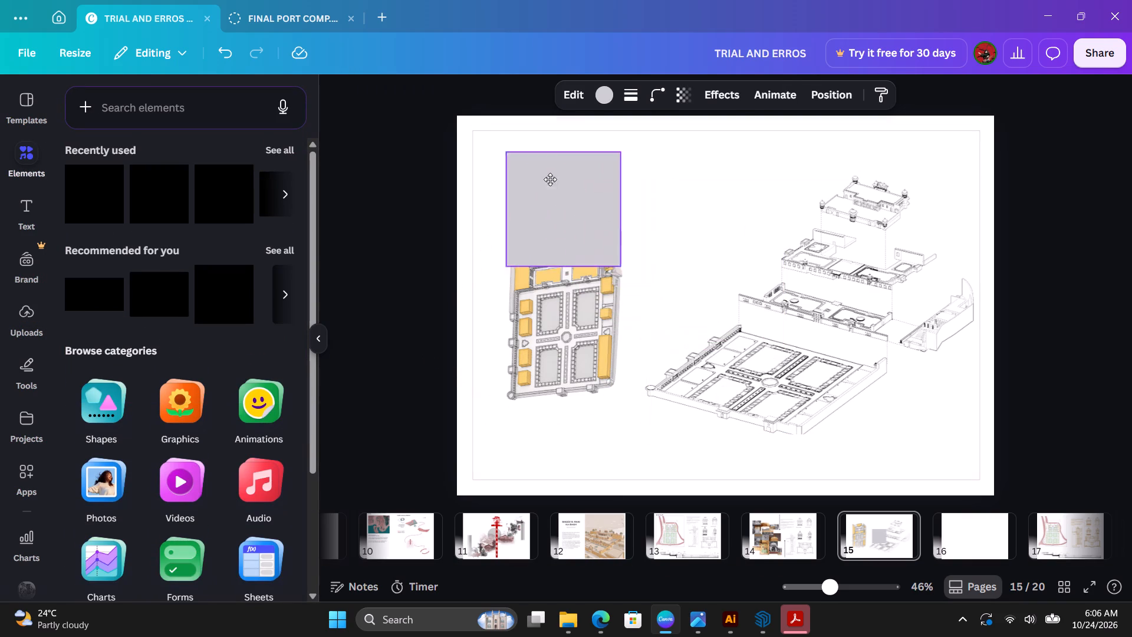
drag(550, 179, 526, 165)
drag(532, 242, 541, 424)
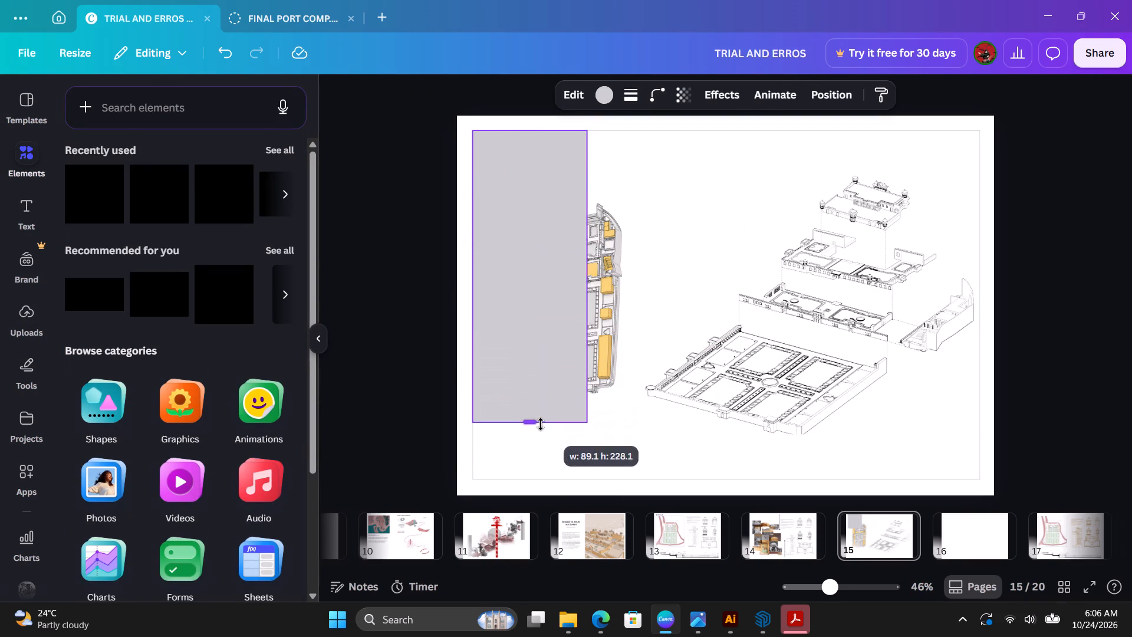
drag(541, 424, 533, 475)
drag(585, 303, 610, 307)
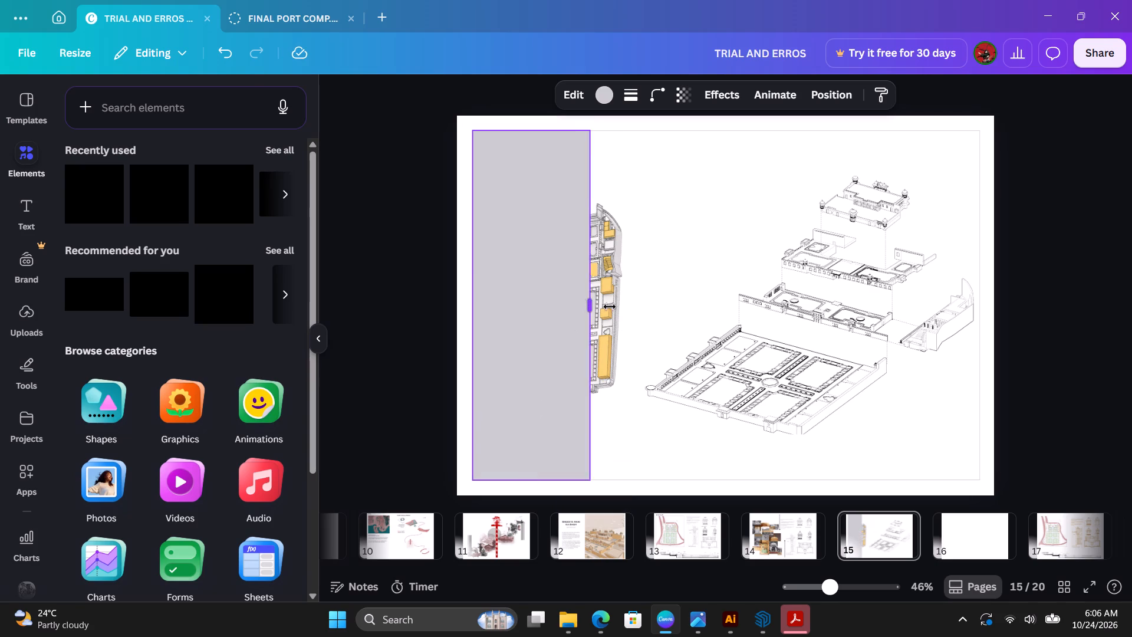
drag(610, 307, 636, 308)
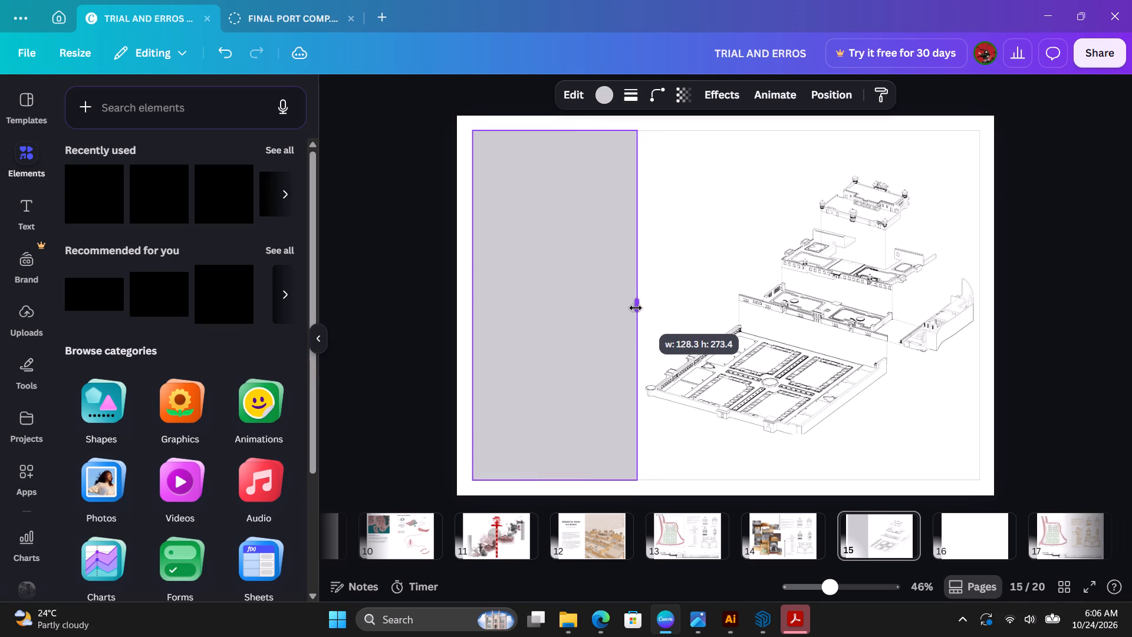
drag(636, 308, 635, 308)
Move the rectangle over the exploded axonometric, widen it to the right margin and send it to the back.
drag(567, 314, 749, 311)
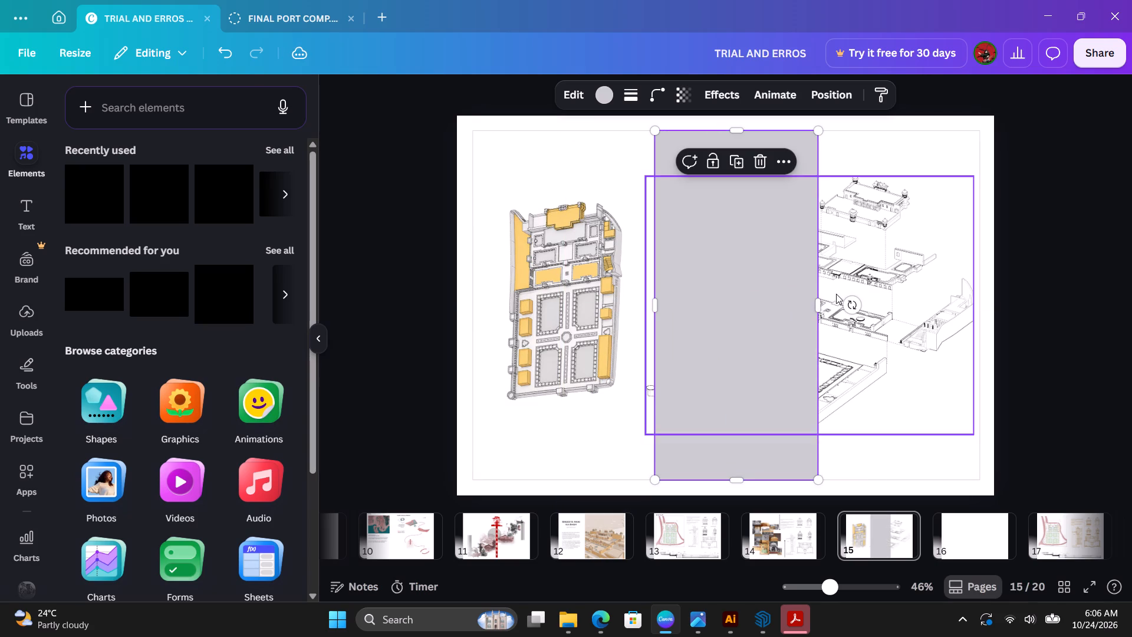
drag(818, 301, 978, 317)
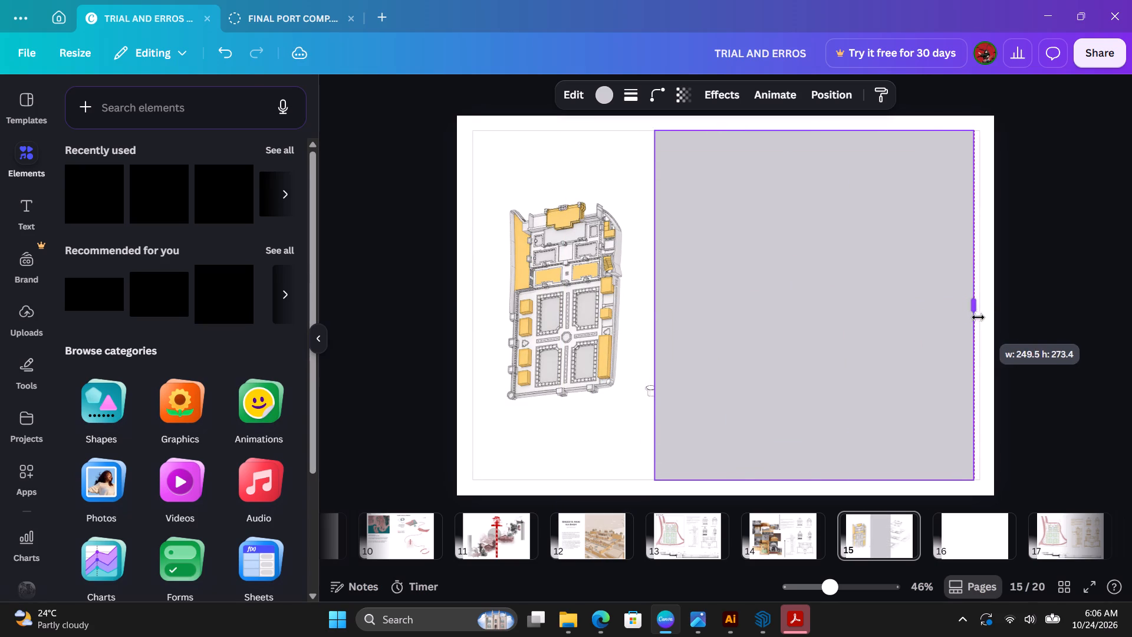
drag(978, 317, 979, 317)
right_click(857, 273)
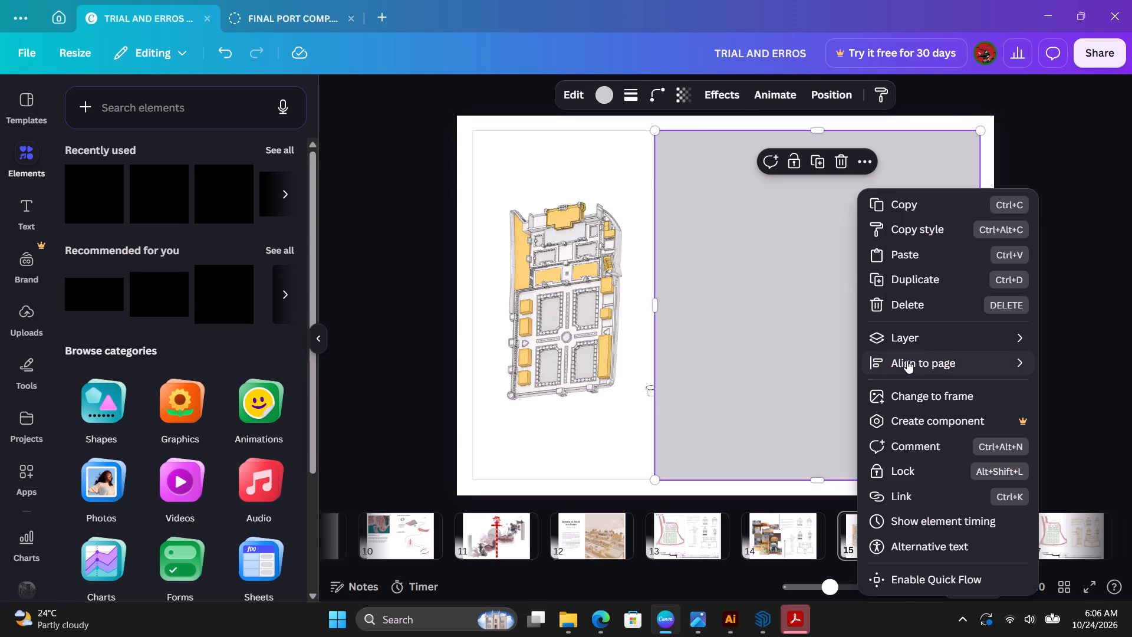
click(769, 408)
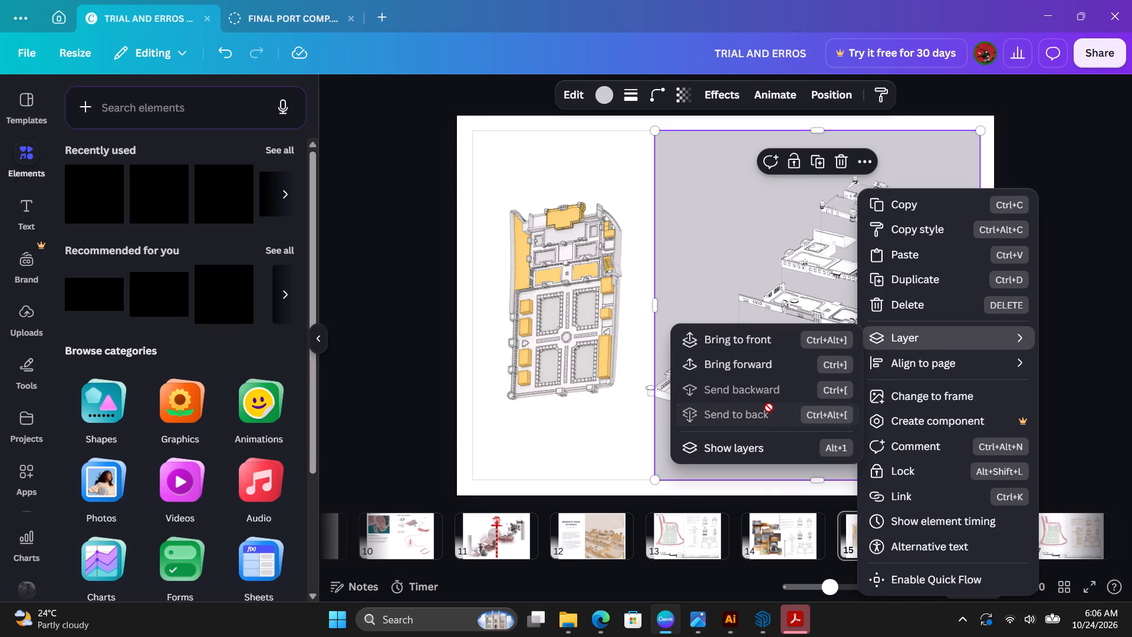
click(1065, 166)
click(1065, 166)
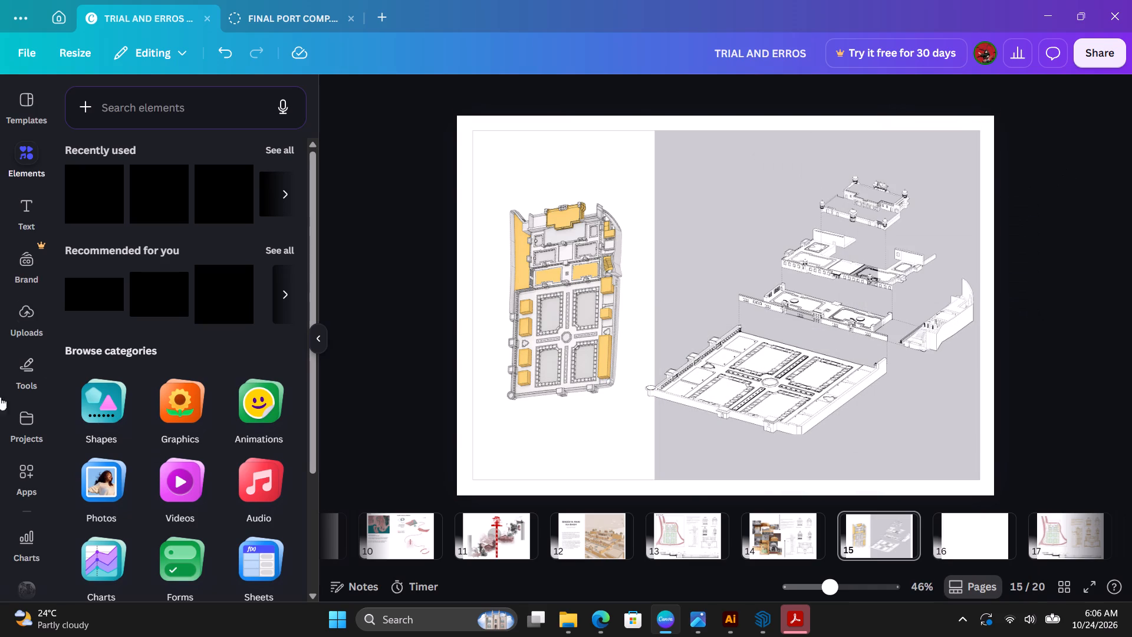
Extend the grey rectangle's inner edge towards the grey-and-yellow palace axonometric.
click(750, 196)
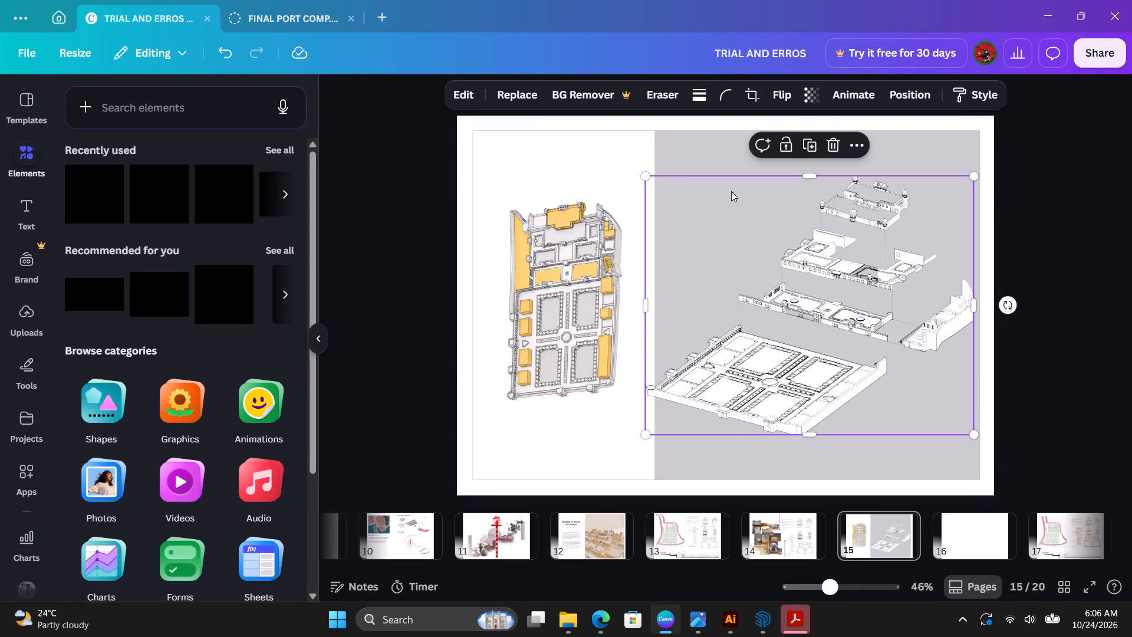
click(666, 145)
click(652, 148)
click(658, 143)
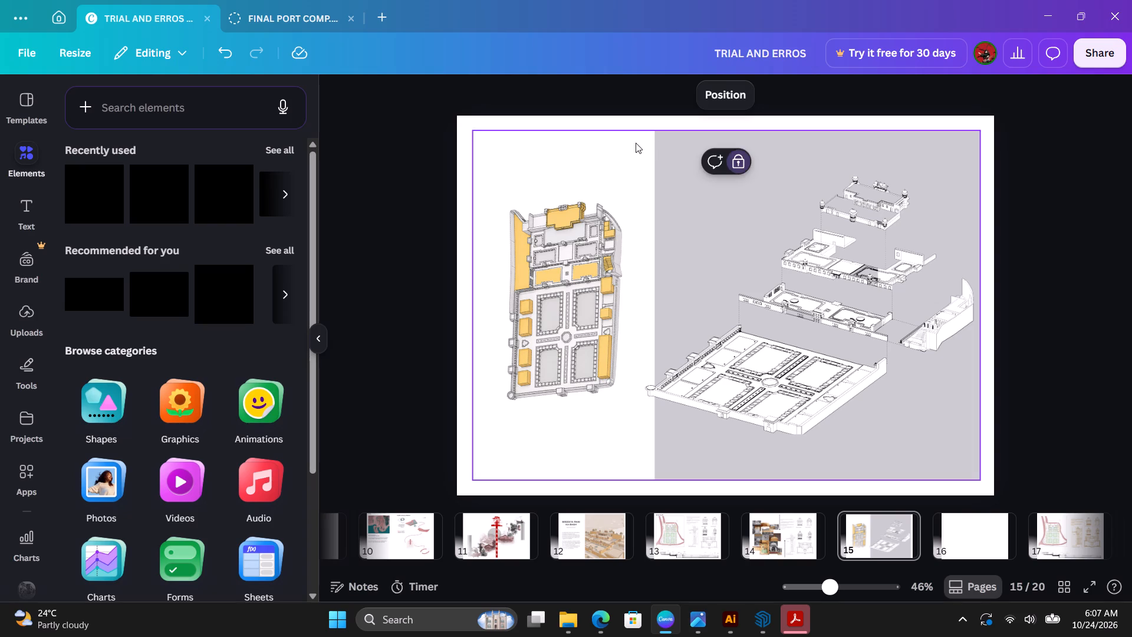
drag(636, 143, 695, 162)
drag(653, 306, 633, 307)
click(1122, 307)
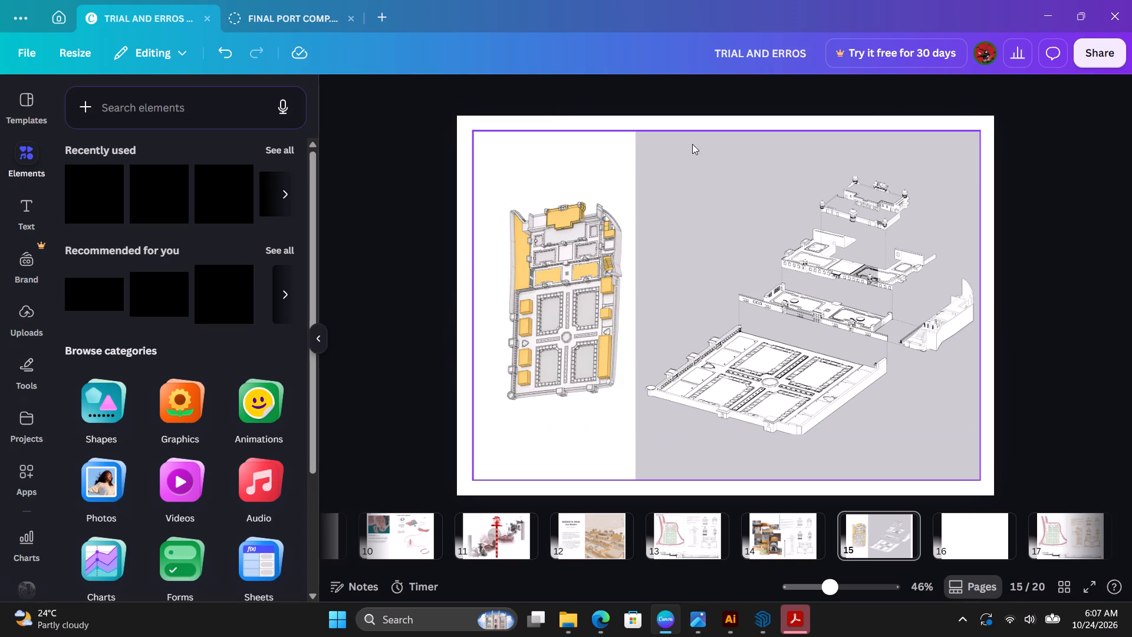
Move the grey rectangle to the left margin and narrow it to a vertical band behind the grey-and-yellow palace axonometric.
drag(701, 161, 624, 163)
drag(665, 173, 630, 176)
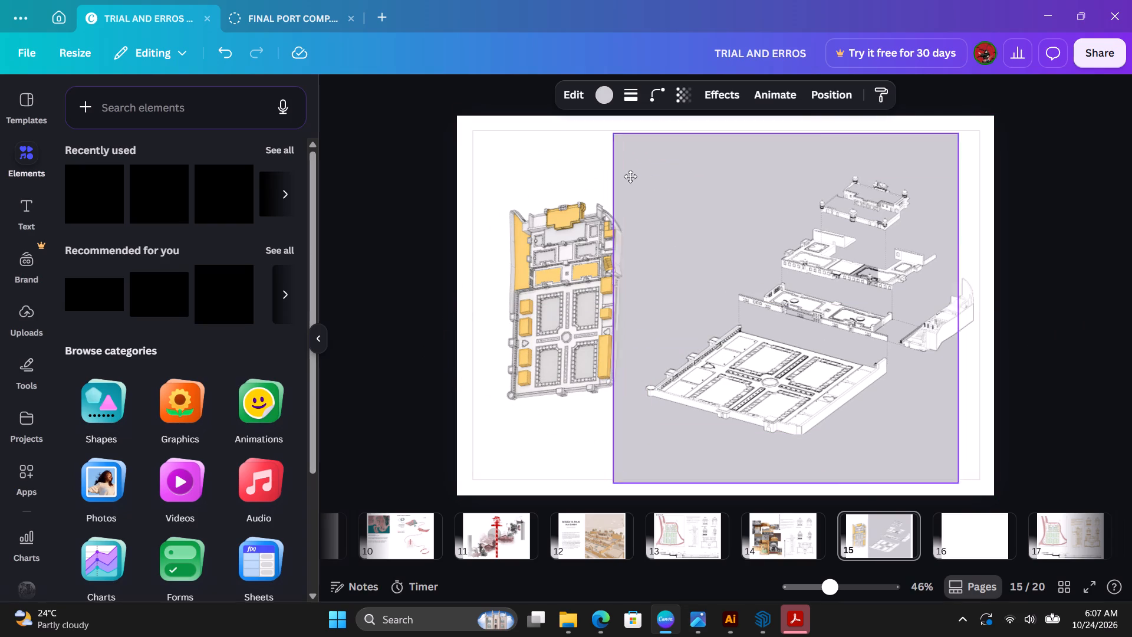
drag(630, 176, 504, 176)
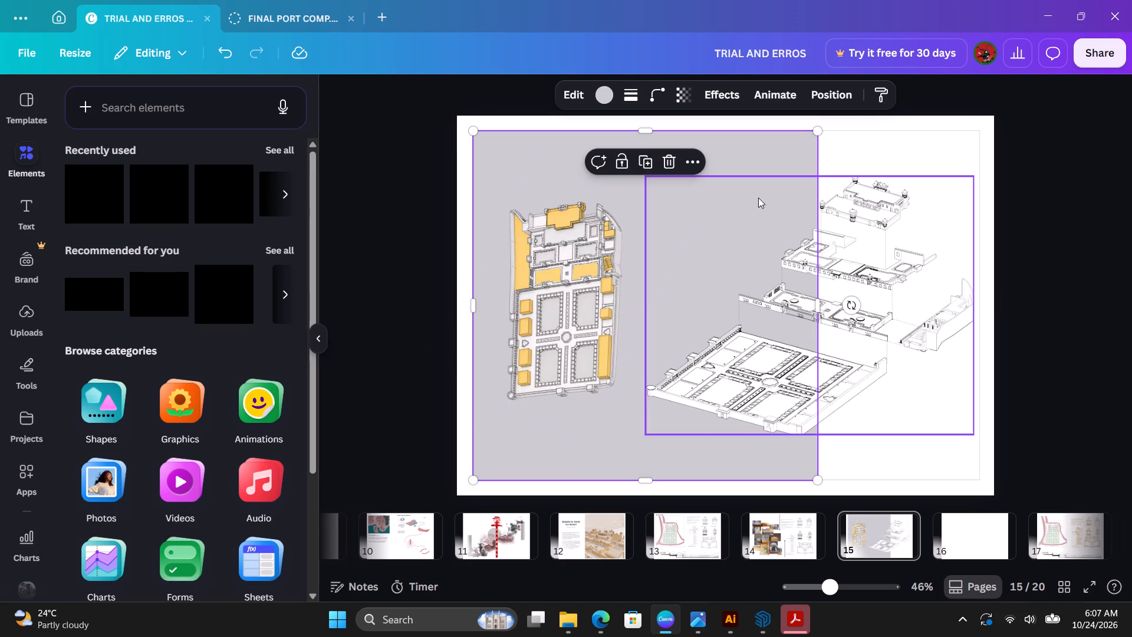
drag(814, 304, 632, 294)
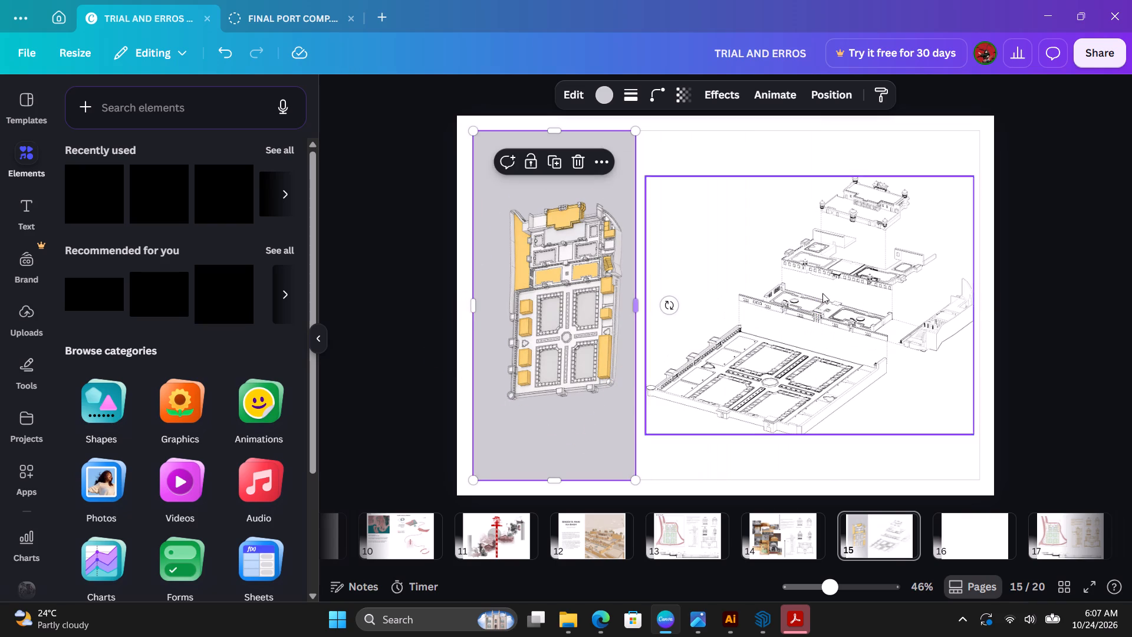
click(1095, 290)
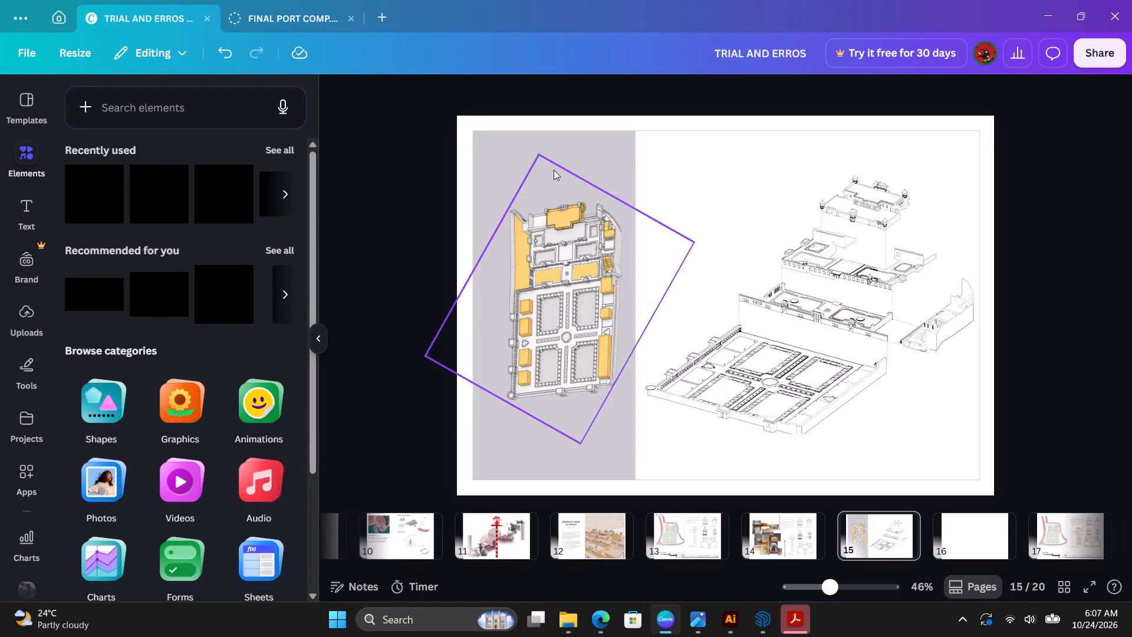
Recolour the vertical band behind the grey-and-yellow palace axonometric to dusty brown.
click(583, 134)
click(584, 152)
drag(649, 155, 643, 155)
drag(641, 162, 613, 167)
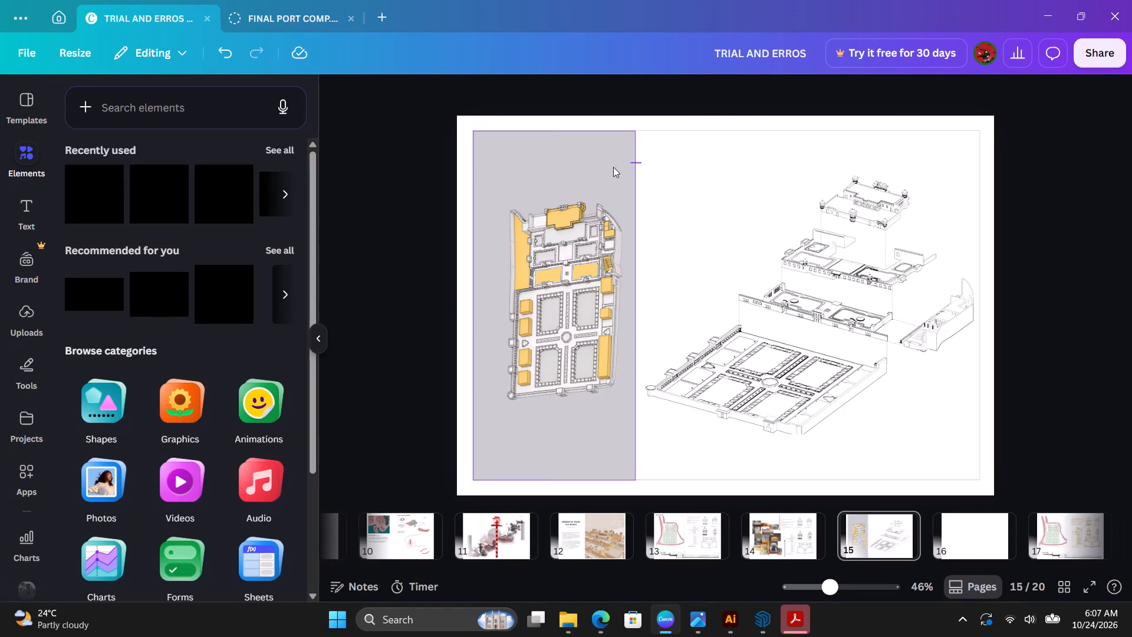
drag(613, 167, 612, 168)
click(598, 98)
click(215, 211)
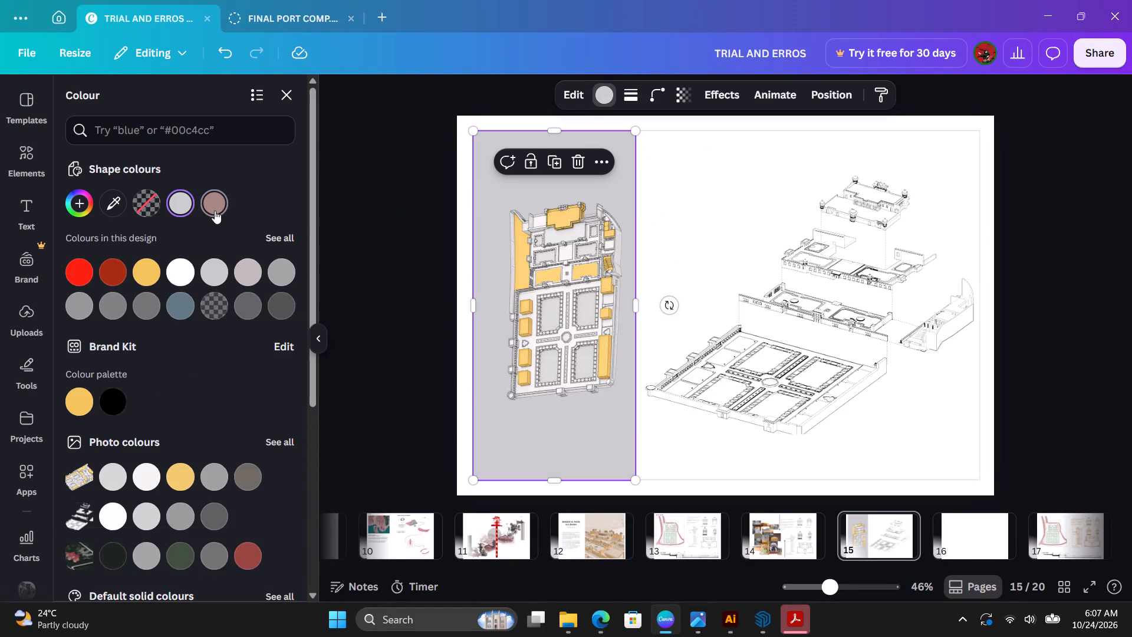
click(708, 156)
Shift the grey-and-yellow palace axonometric slightly left and down to centre it on the brown band.
click(558, 272)
drag(558, 272, 545, 272)
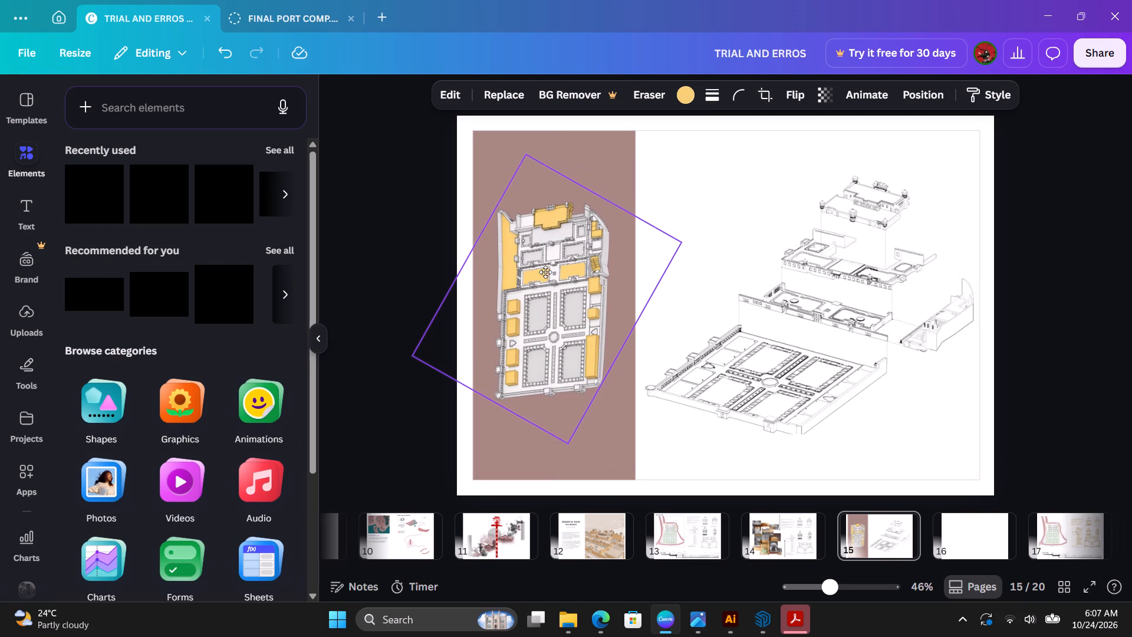
drag(545, 272, 544, 277)
click(1067, 306)
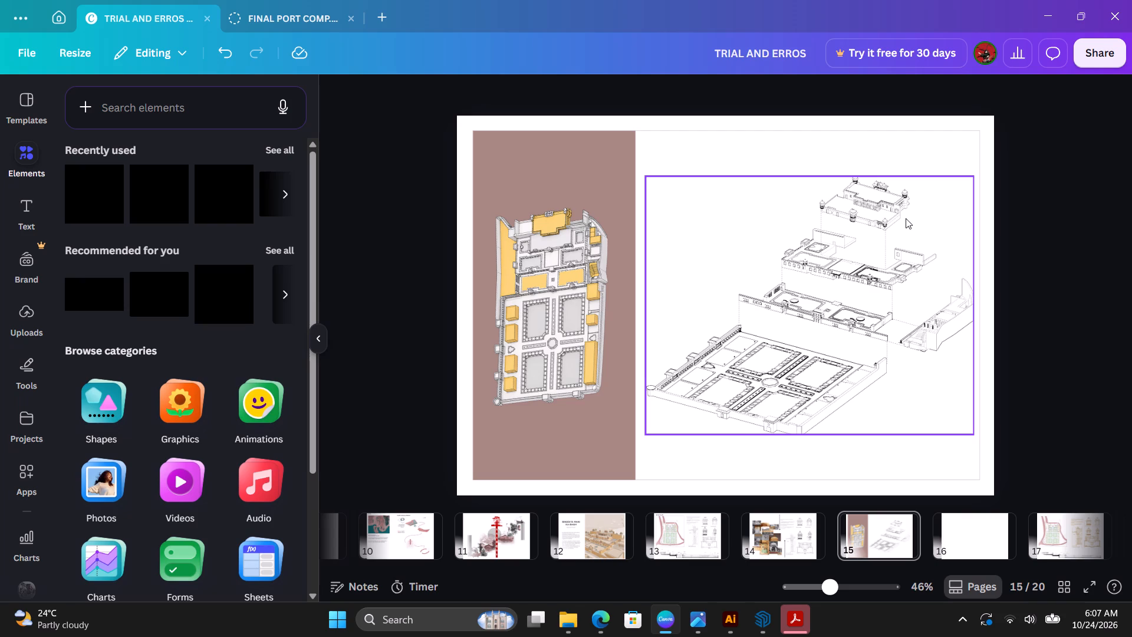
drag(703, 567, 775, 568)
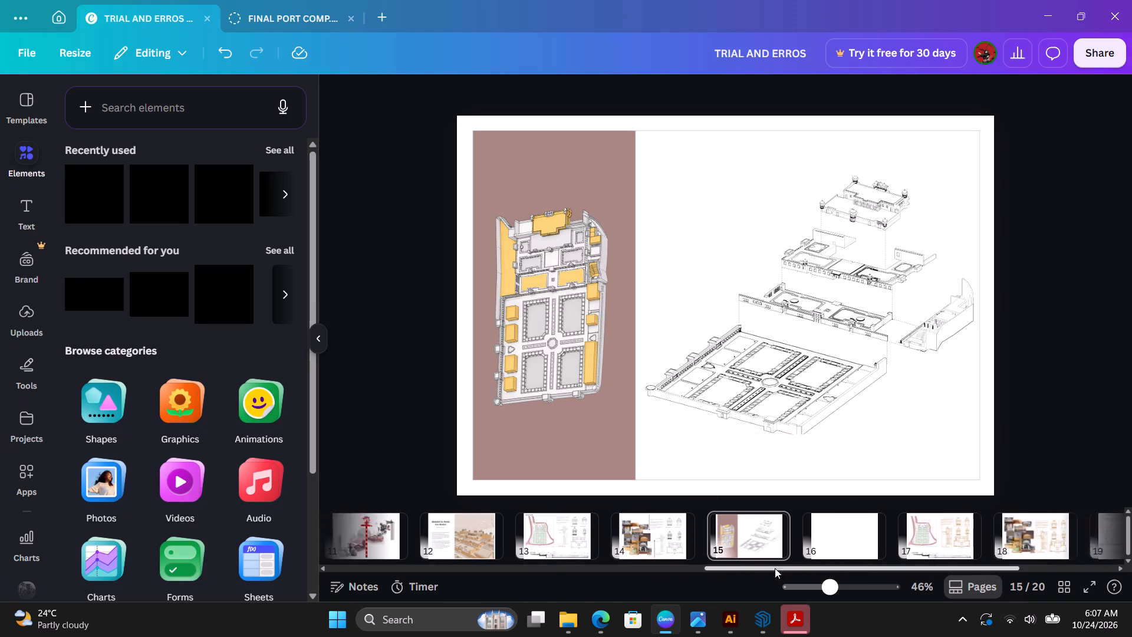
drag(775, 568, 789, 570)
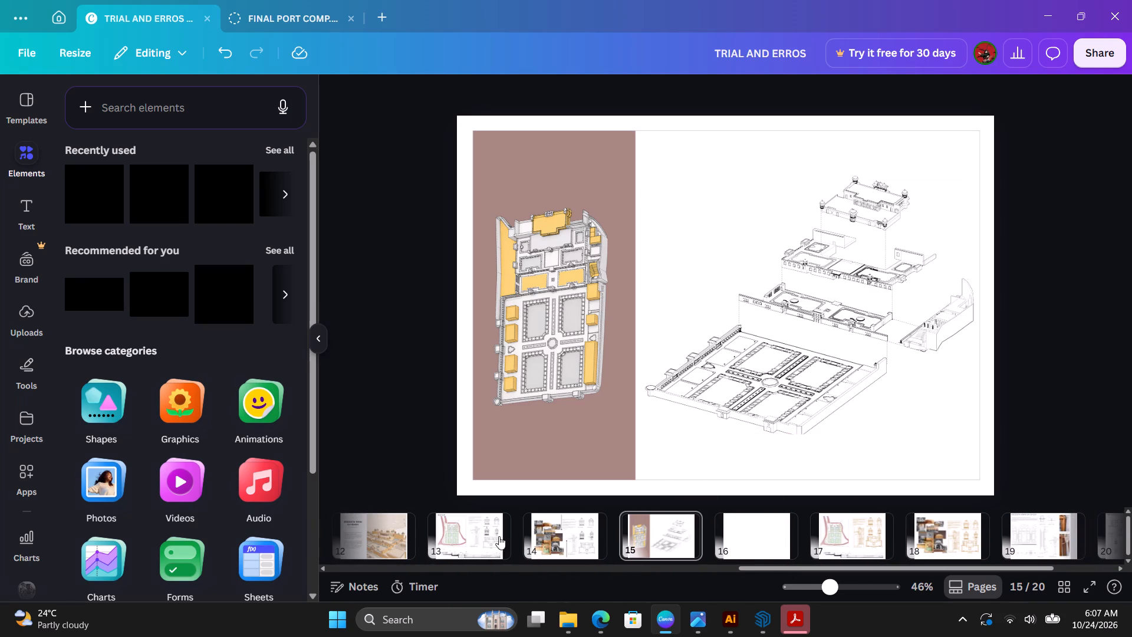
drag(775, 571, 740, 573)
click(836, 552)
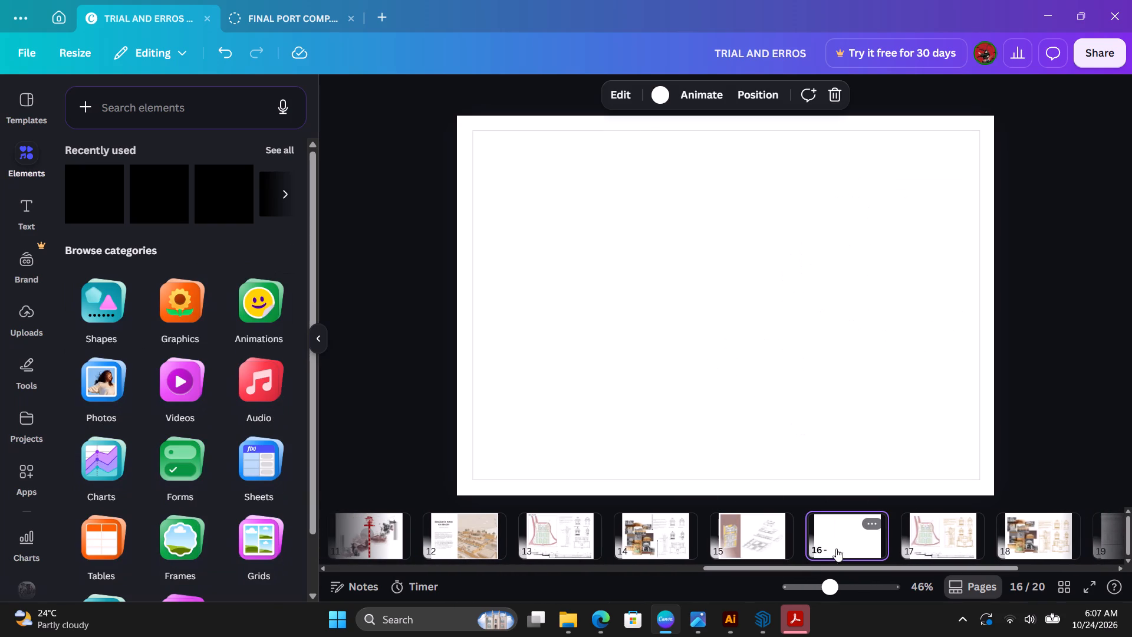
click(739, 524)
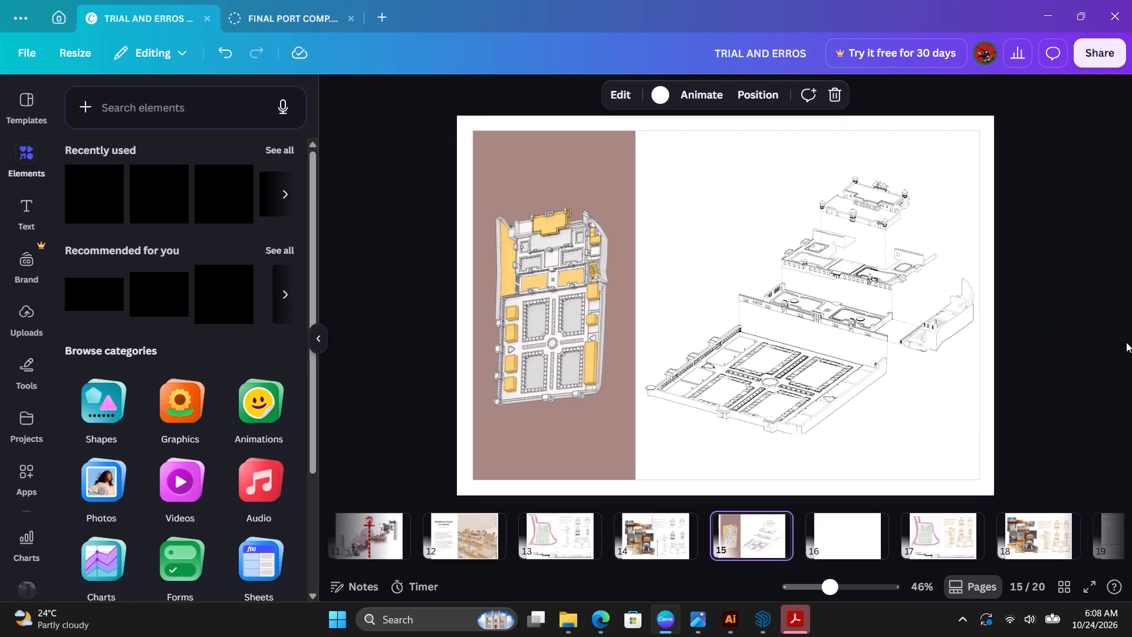
Minimize the Canva and axo folder windows and close the Sisodiya base model in SketchUp.
click(1061, 7)
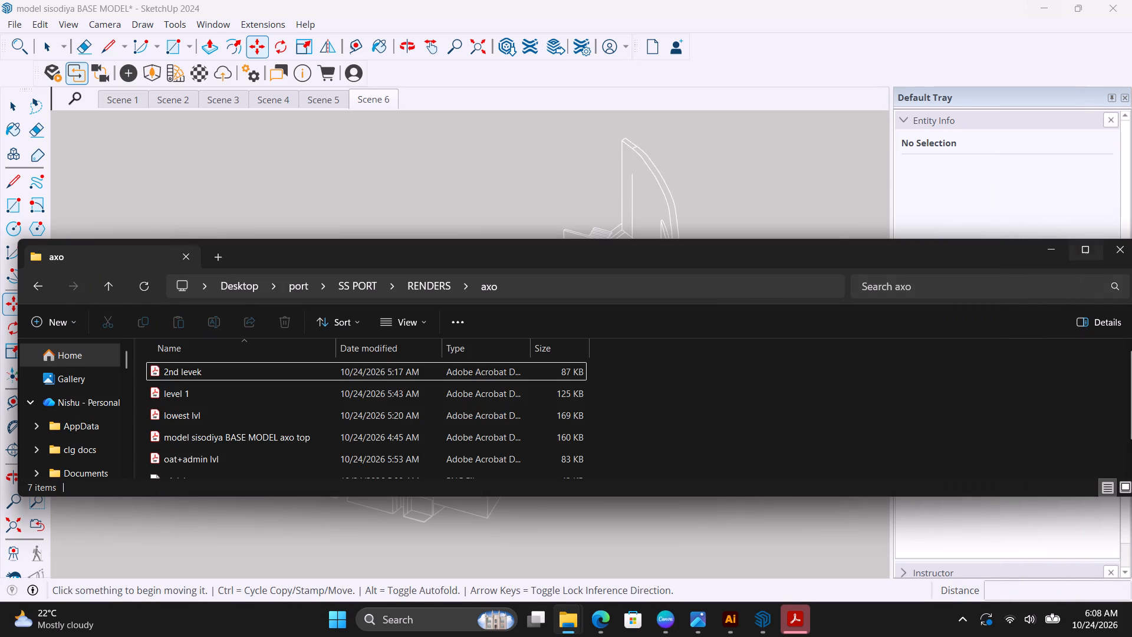
click(1061, 249)
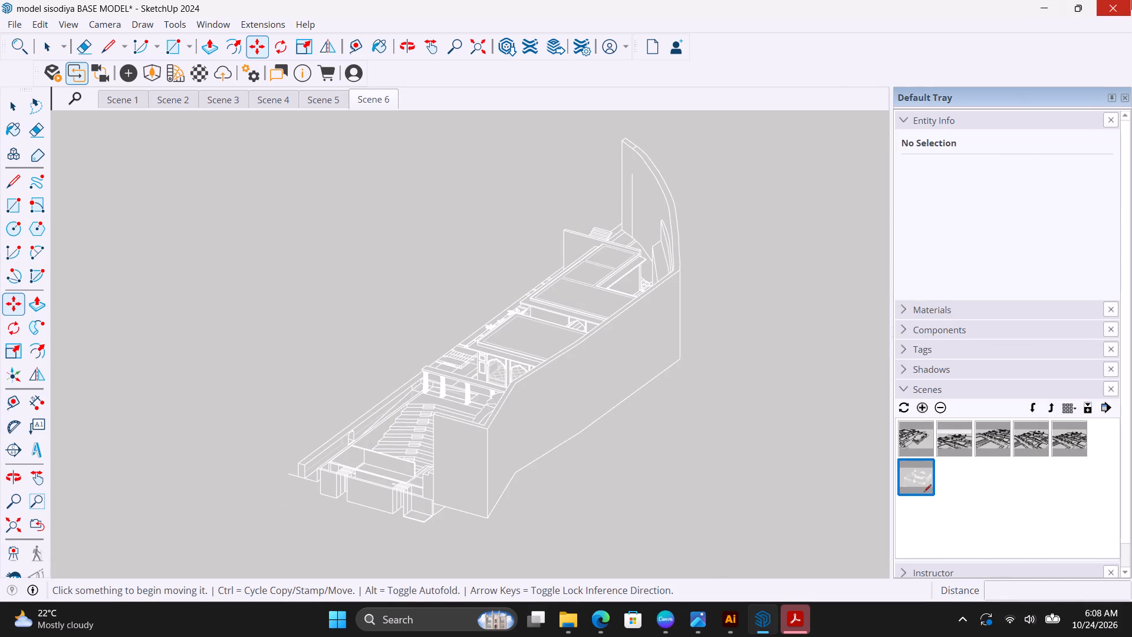
click(1131, 0)
click(504, 318)
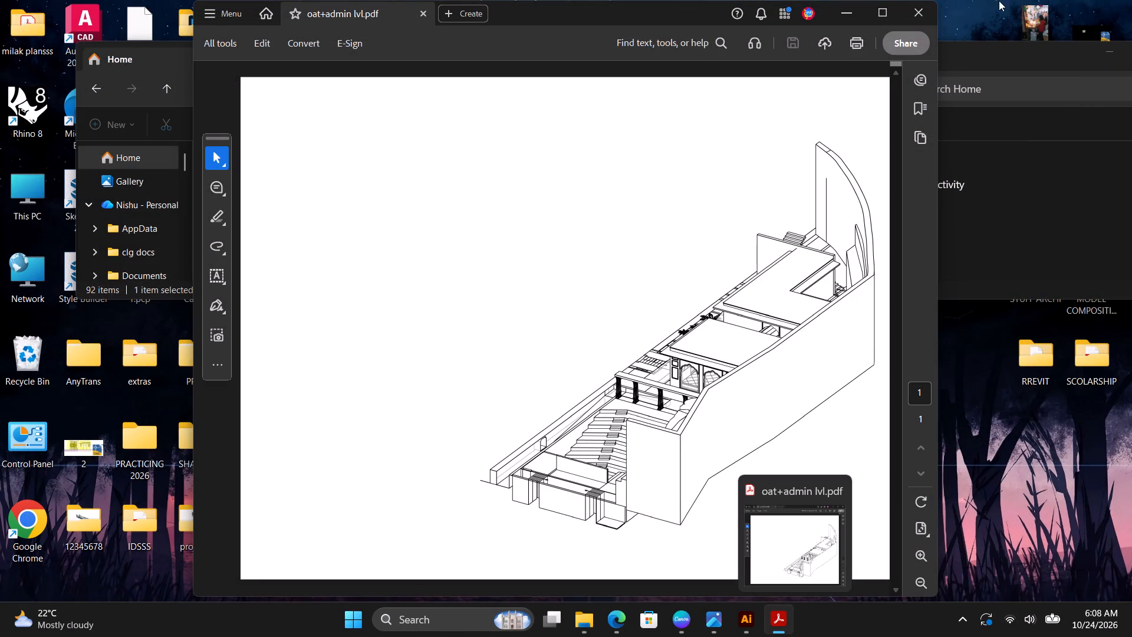
Close the oat+admin lvl PDF in Acrobat and the File Explorer Home window.
click(918, 13)
drag(926, 50, 738, 78)
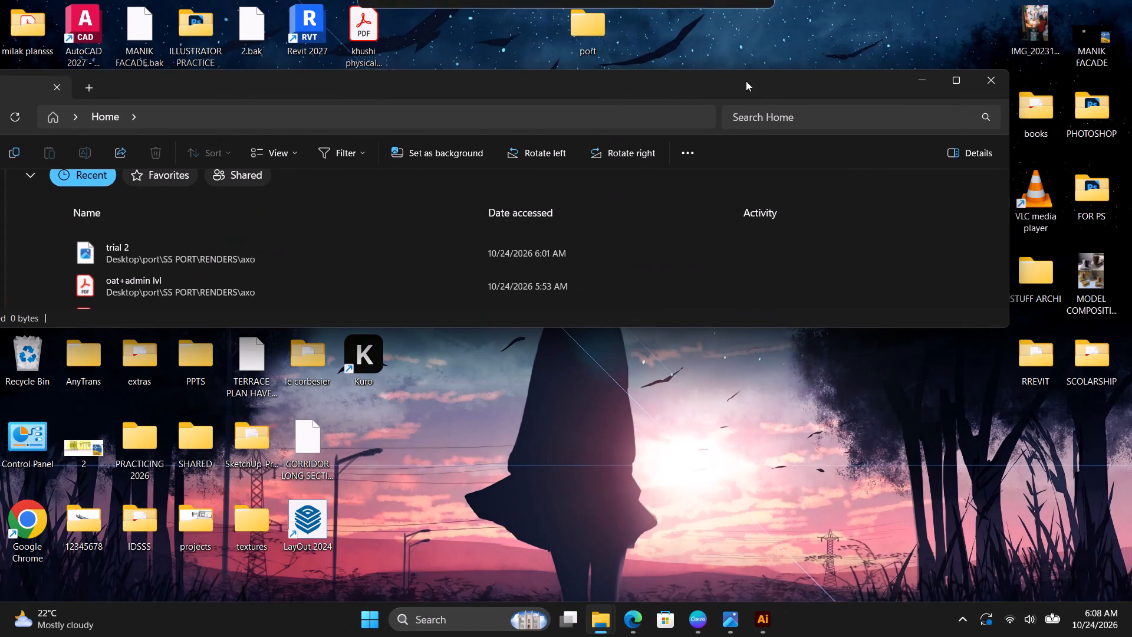
click(995, 94)
click(988, 83)
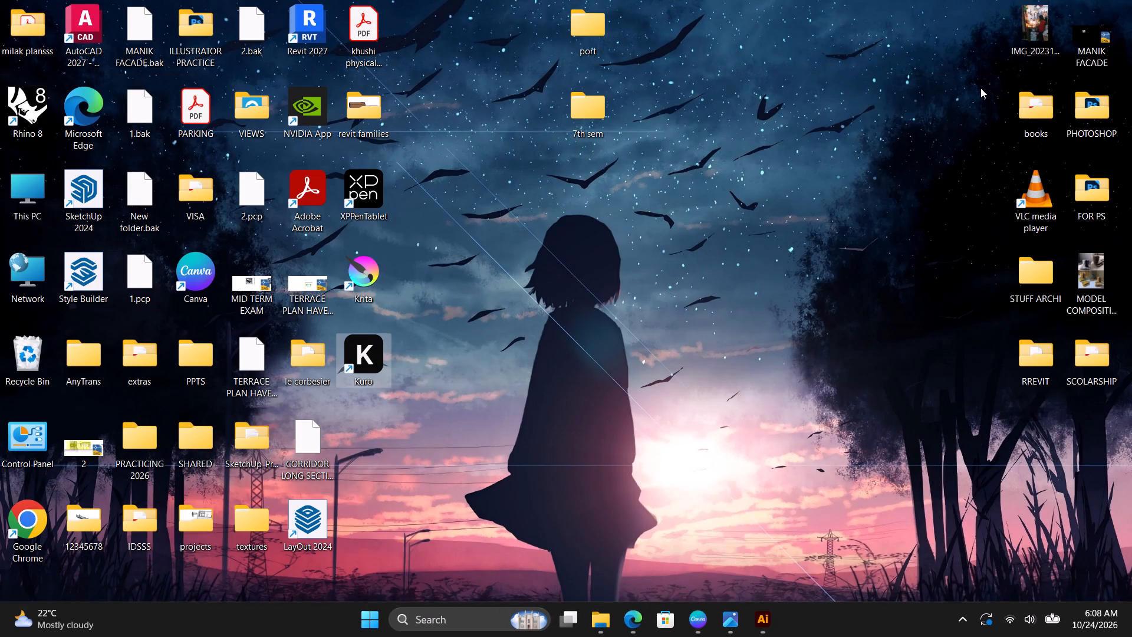
Show the desktop and open the Windows shutdown dialog.
key(super+d)
key(alt+F4)
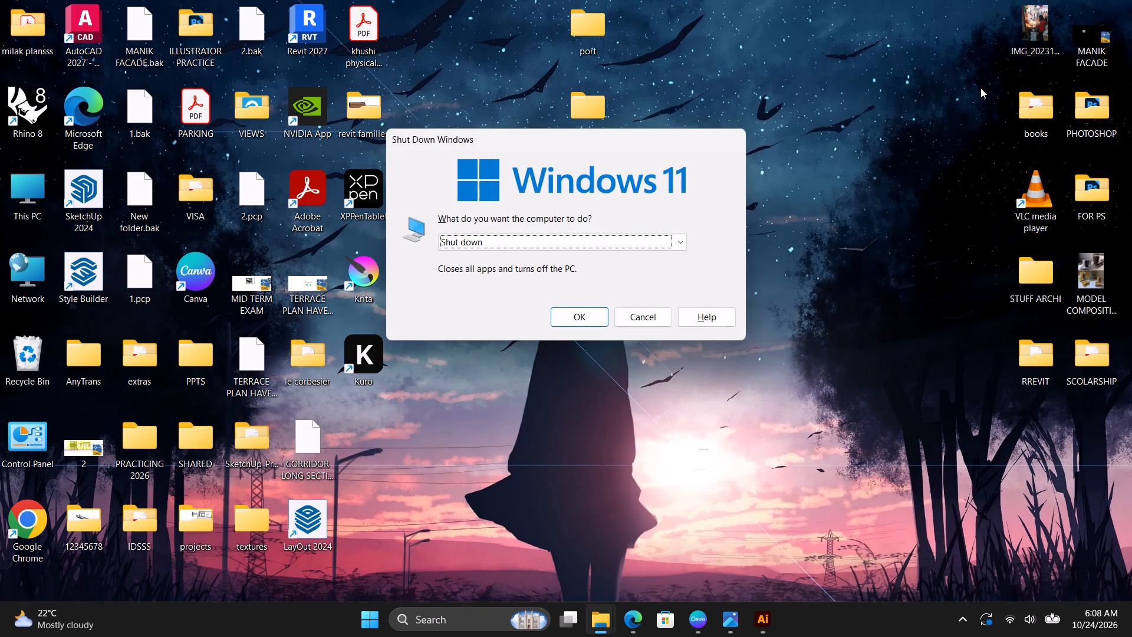